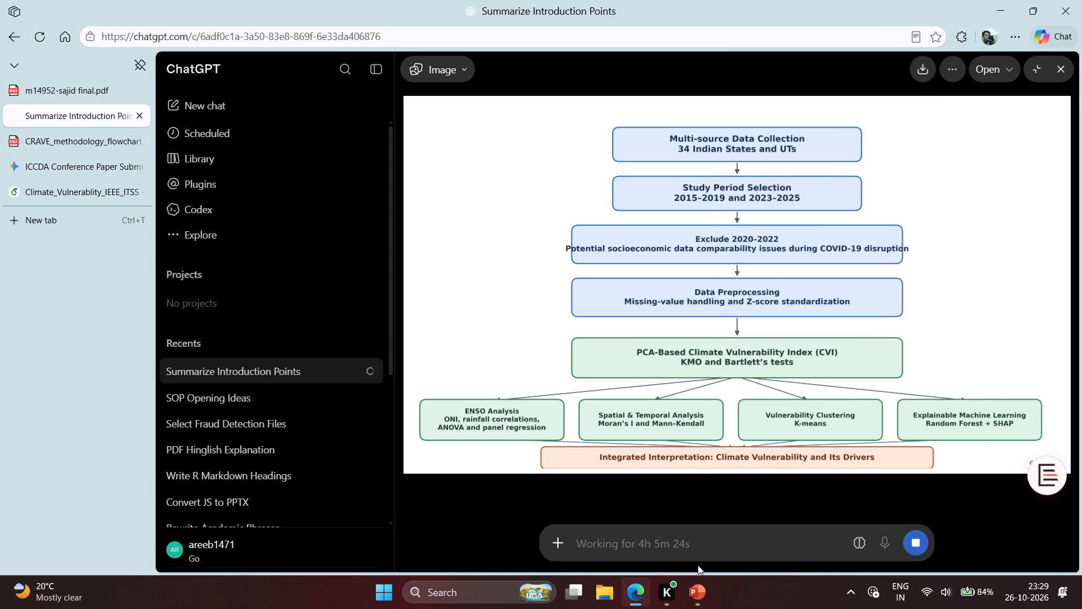
# Switch to PowerPoint and insert the downloaded CRAVE methodology flowchart PNG on the Methodology slide.
pyautogui.click(698, 599)
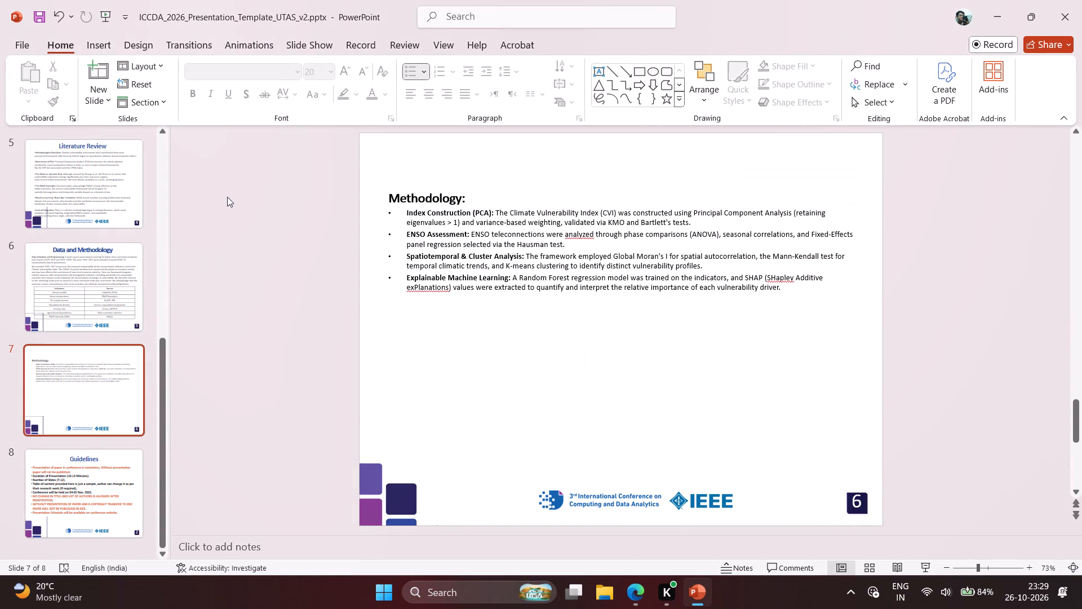
pyautogui.click(97, 41)
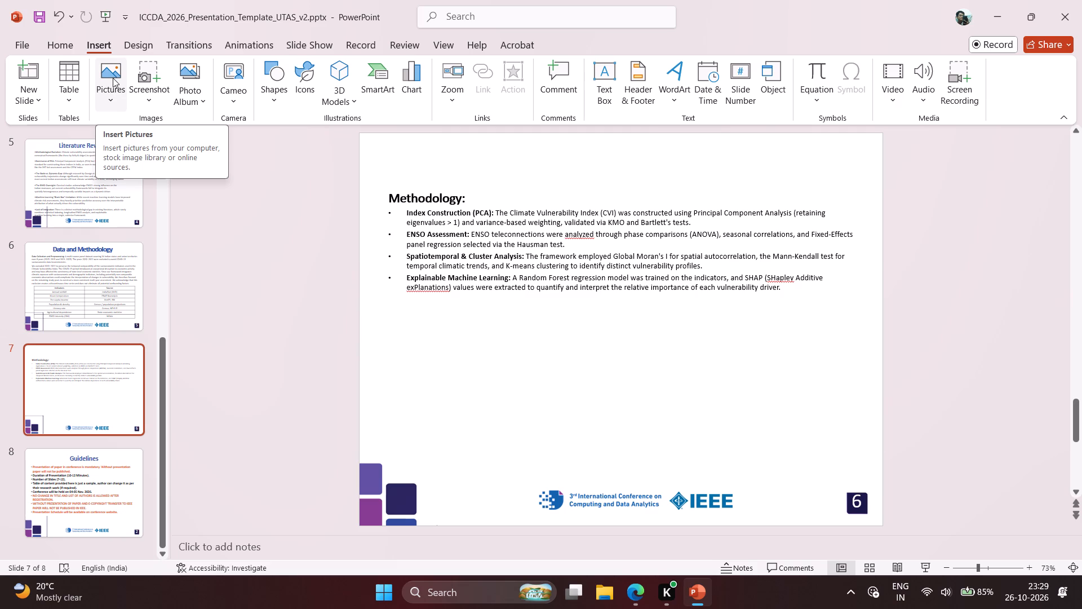
pyautogui.click(113, 78)
pyautogui.click(139, 140)
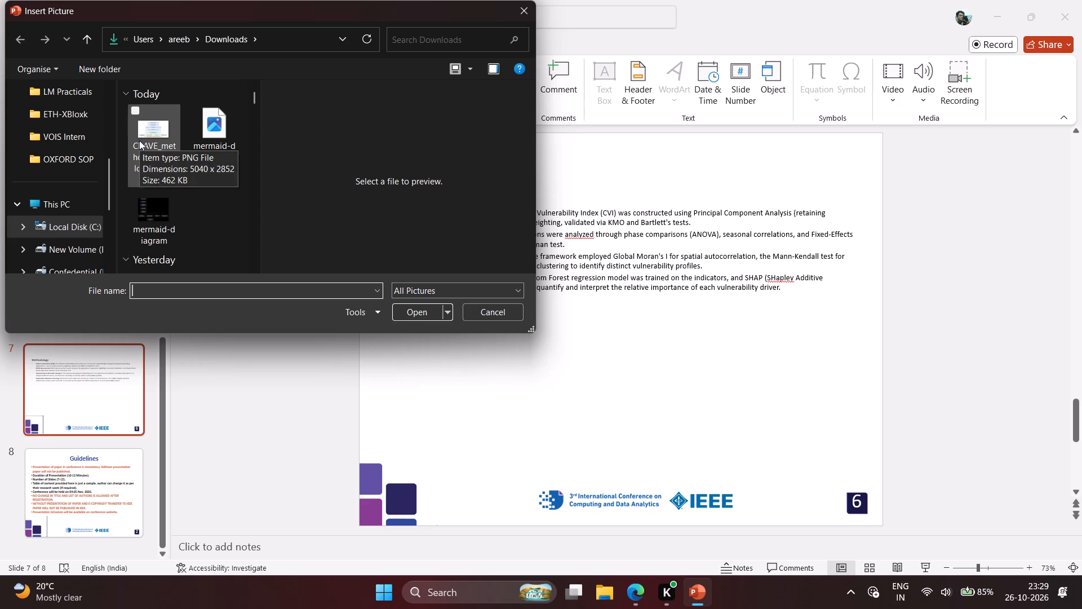
pyautogui.click(150, 127)
pyautogui.press('Return')
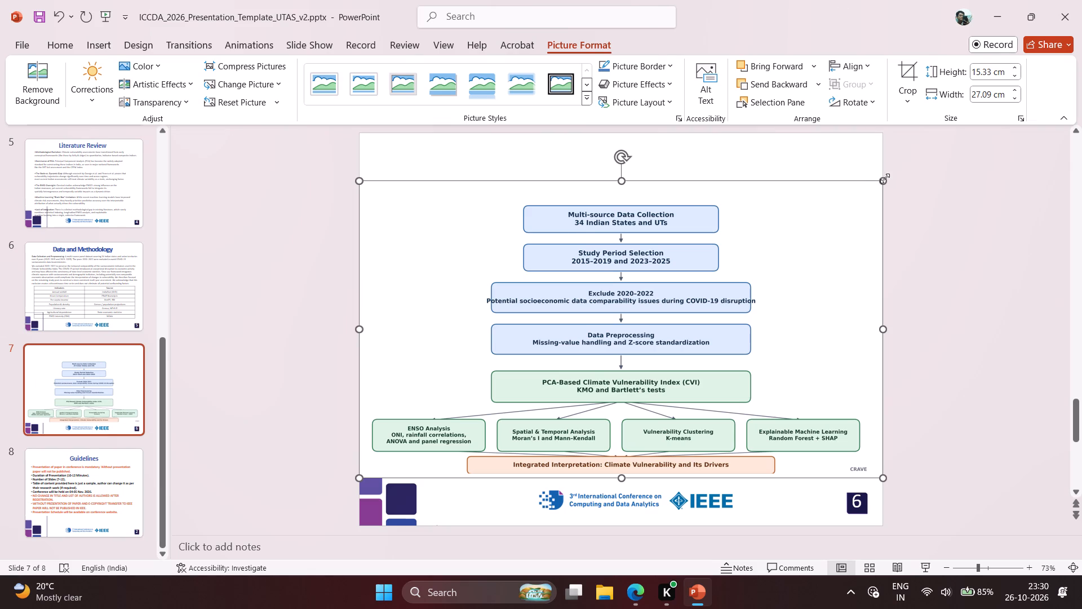
# Shrink the flowchart picture to about 9.07 cm by 16.03 cm and position it below the Methodology bullets.
pyautogui.moveTo(885, 178); pyautogui.dragTo(682, 299)
pyautogui.moveTo(546, 370); pyautogui.dragTo(595, 369)
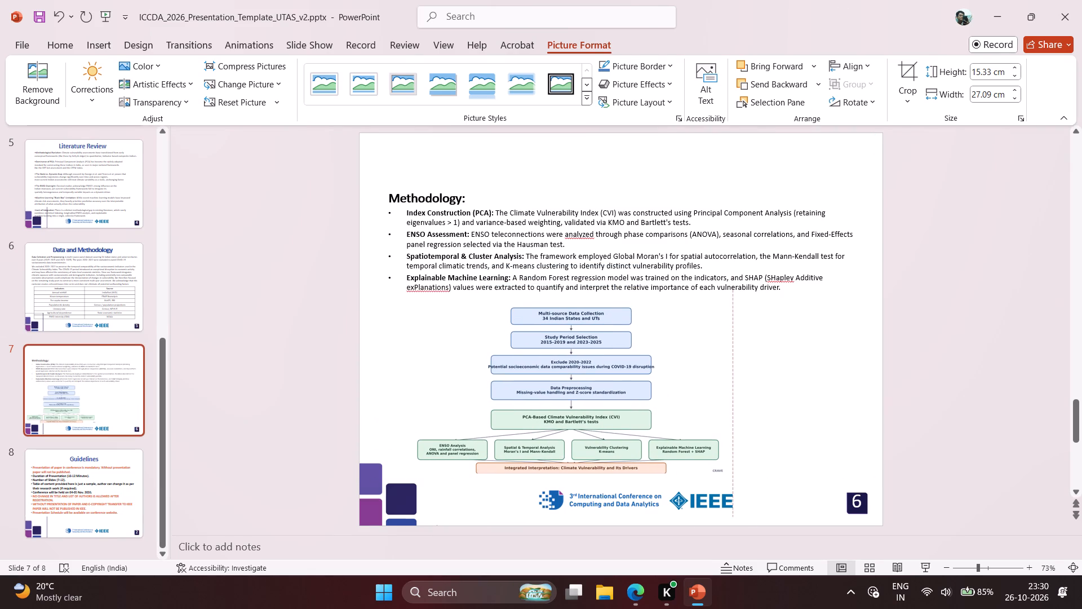
pyautogui.moveTo(734, 292); pyautogui.dragTo(719, 308)
pyautogui.click(650, 325)
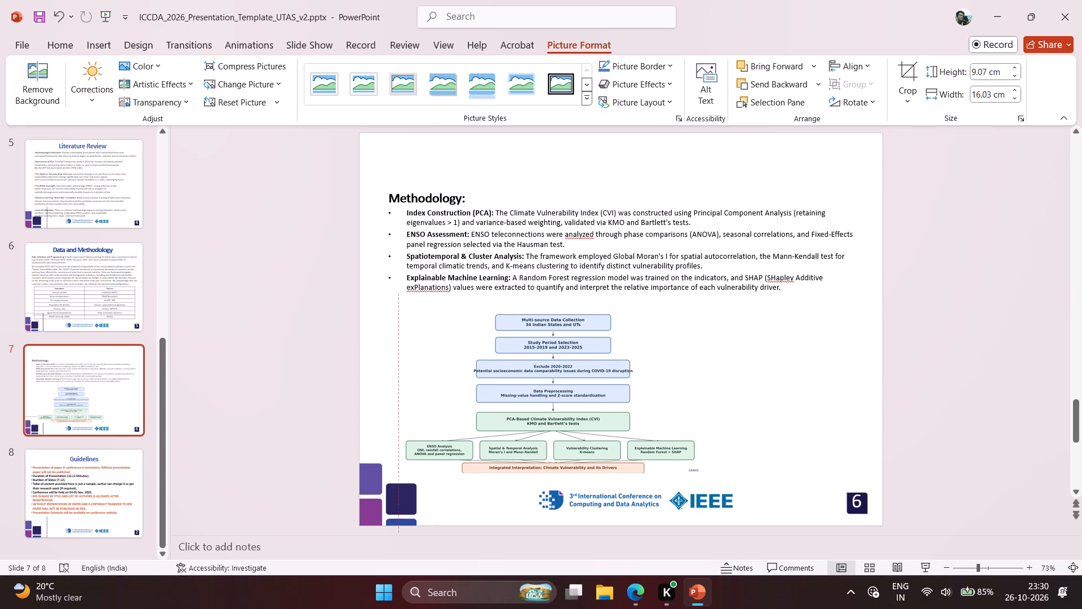
pyautogui.click(924, 290)
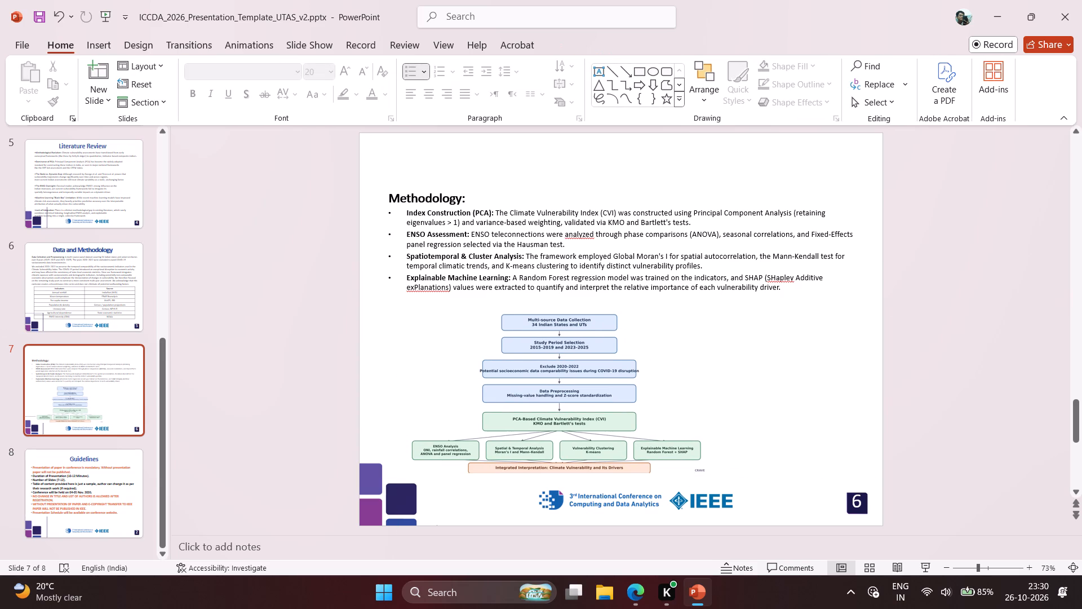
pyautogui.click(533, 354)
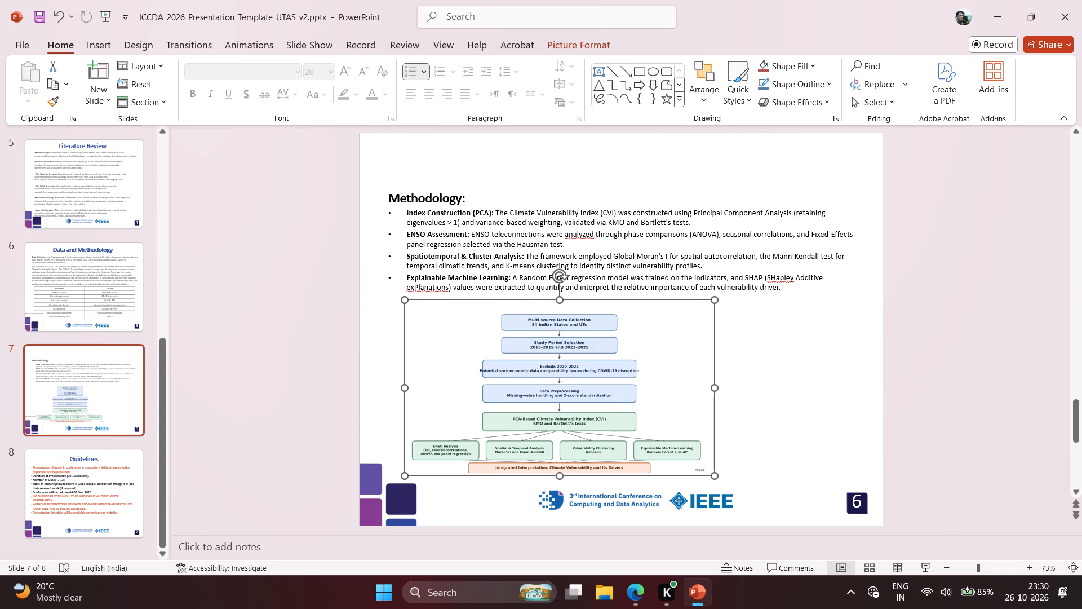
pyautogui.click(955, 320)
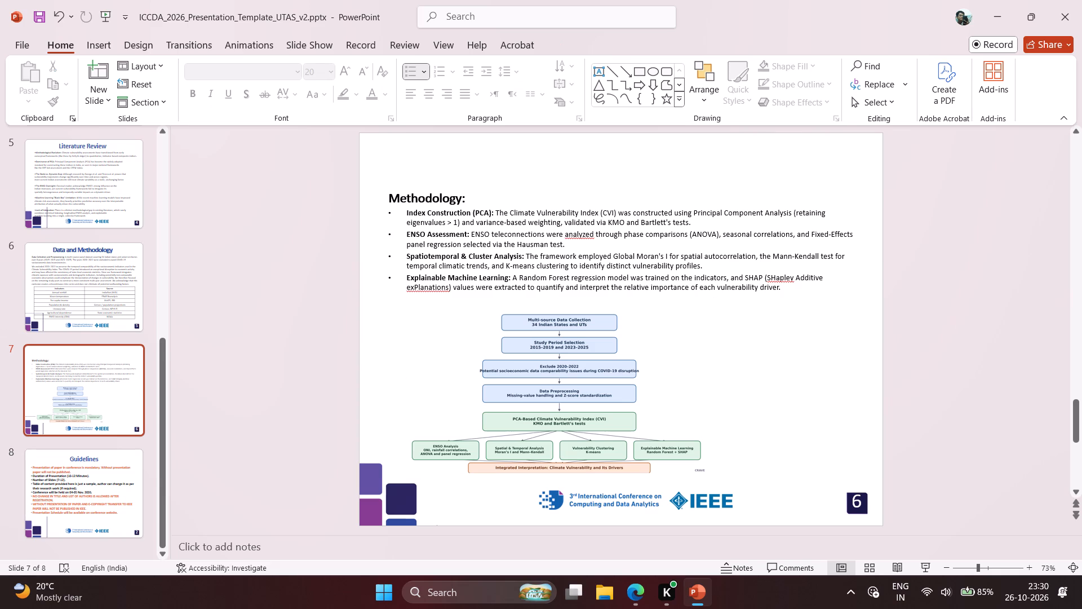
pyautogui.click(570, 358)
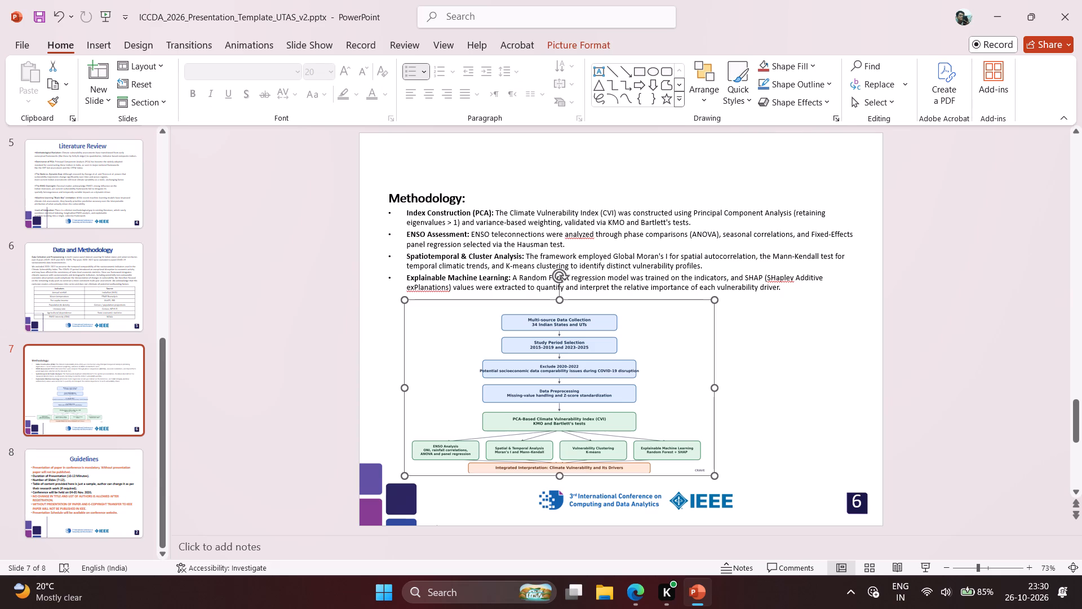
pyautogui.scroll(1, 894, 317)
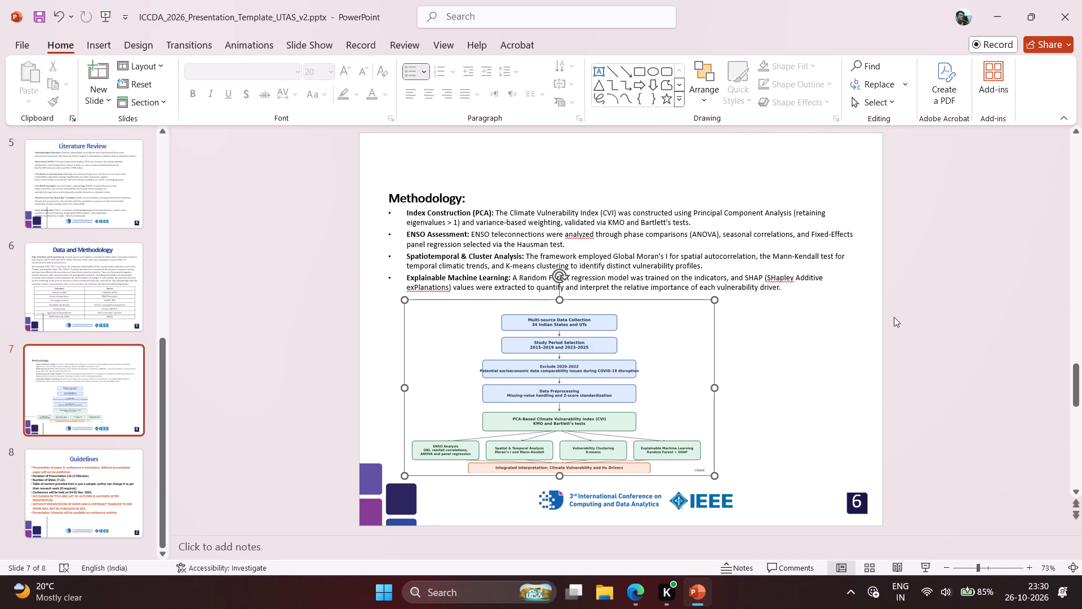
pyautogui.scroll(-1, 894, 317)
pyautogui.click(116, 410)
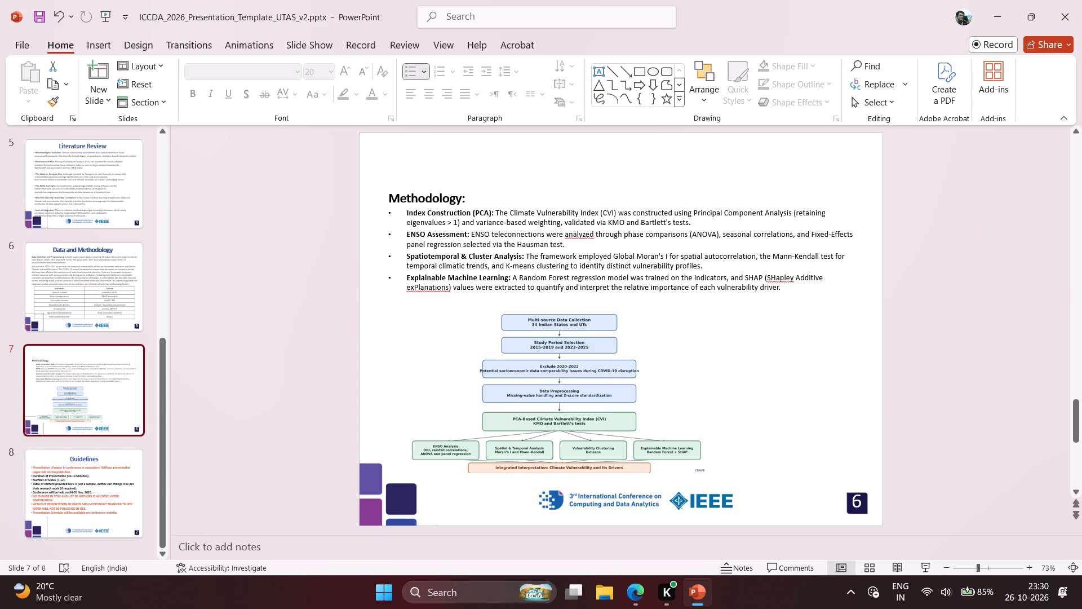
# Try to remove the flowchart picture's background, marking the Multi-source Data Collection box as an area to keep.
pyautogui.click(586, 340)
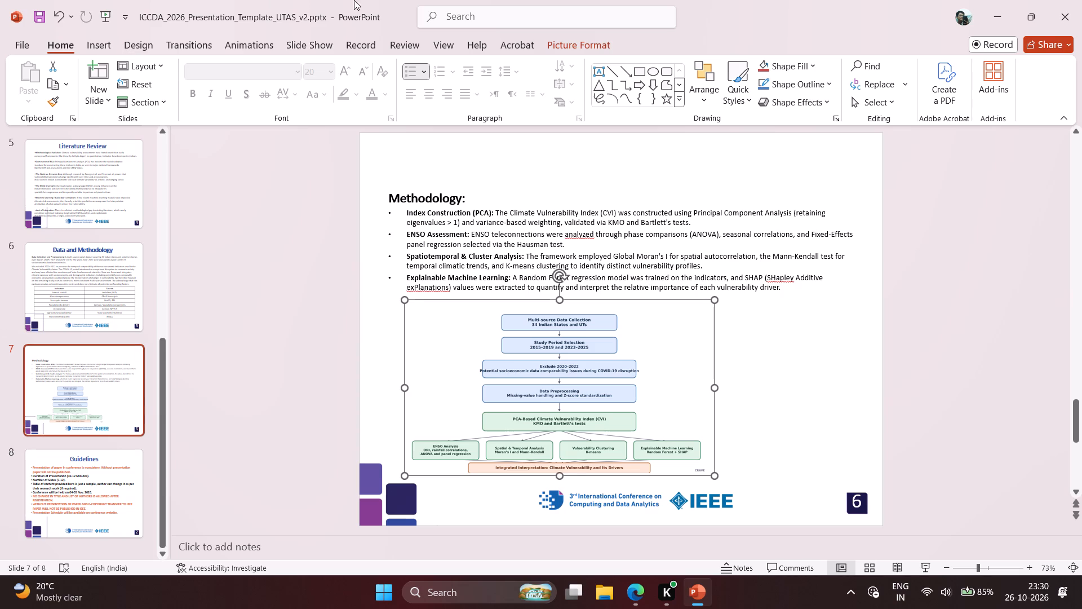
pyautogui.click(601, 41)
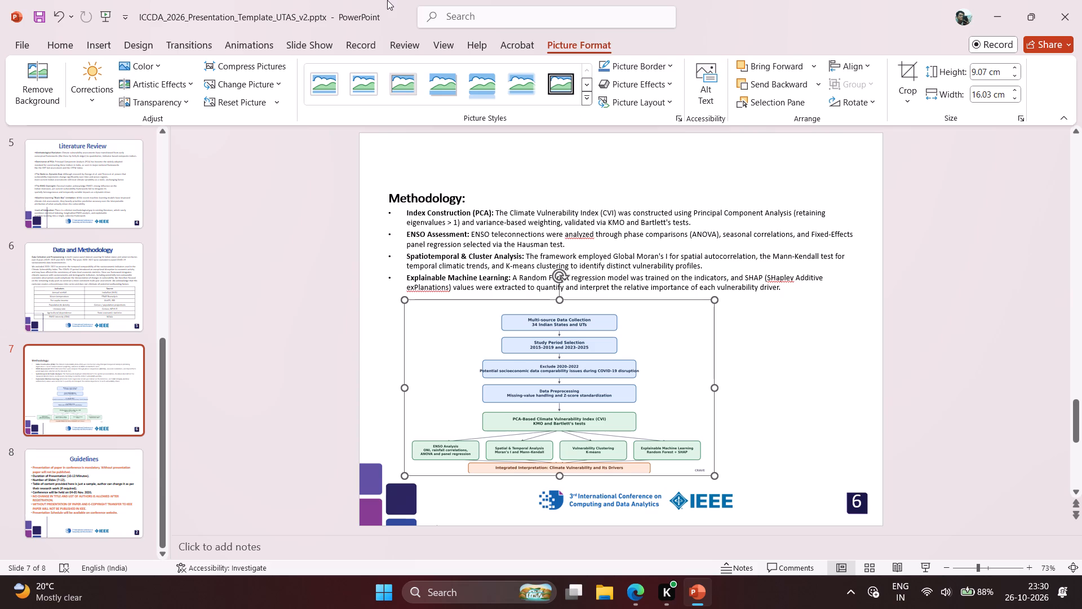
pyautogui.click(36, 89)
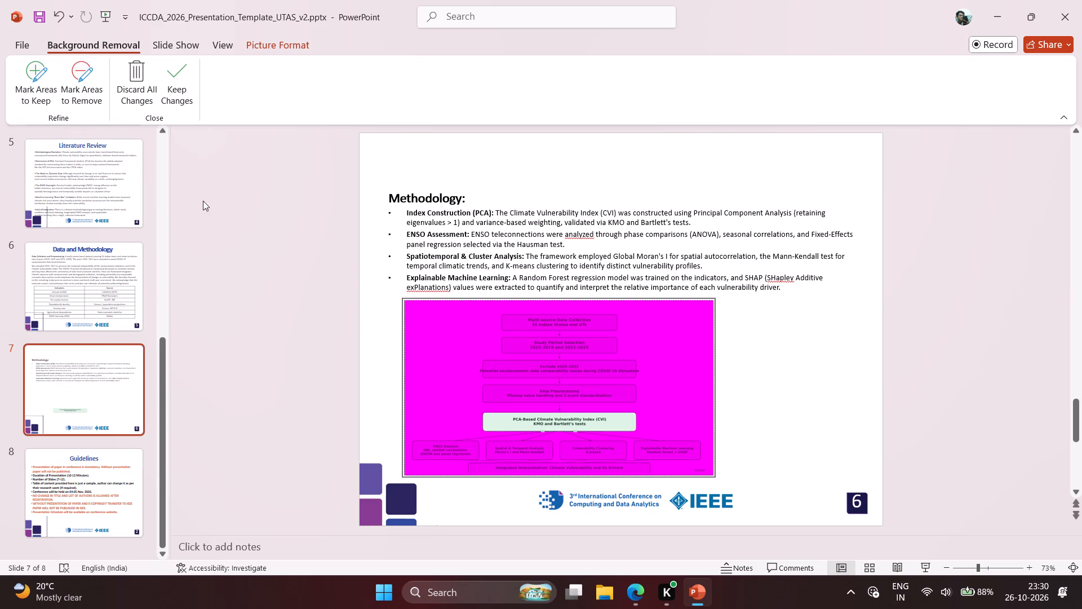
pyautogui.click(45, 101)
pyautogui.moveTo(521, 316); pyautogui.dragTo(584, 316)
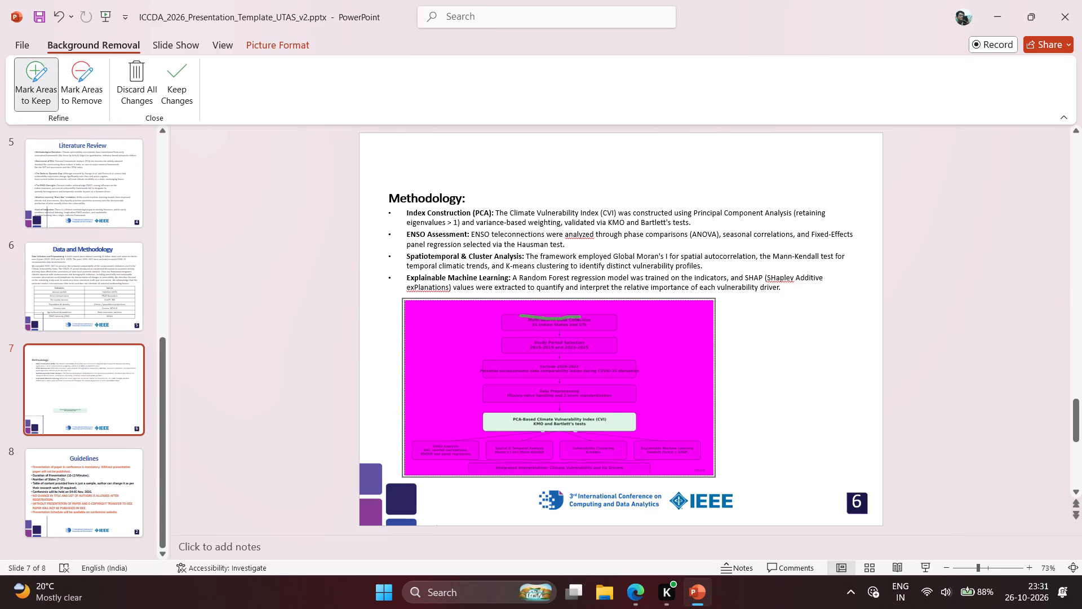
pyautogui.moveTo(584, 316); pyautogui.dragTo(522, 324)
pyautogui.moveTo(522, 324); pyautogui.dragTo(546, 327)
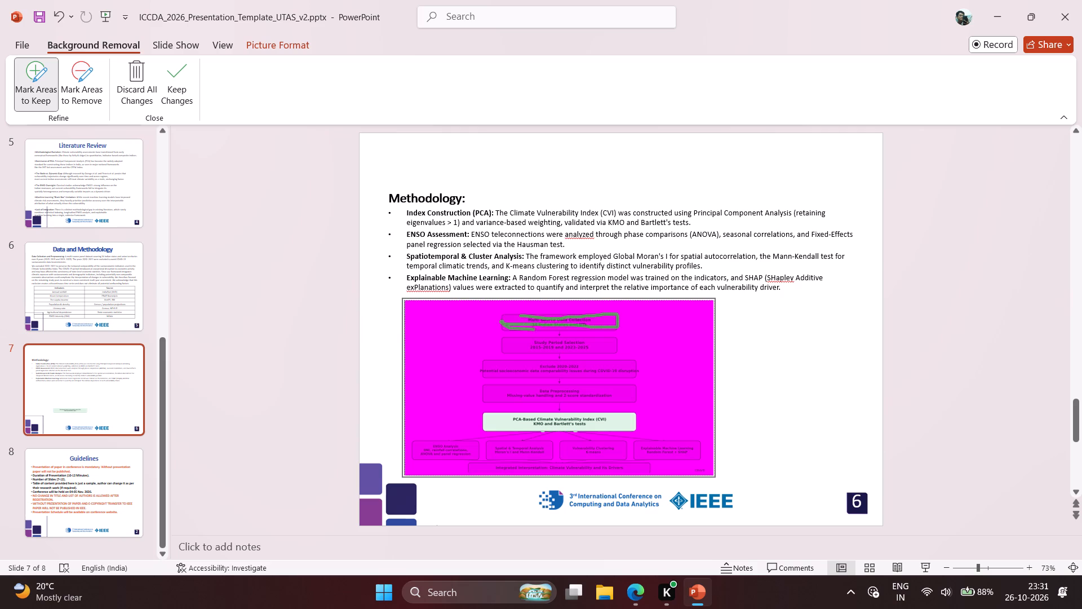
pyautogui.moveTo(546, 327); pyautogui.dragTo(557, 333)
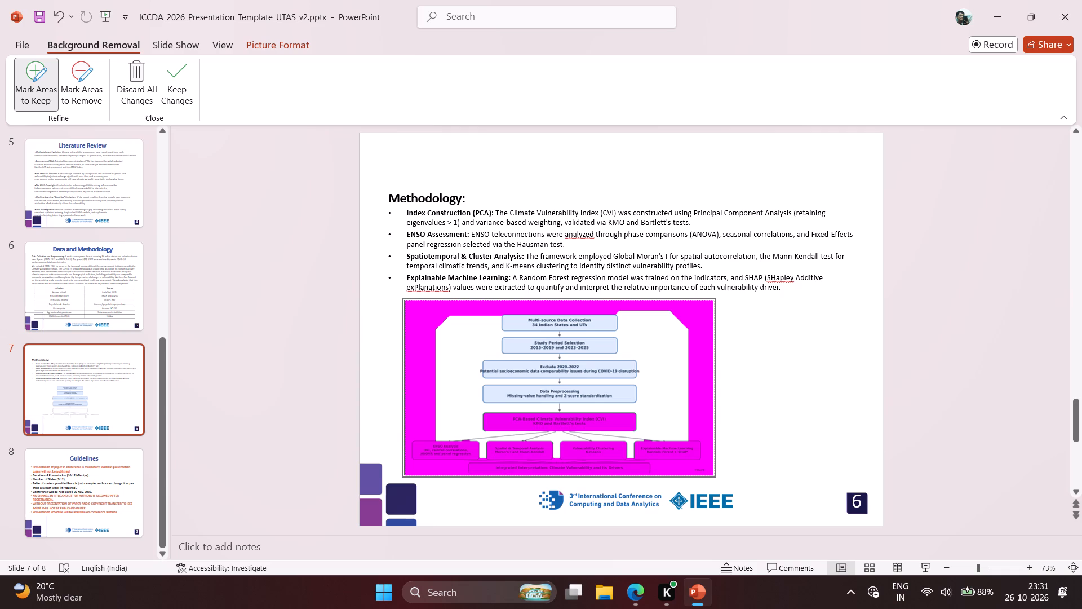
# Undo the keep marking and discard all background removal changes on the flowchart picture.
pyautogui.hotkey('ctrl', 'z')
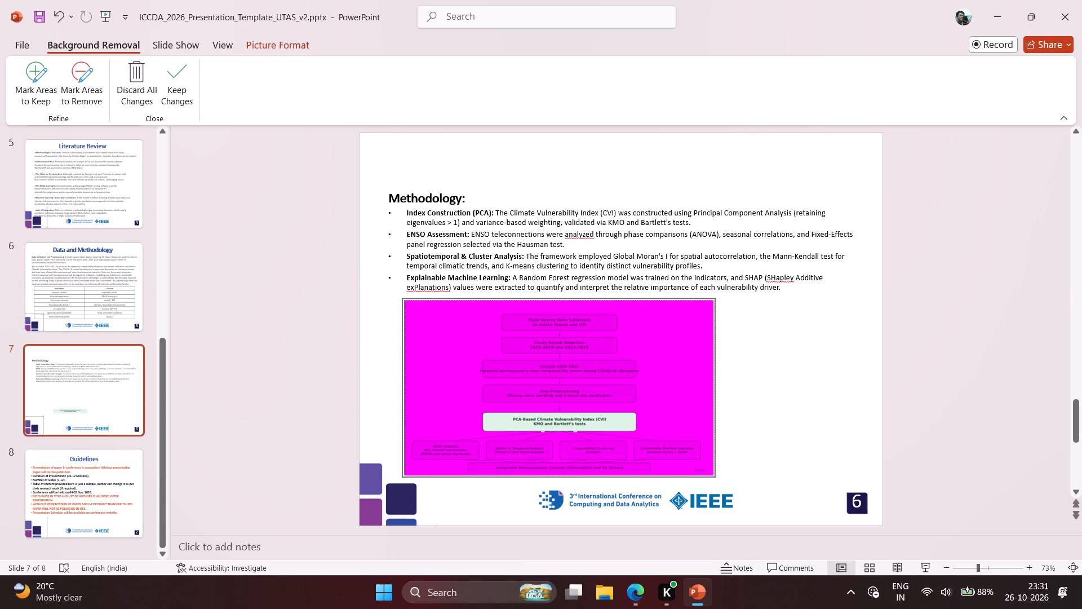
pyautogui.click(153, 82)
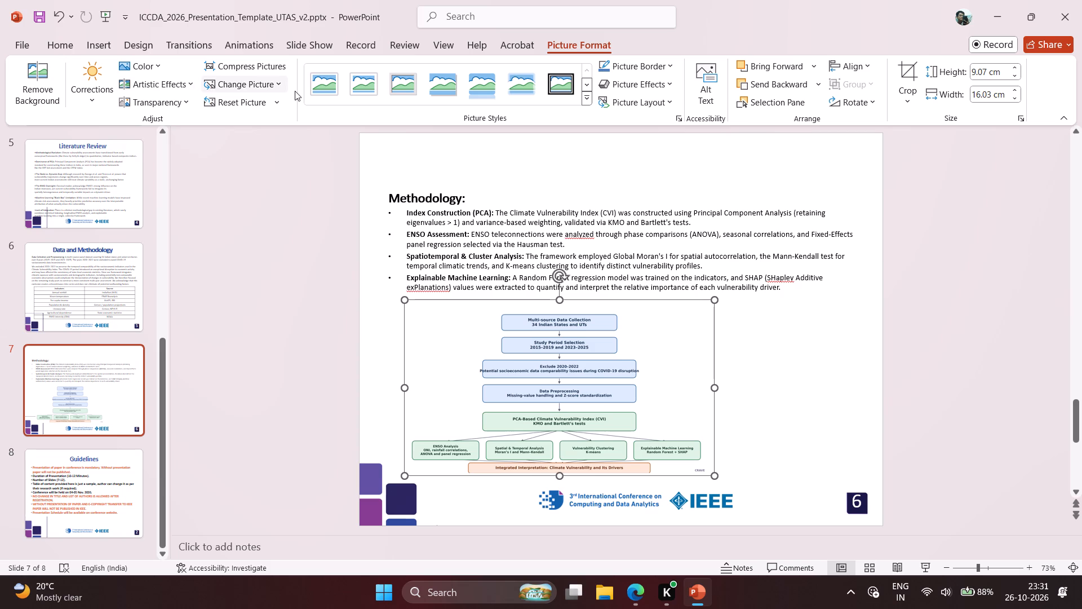
# Review the Methodology slide's flowchart layout and compare it with the preceding Data and Methodology slide.
pyautogui.scroll(-1, 295, 91)
pyautogui.click(304, 339)
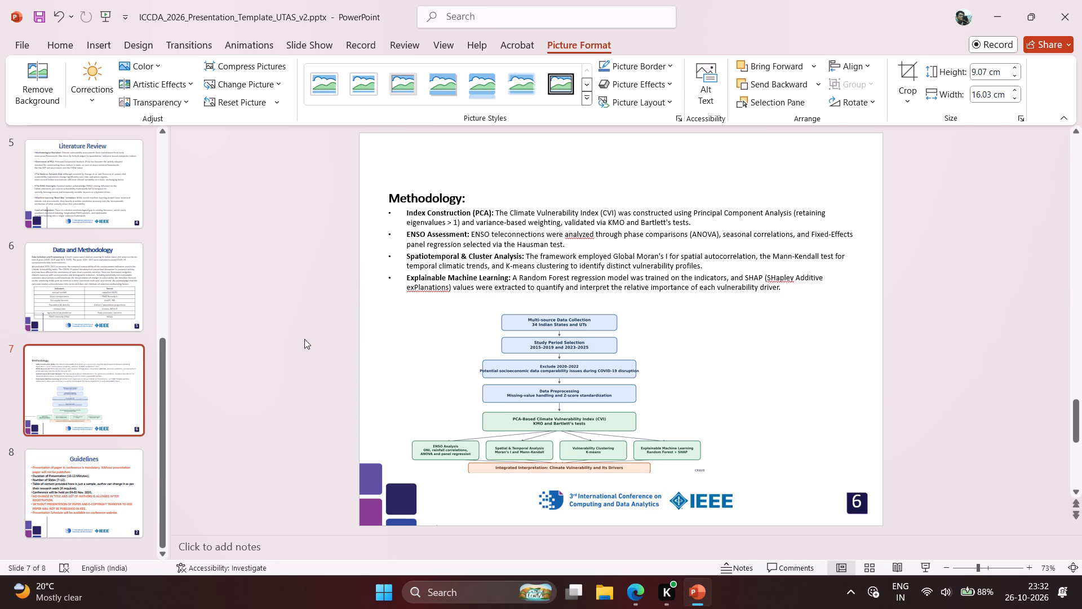
pyautogui.hscroll(1, 558, 310)
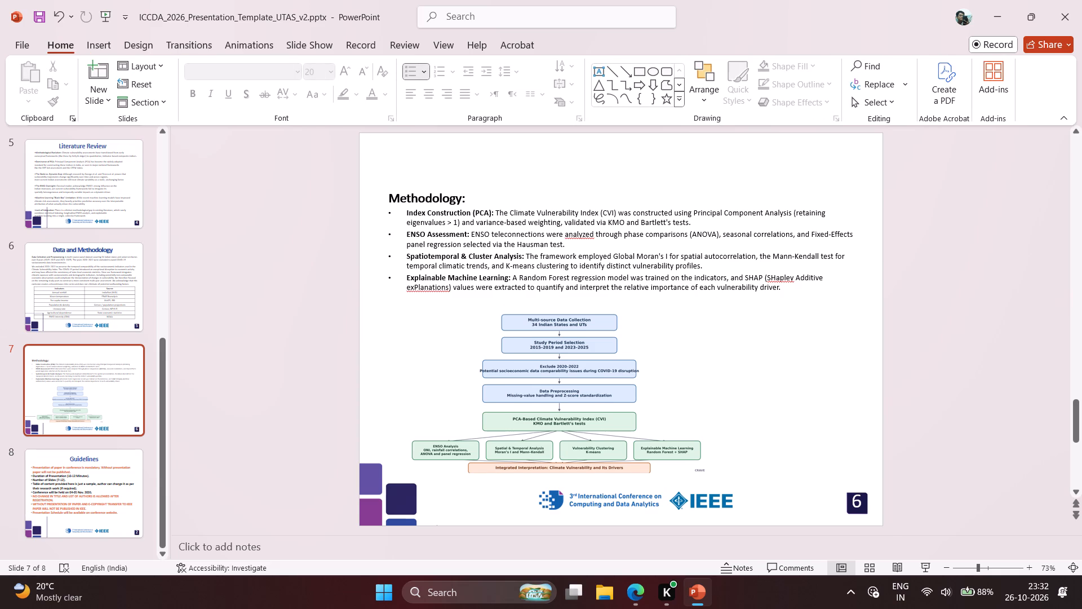
pyautogui.keyDown('ctrl'); pyautogui.scroll(1, 560, 310); pyautogui.keyUp('ctrl')
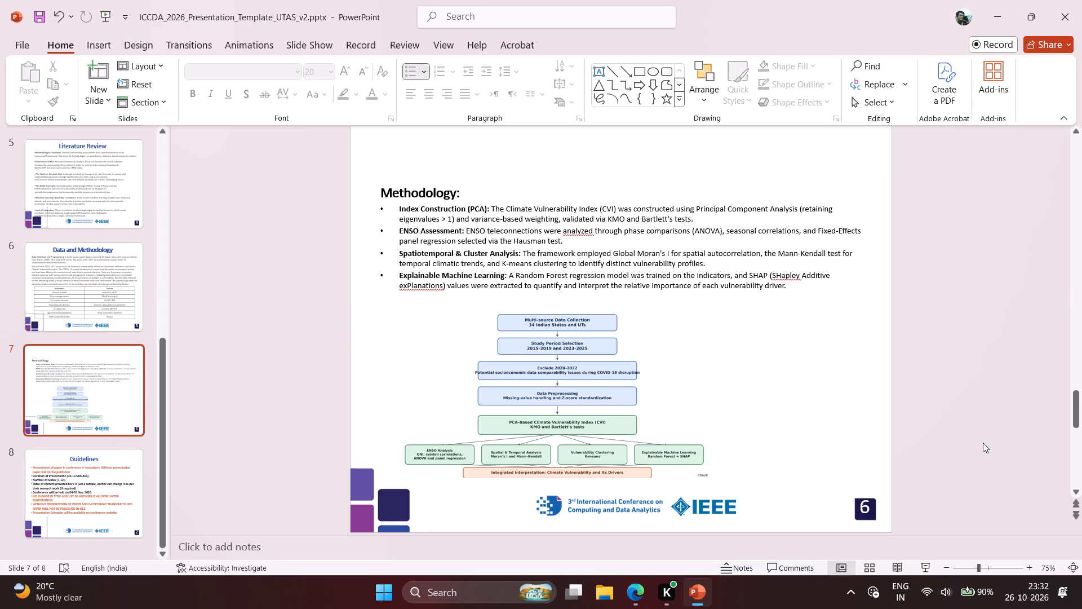
pyautogui.scroll(1, 983, 443)
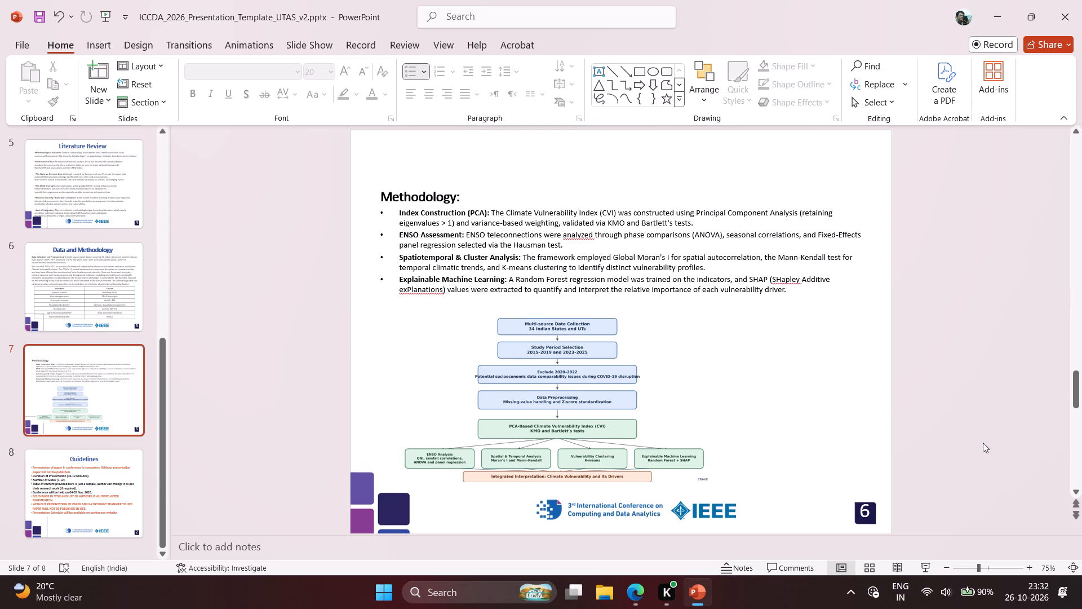
pyautogui.scroll(1, 983, 443)
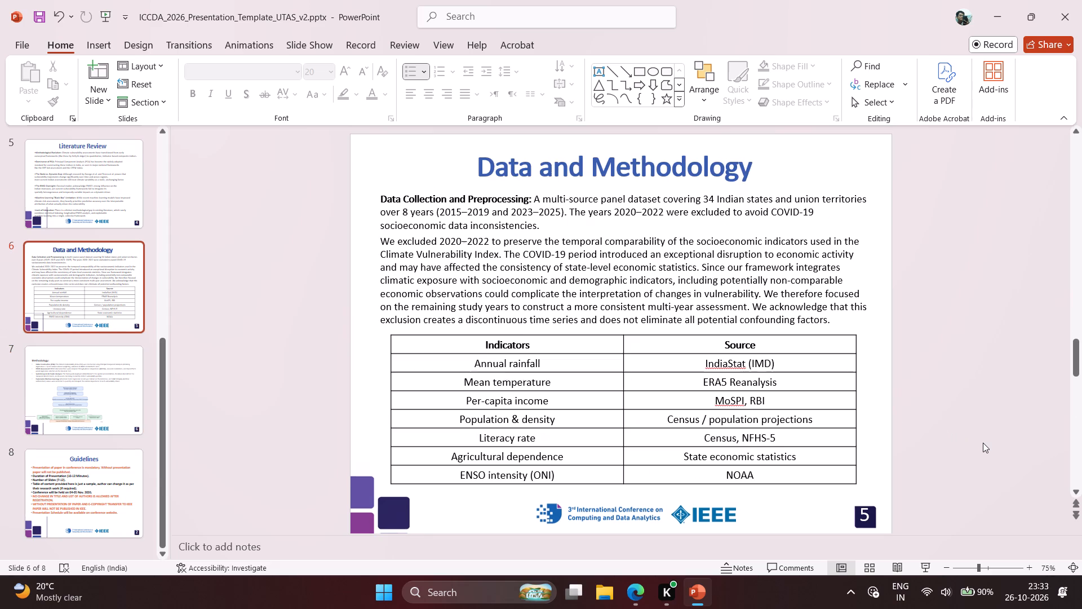
pyautogui.scroll(1, 983, 443)
pyautogui.scroll(-2, 983, 443)
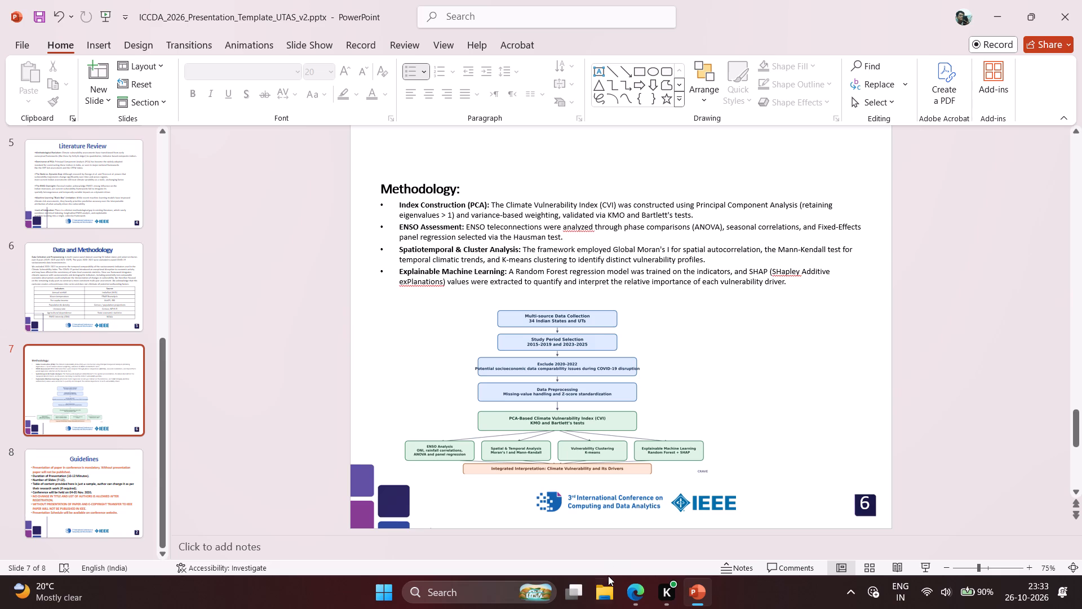
# Slightly enlarge the flowchart picture from its lower corner and move it up closer to the Methodology bullets.
pyautogui.click(678, 444)
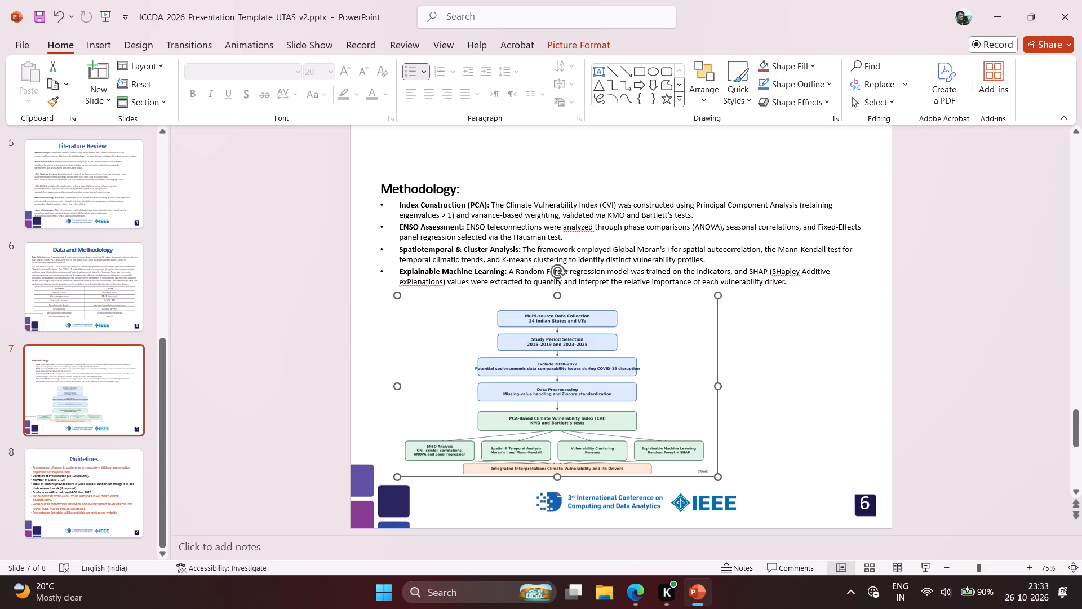
pyautogui.moveTo(717, 479); pyautogui.dragTo(723, 483)
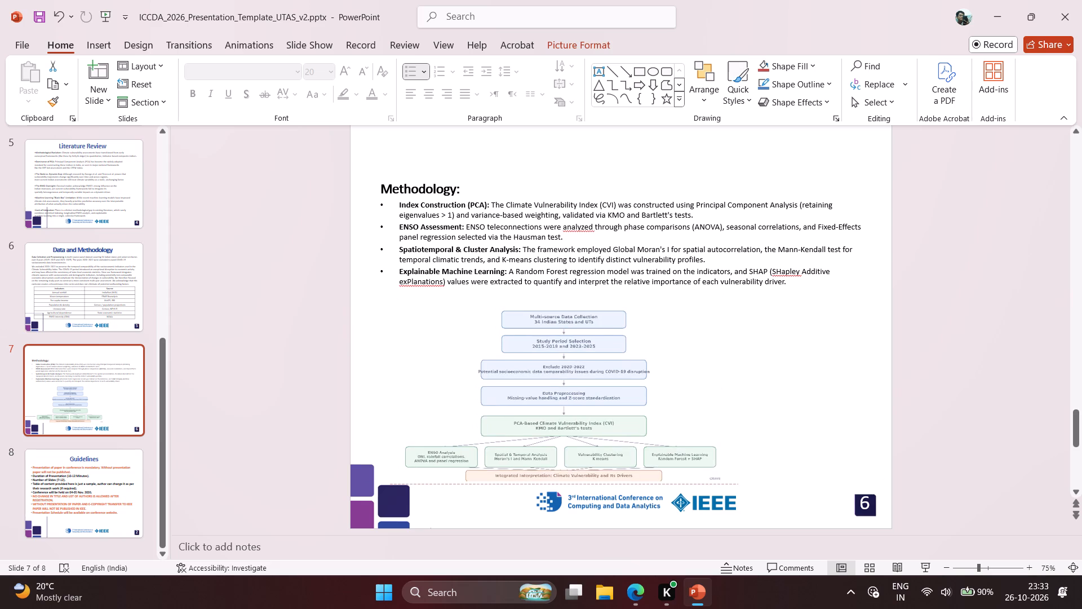
pyautogui.moveTo(723, 483); pyautogui.dragTo(722, 482)
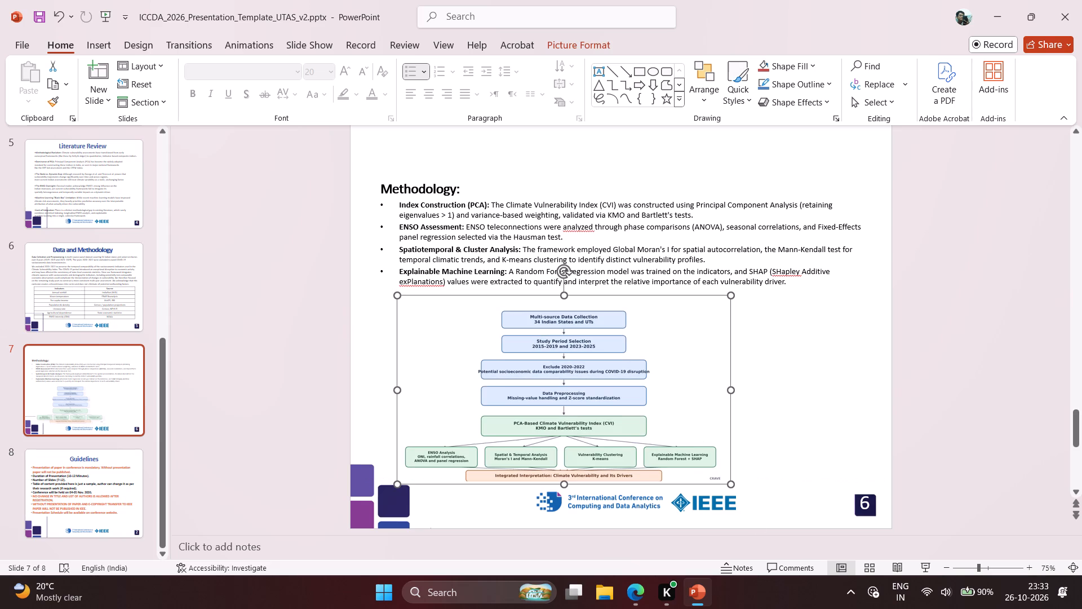
pyautogui.click(758, 531)
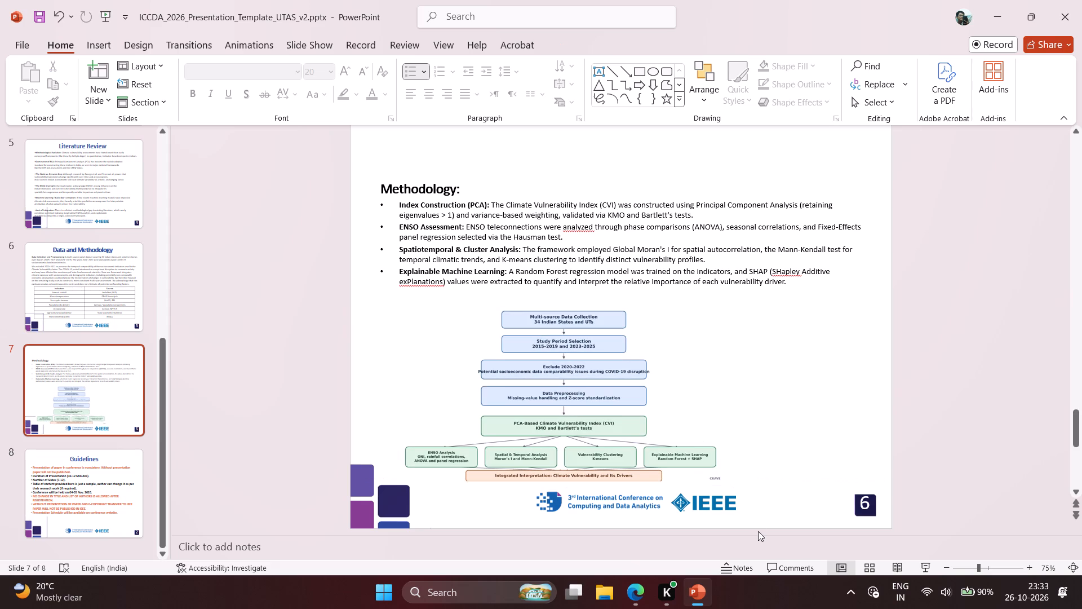
pyautogui.click(649, 397)
pyautogui.click(277, 315)
pyautogui.moveTo(485, 375); pyautogui.dragTo(485, 366)
pyautogui.click(275, 300)
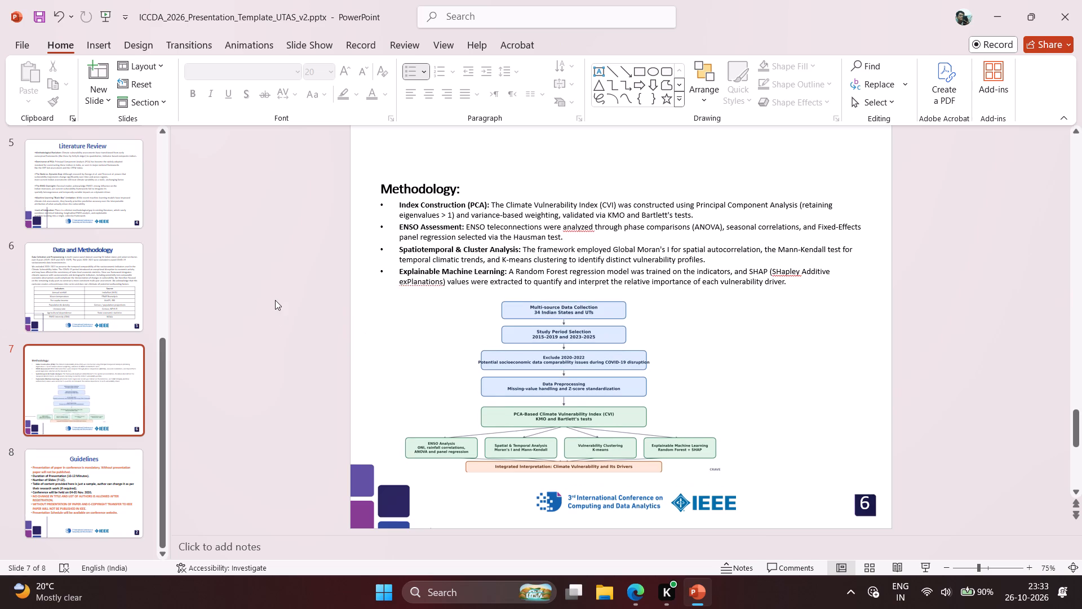
pyautogui.click(649, 416)
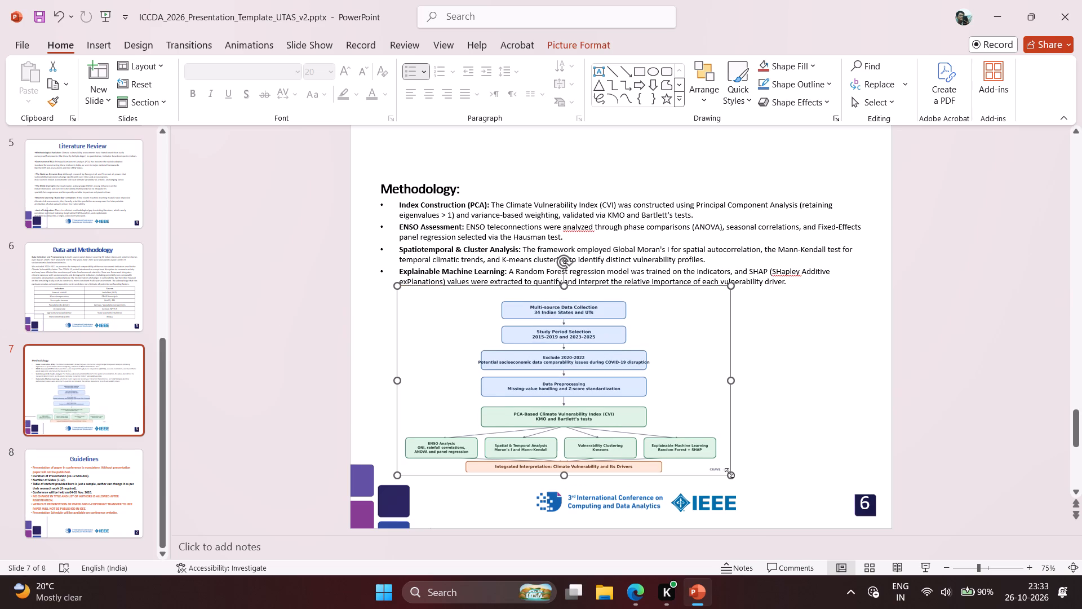
pyautogui.moveTo(729, 473); pyautogui.dragTo(741, 481)
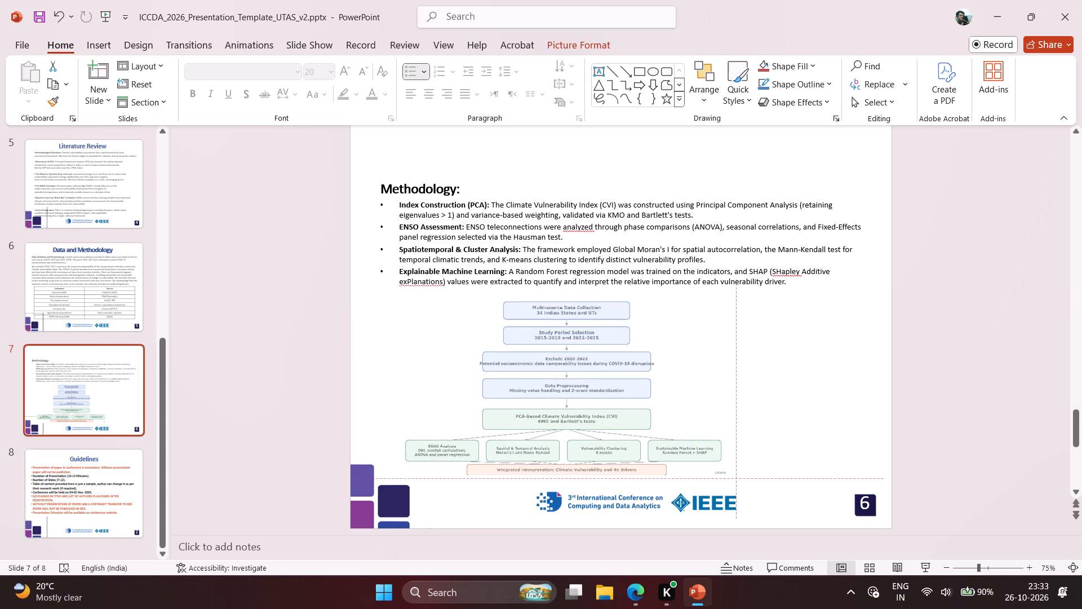
pyautogui.moveTo(741, 481); pyautogui.dragTo(743, 482)
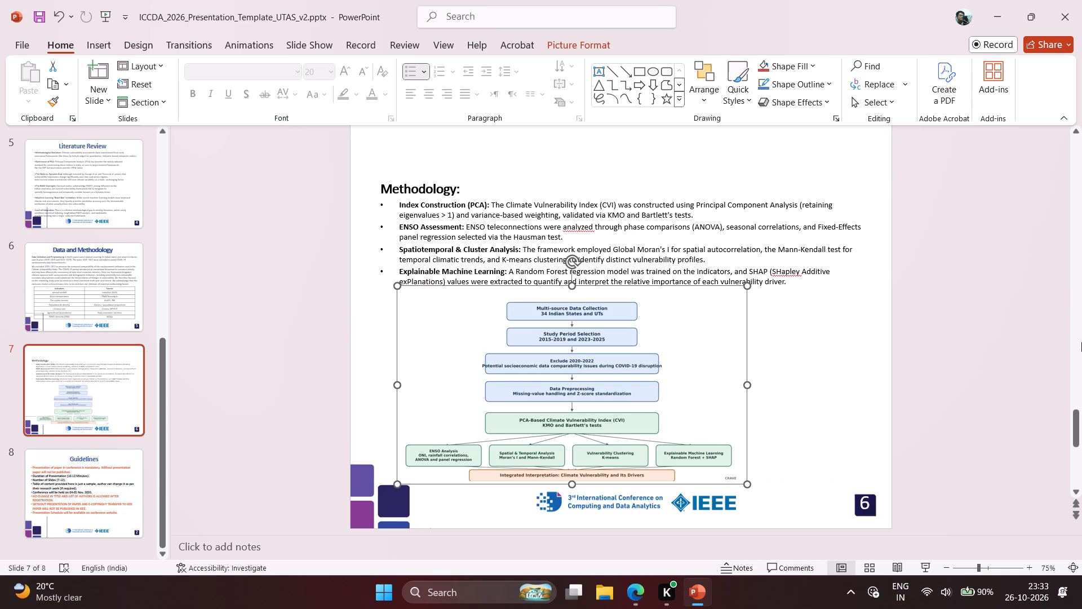
pyautogui.click(1039, 339)
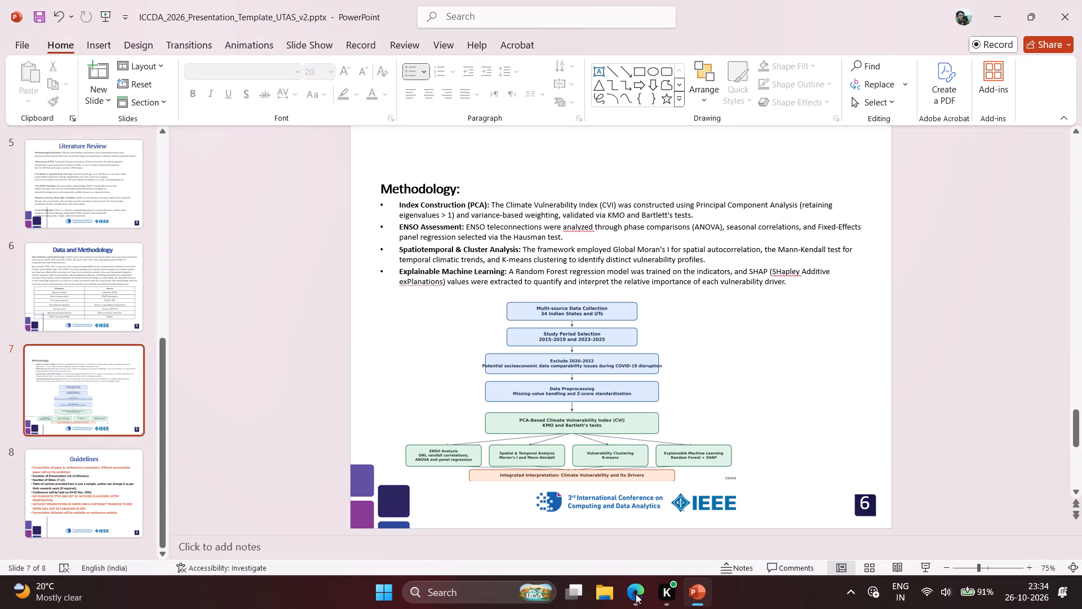
# Stretch the flowchart picture horizontally so it spans nearly the full width of the Methodology text box.
pyautogui.click(661, 427)
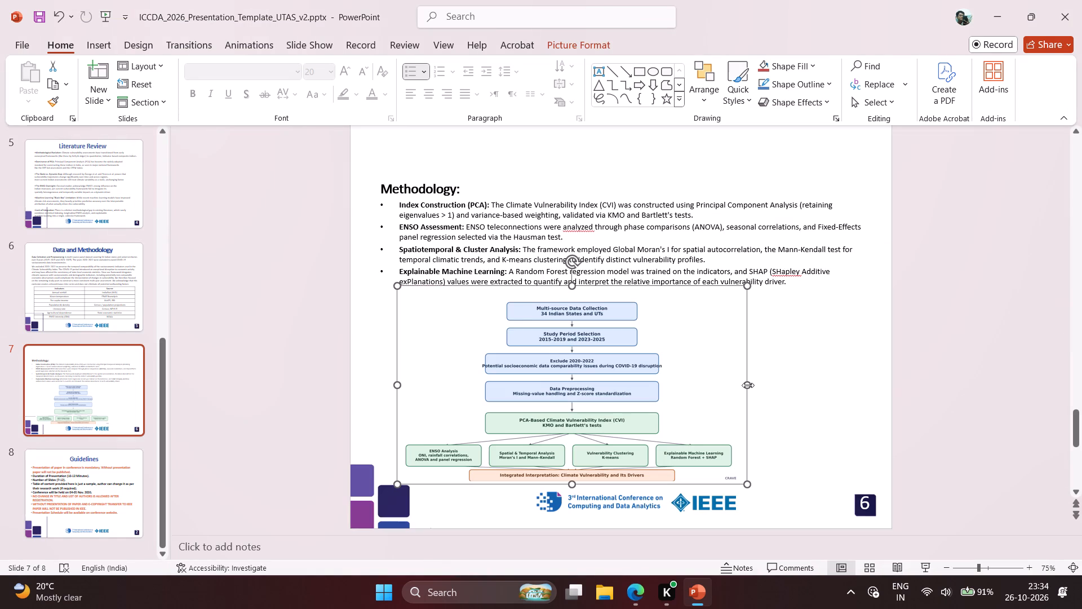
pyautogui.moveTo(748, 385); pyautogui.dragTo(872, 388)
pyautogui.click(966, 364)
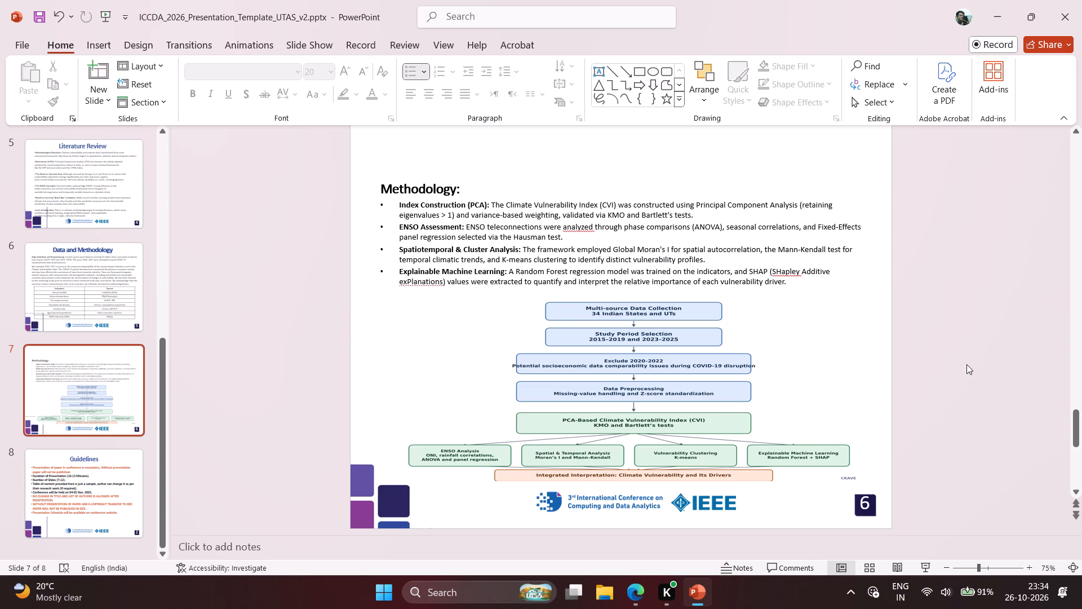
# Change the font of all text in the Methodology text box to Calibri (MS).
pyautogui.click(717, 225)
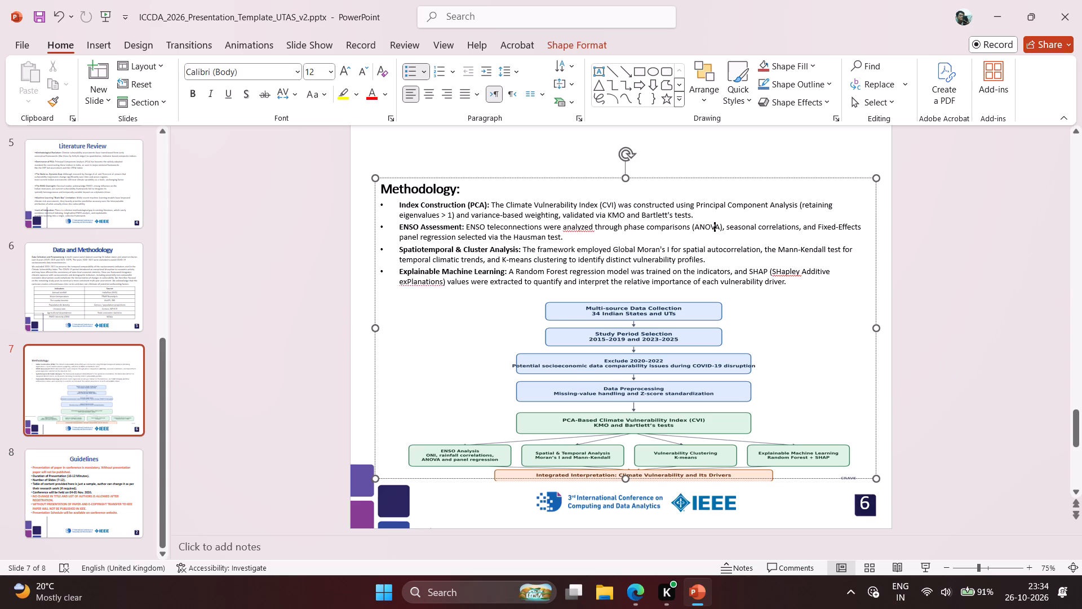
pyautogui.hotkey('ctrl', 'a')
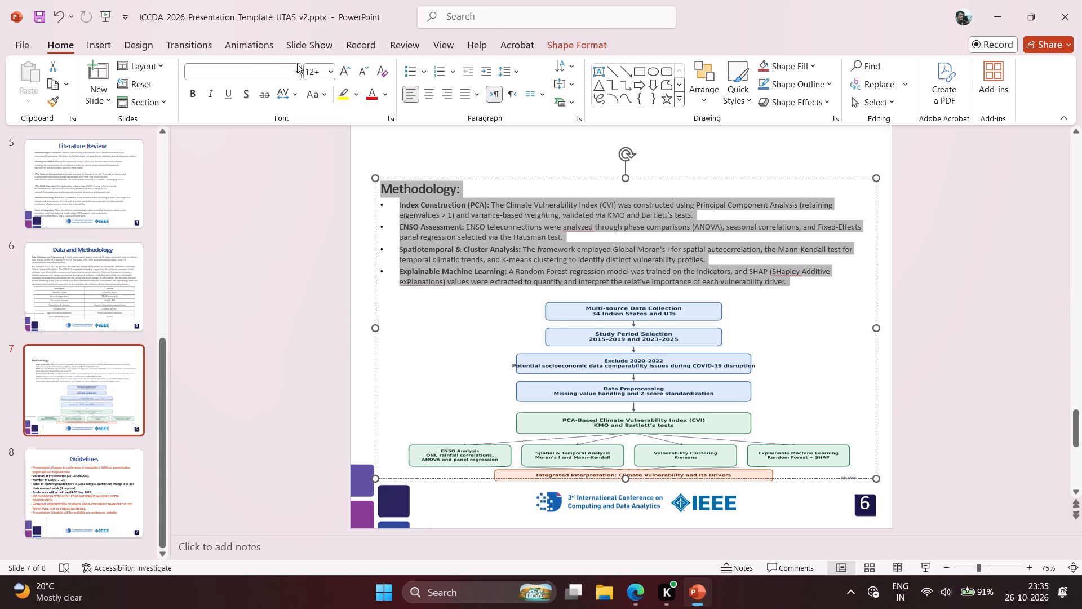
pyautogui.click(298, 64)
pyautogui.click(277, 168)
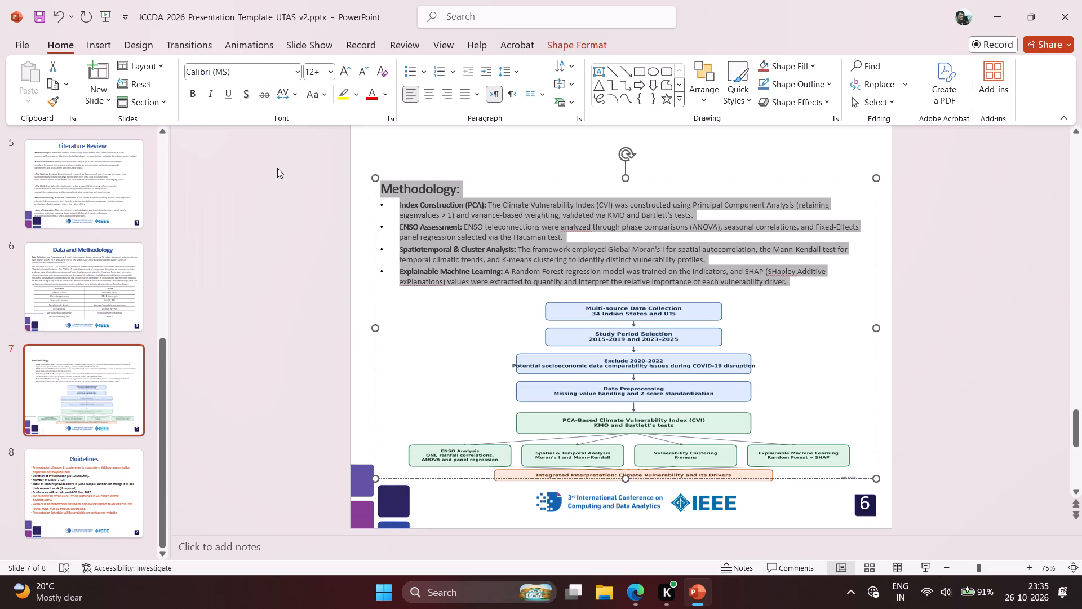
pyautogui.click(325, 275)
# Move the Methodology text box up the slide so its bullet text clears the top of the flowchart picture.
pyautogui.click(423, 185)
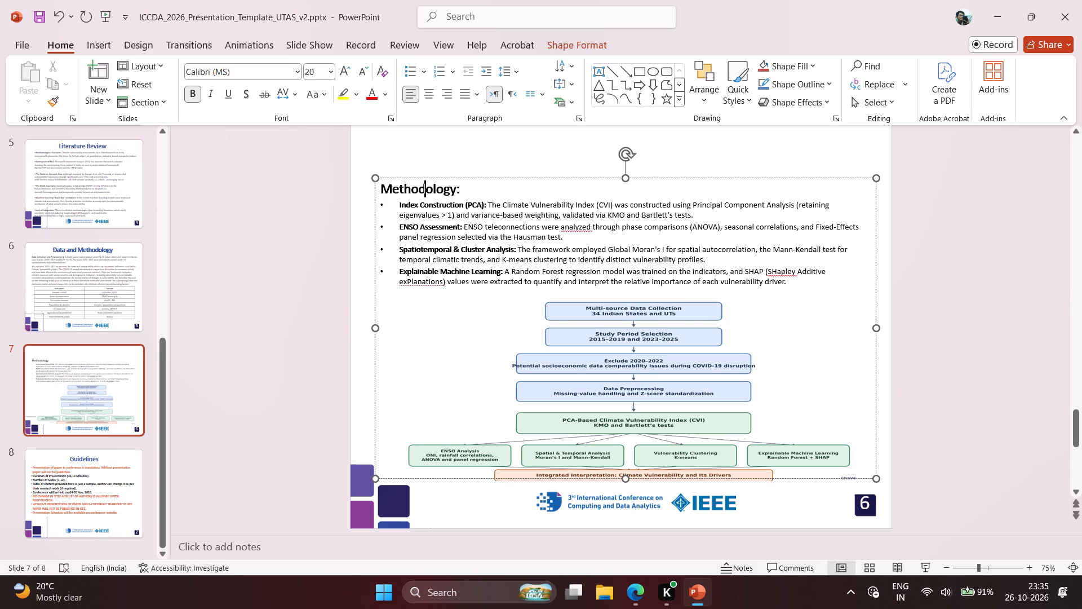
pyautogui.moveTo(438, 177); pyautogui.dragTo(437, 140)
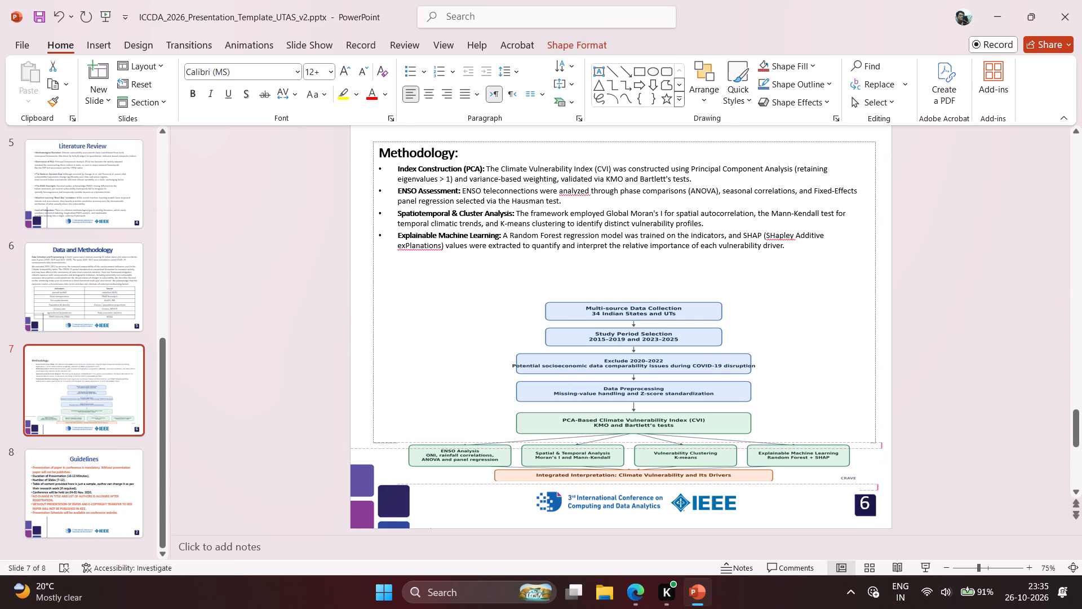
pyautogui.moveTo(437, 140); pyautogui.dragTo(438, 143)
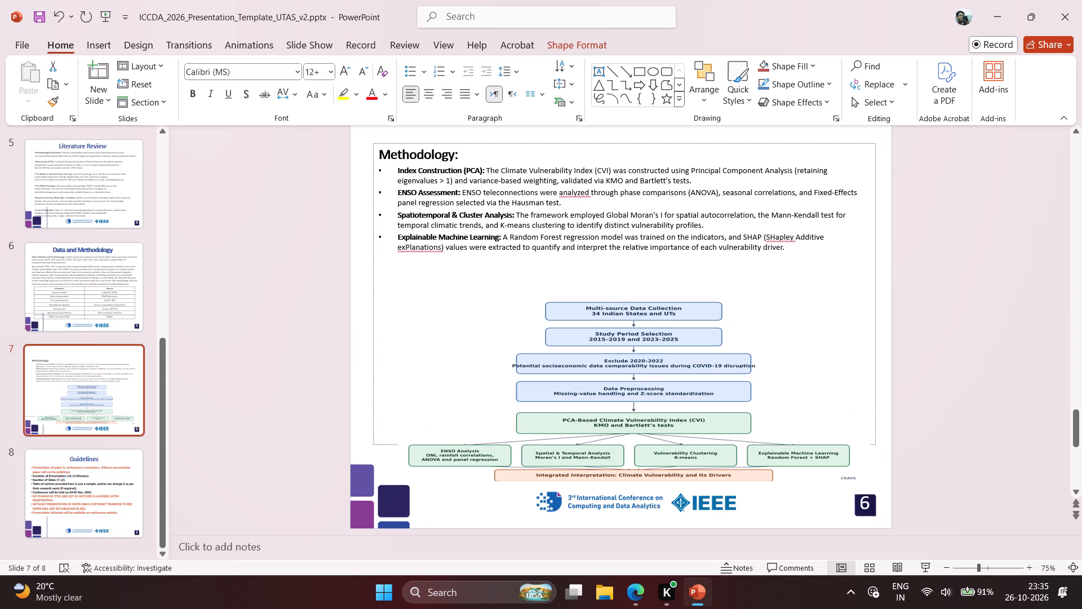
pyautogui.moveTo(438, 143); pyautogui.dragTo(440, 143)
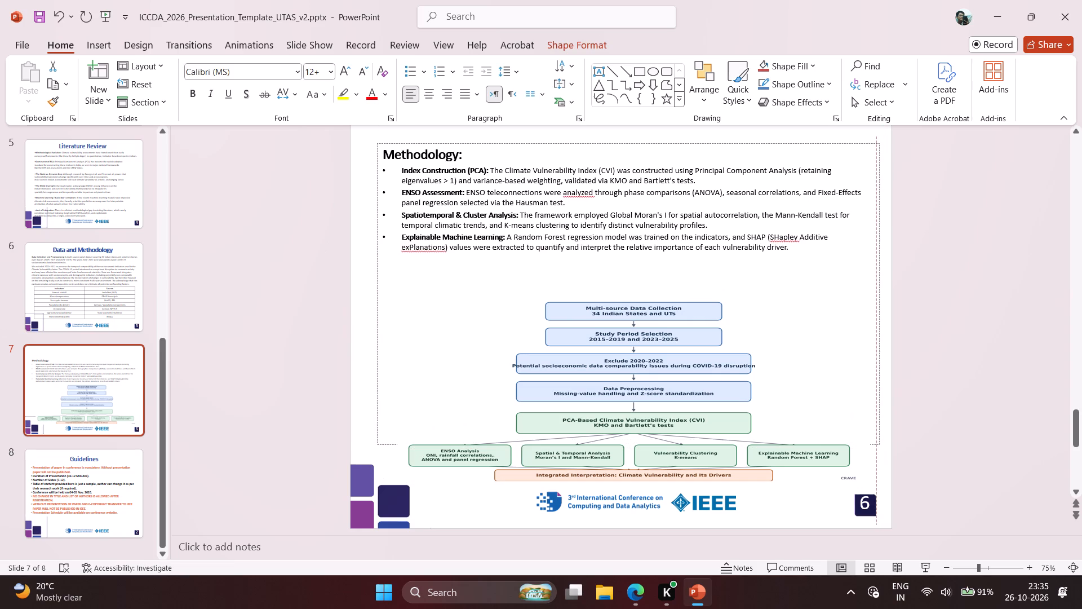
pyautogui.moveTo(440, 143); pyautogui.dragTo(440, 142)
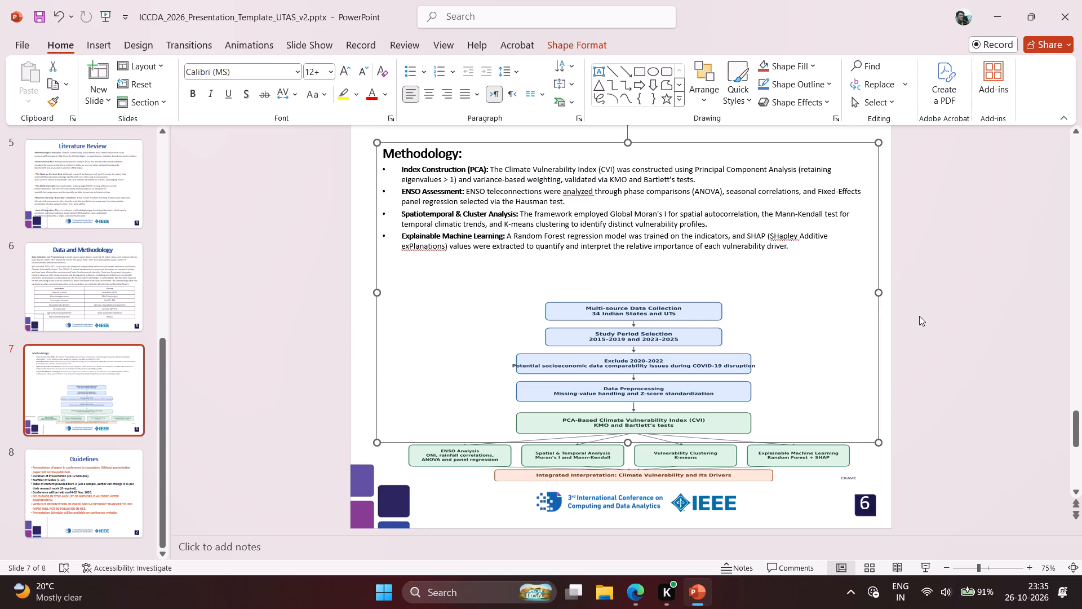
pyautogui.click(919, 316)
pyautogui.click(819, 404)
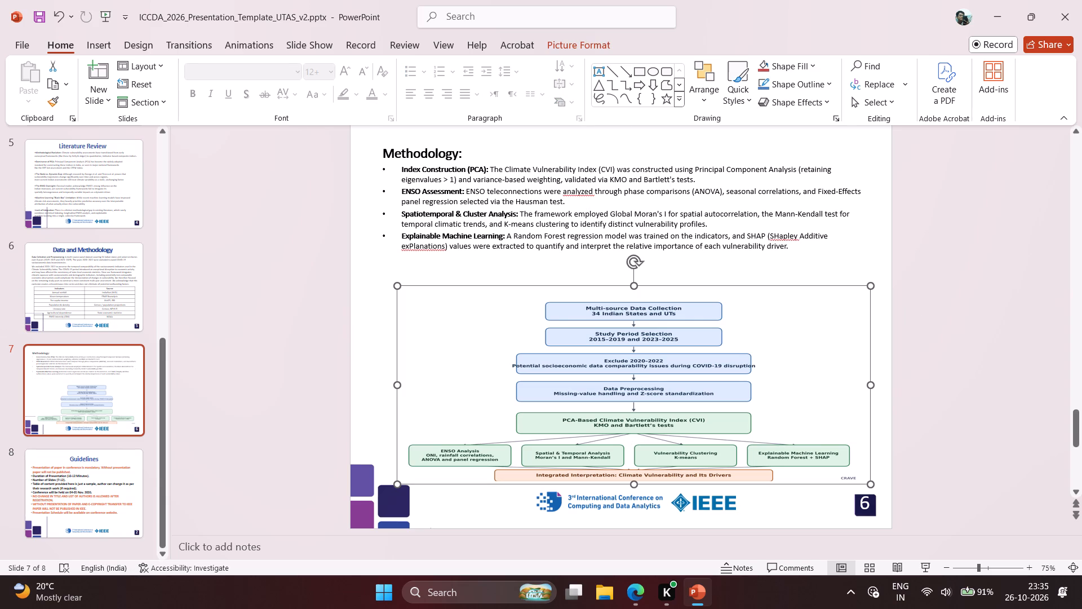
# Enlarge all text in the Methodology text box by two size increments, to 16+.
pyautogui.click(614, 244)
pyautogui.hotkey('ctrl', 'a')
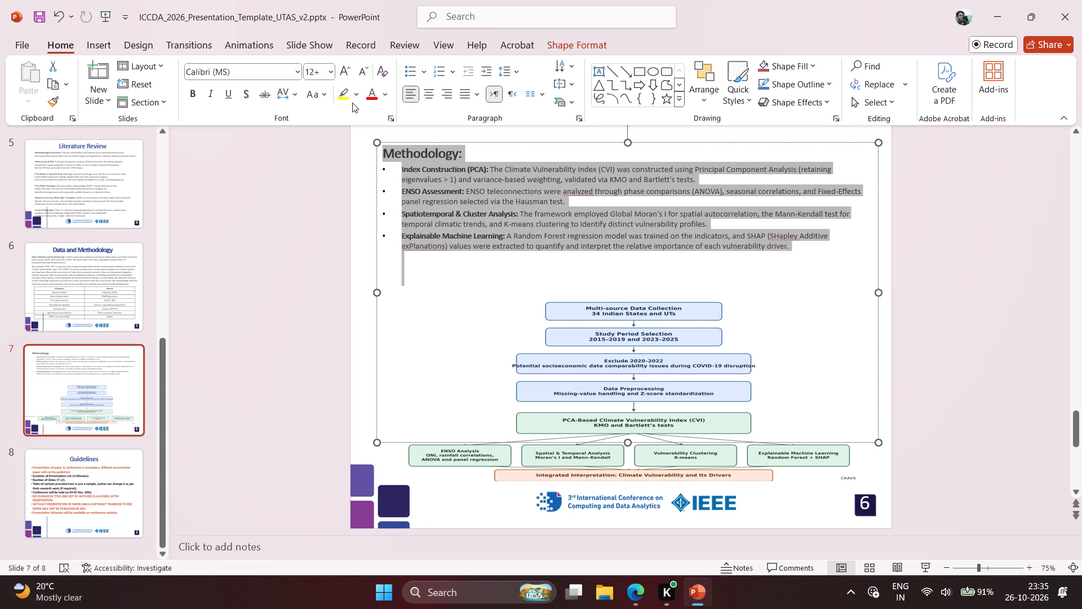
pyautogui.click(348, 68)
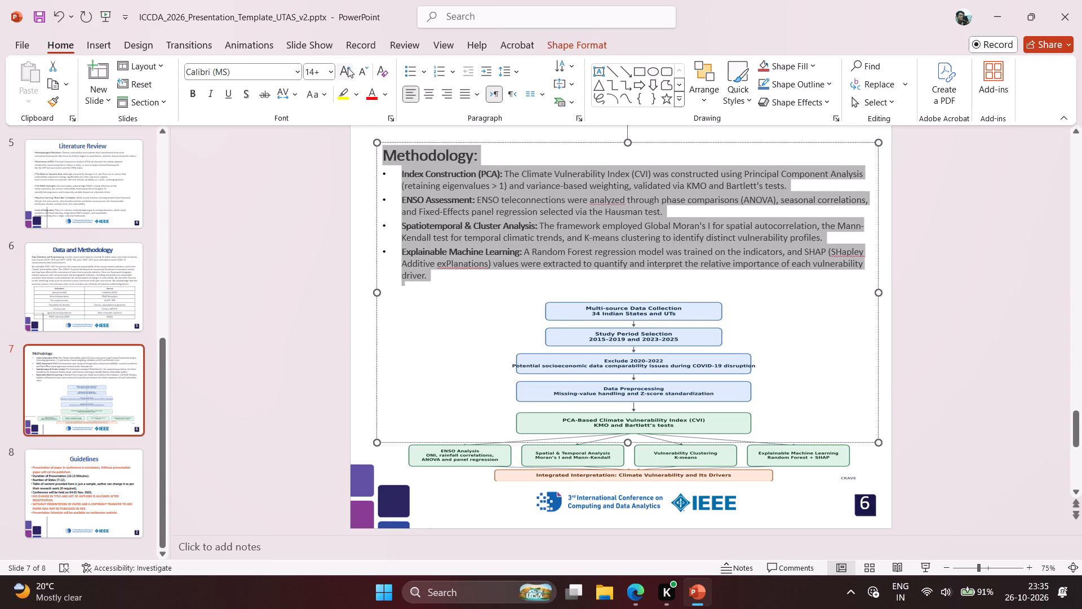
pyautogui.click(347, 69)
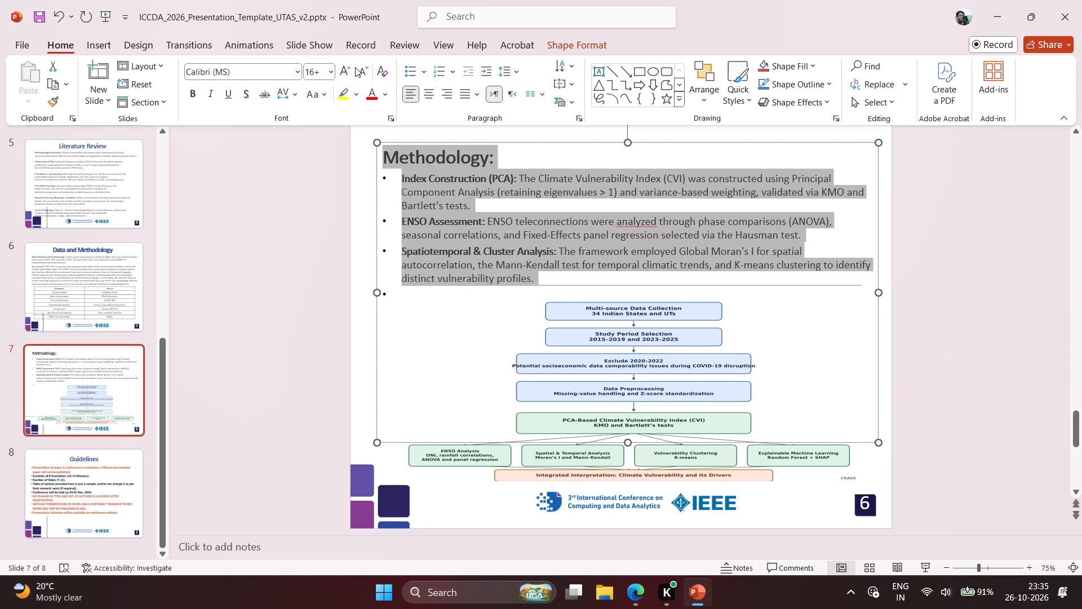
# Reduce the "Methodology:" heading's font size to 24.
pyautogui.click(343, 211)
pyautogui.click(383, 164)
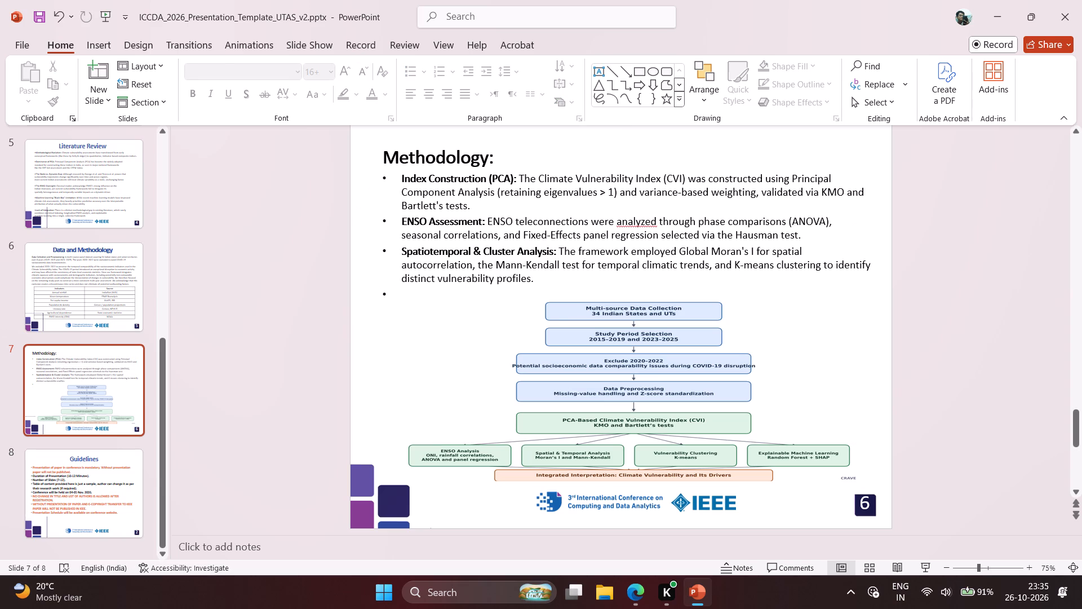
pyautogui.click(383, 164)
pyautogui.moveTo(383, 164); pyautogui.dragTo(471, 165)
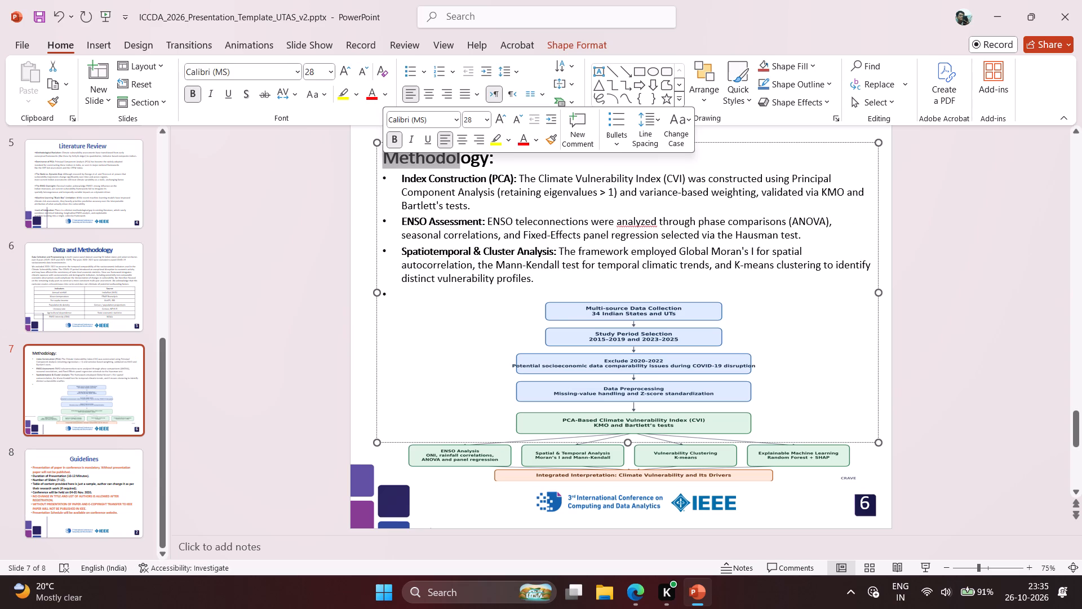
pyautogui.moveTo(471, 165); pyautogui.dragTo(504, 158)
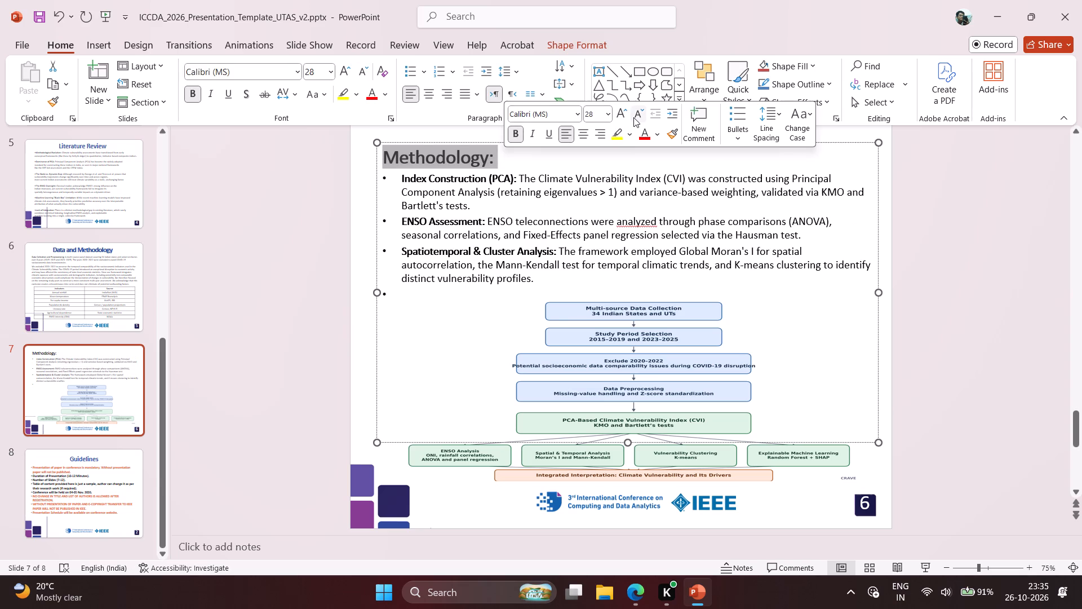
pyautogui.click(633, 117)
pyautogui.click(633, 117)
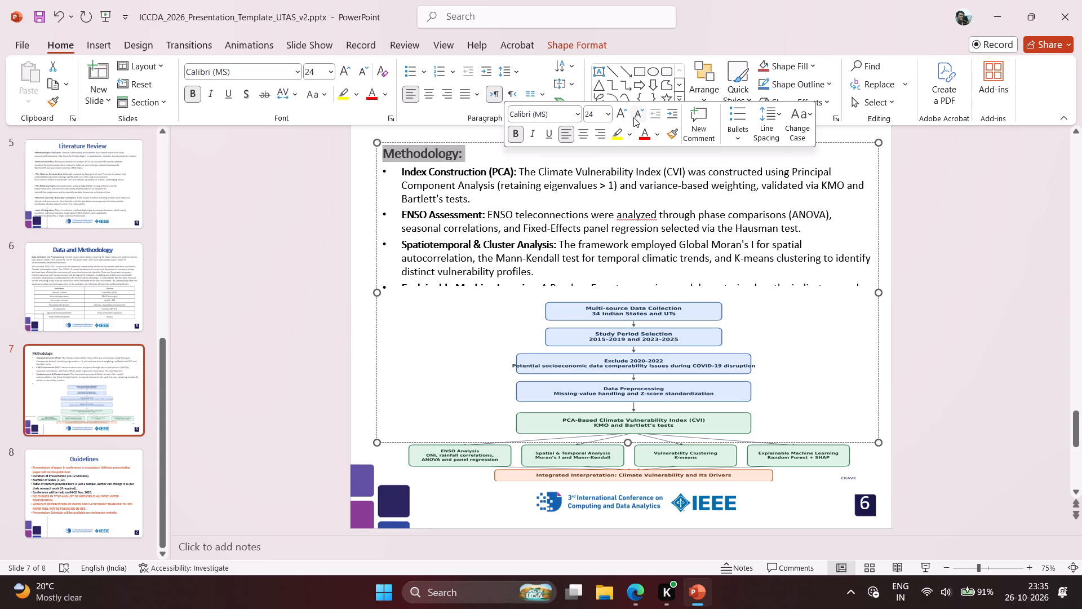
pyautogui.click(619, 116)
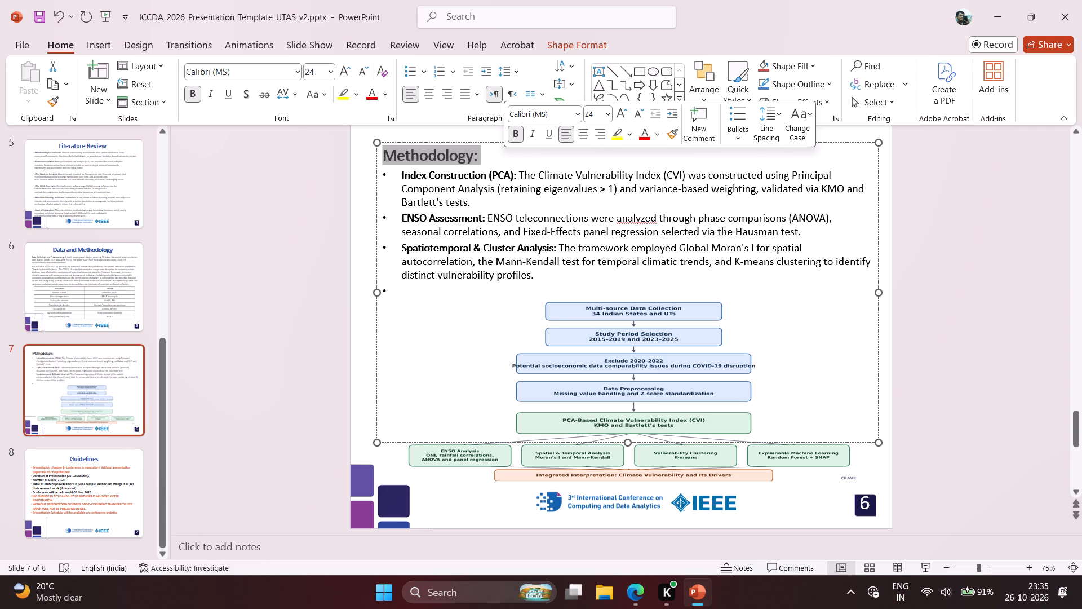
pyautogui.click(579, 186)
pyautogui.click(560, 337)
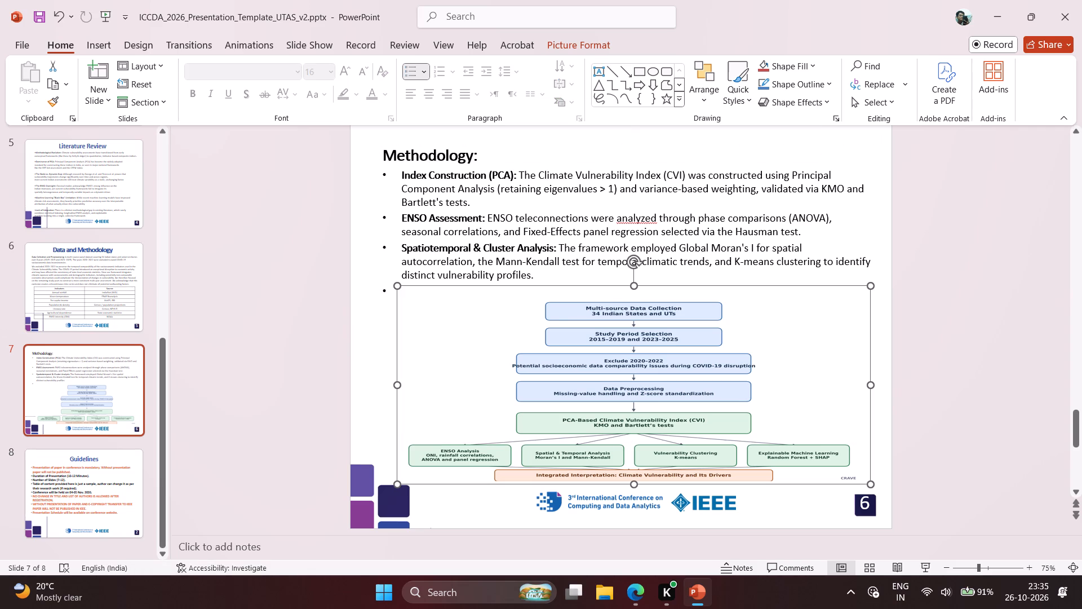
# Reduce all text in the Methodology text box to size 14+ so every bullet fits above the flowchart.
pyautogui.click(391, 289)
pyautogui.hotkey('ctrl', 'a')
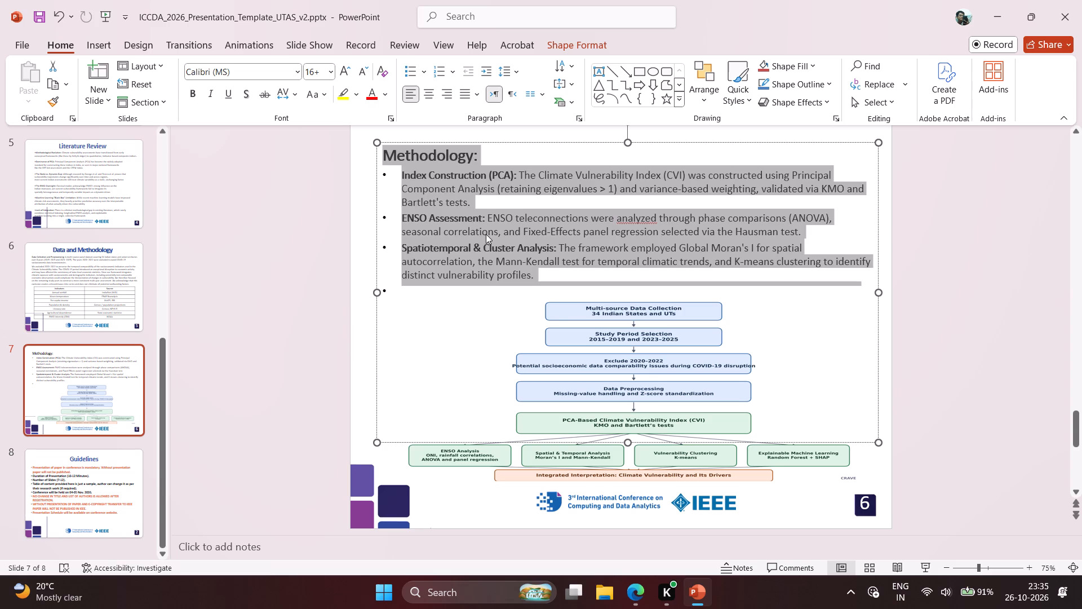
pyautogui.click(371, 72)
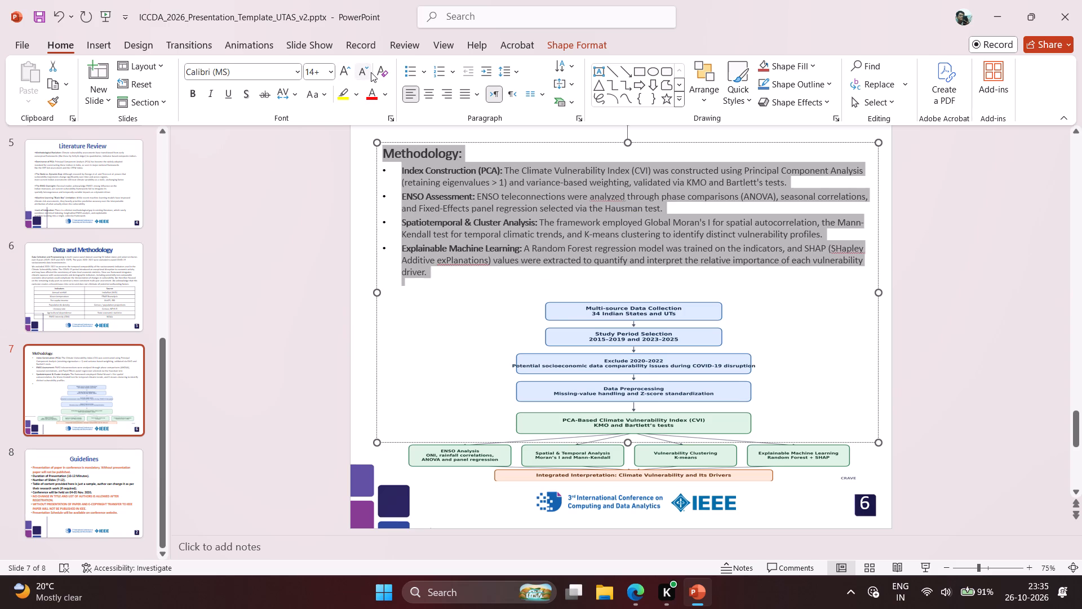
pyautogui.click(371, 72)
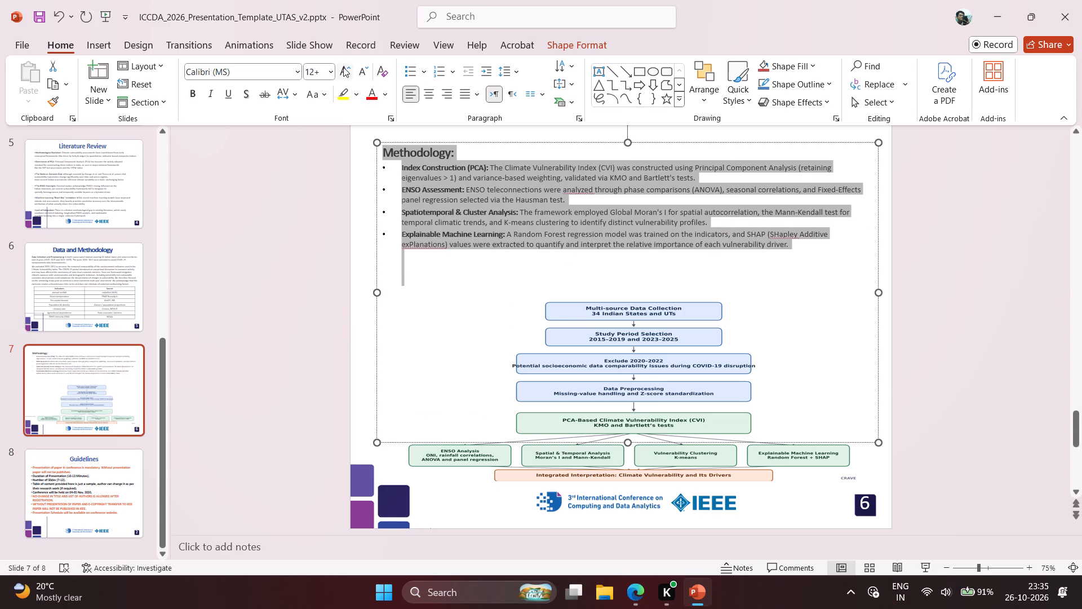
pyautogui.click(343, 67)
pyautogui.click(343, 67)
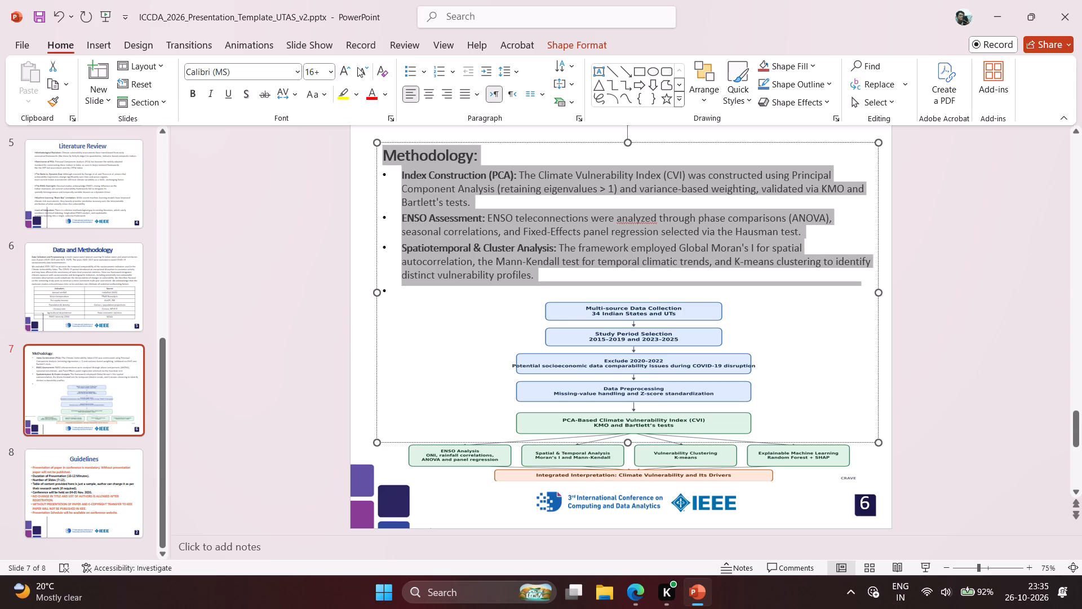
pyautogui.click(365, 71)
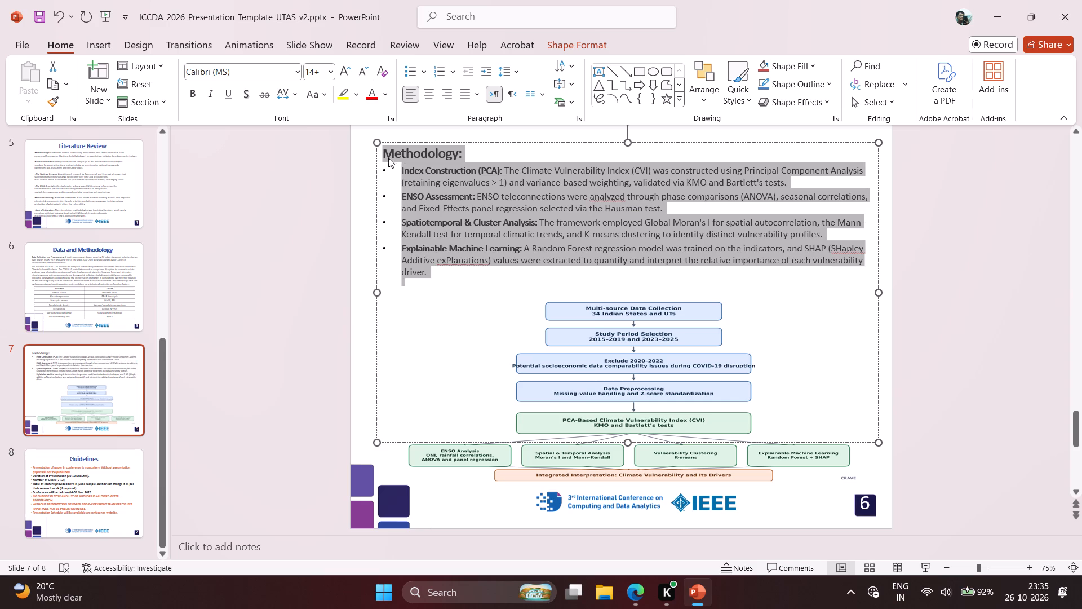
pyautogui.click(395, 183)
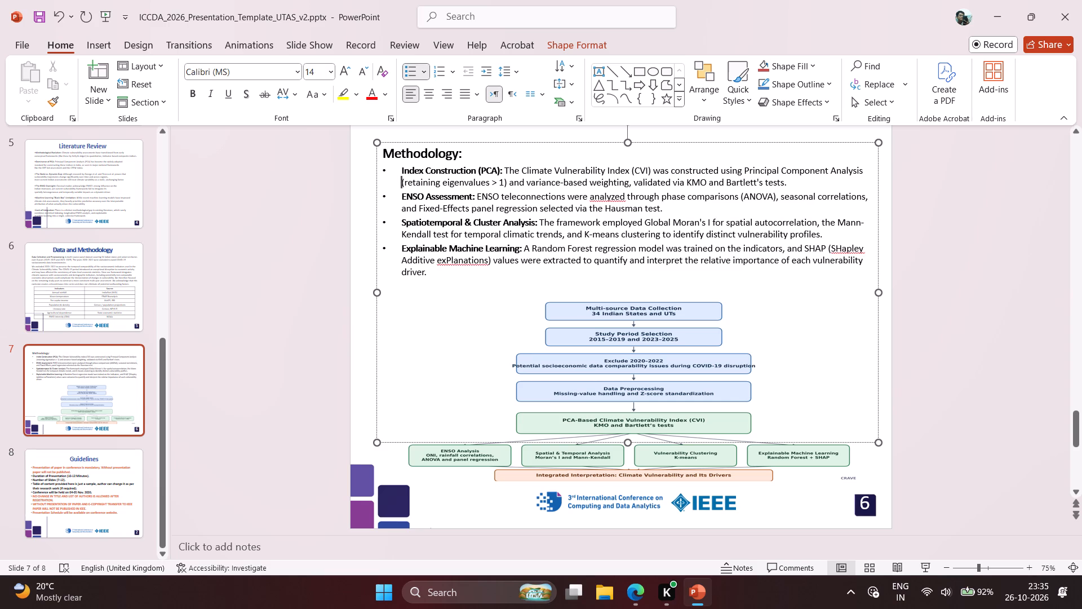
# Extend the flowchart picture's top edge slightly upward, to just beneath the last Methodology bullet.
pyautogui.click(535, 390)
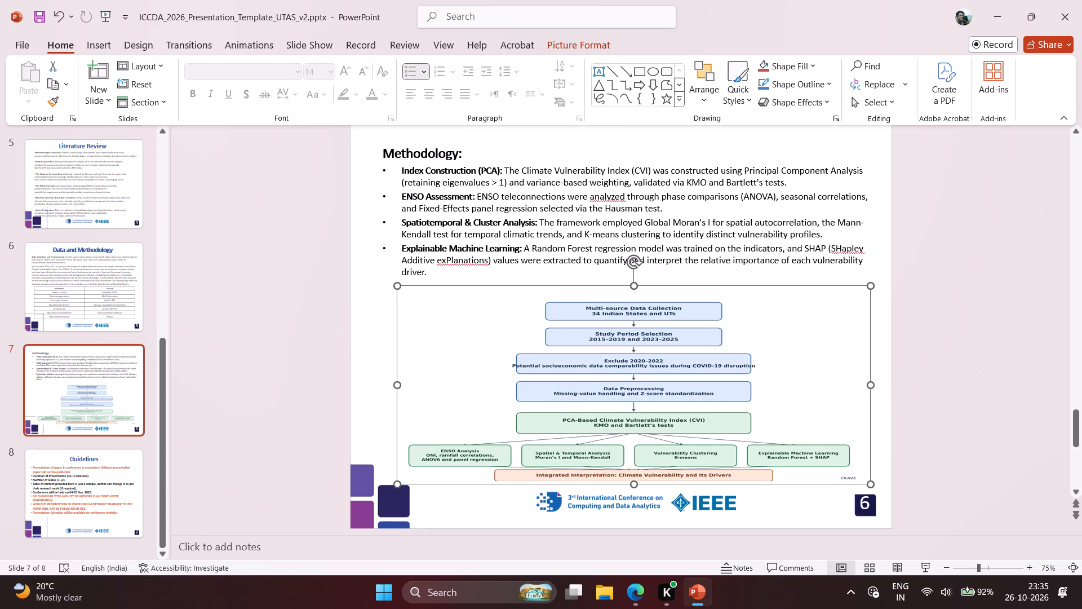
pyautogui.moveTo(634, 287); pyautogui.dragTo(634, 280)
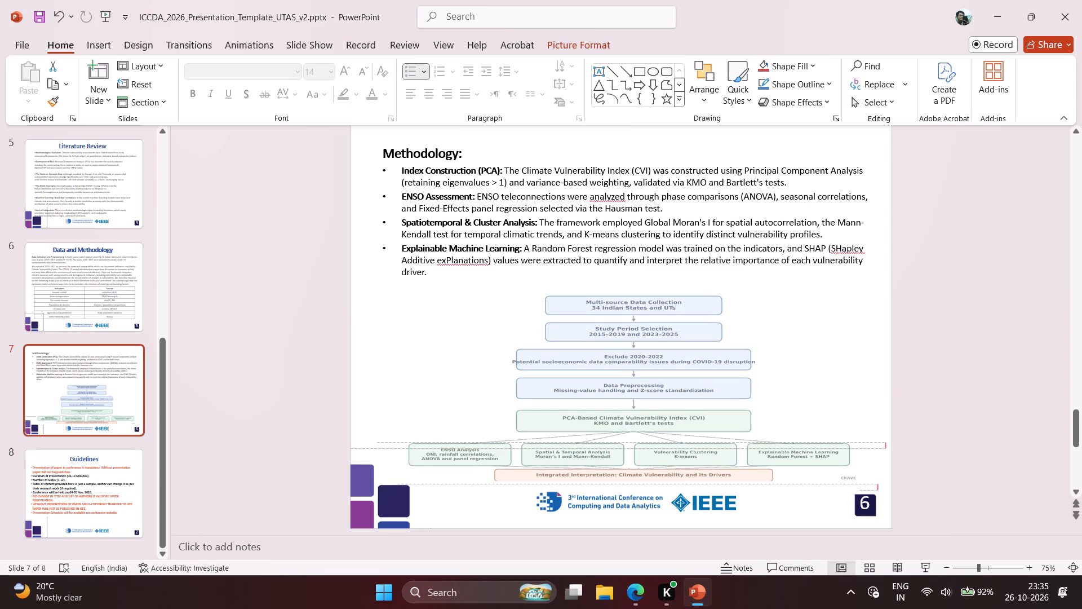
pyautogui.moveTo(634, 280); pyautogui.dragTo(633, 279)
pyautogui.moveTo(633, 279); pyautogui.dragTo(633, 282)
pyautogui.click(917, 270)
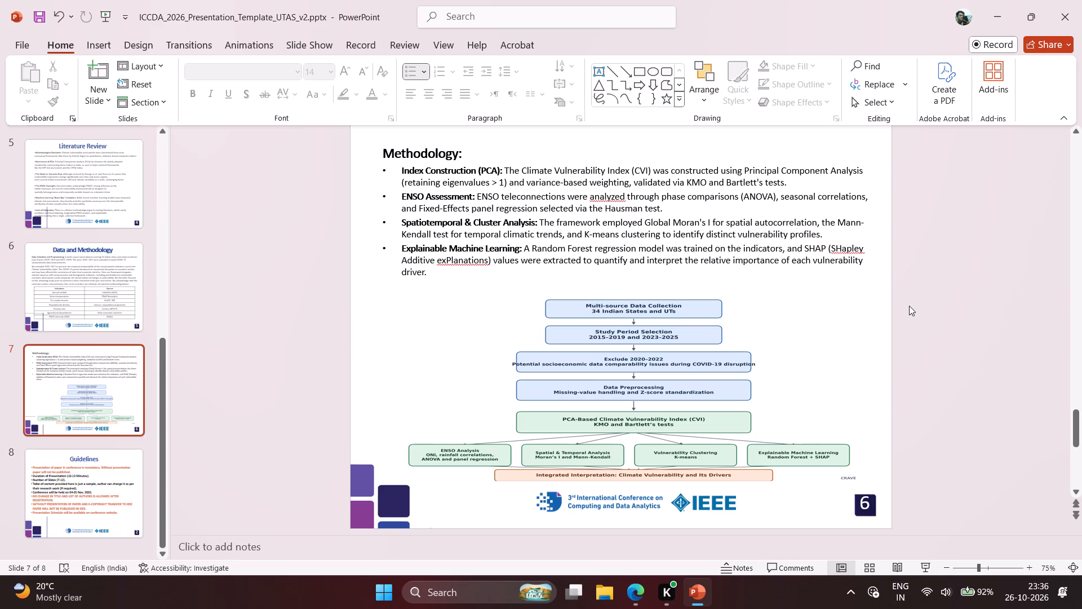
# Narrow the flowchart picture by pulling in its right edge, keeping its left edge in place.
pyautogui.click(628, 444)
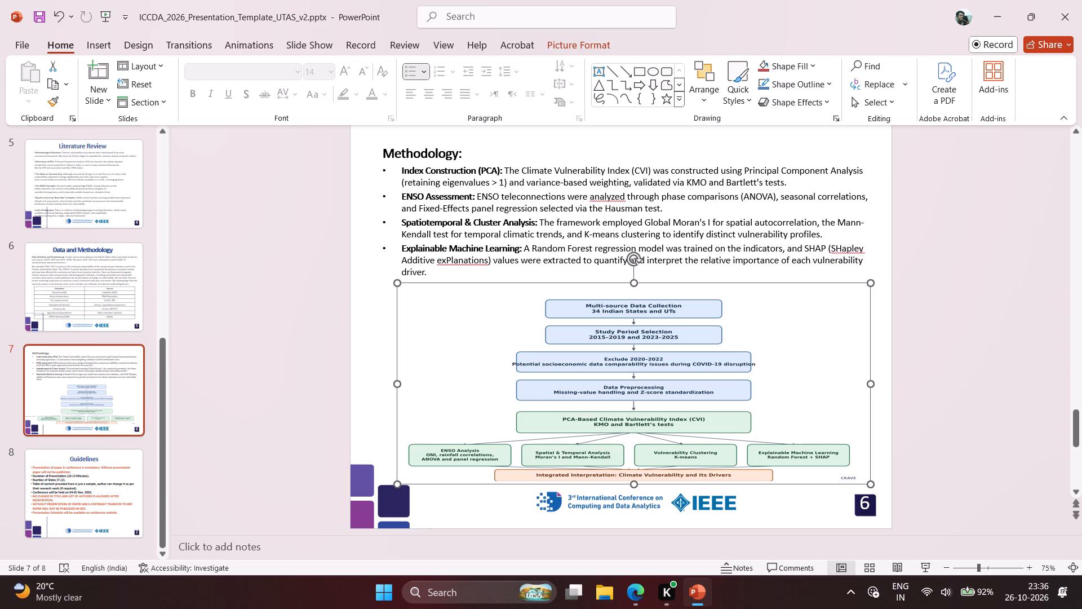
pyautogui.moveTo(873, 384); pyautogui.dragTo(788, 383)
pyautogui.click(959, 364)
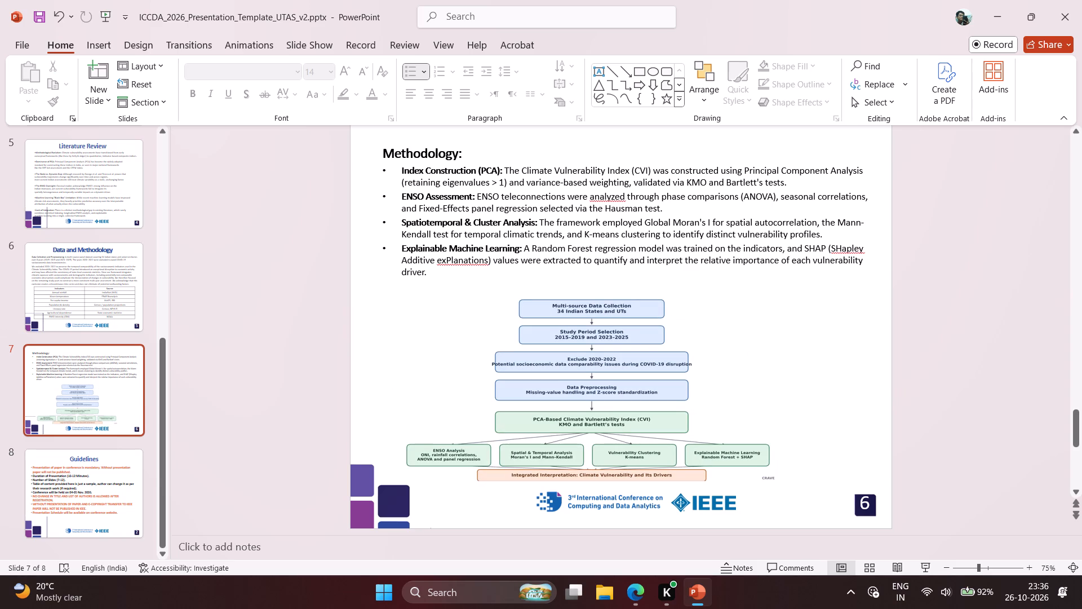
# Preview the Methodology slide full screen as a slide show and return to editing.
pyautogui.click(923, 566)
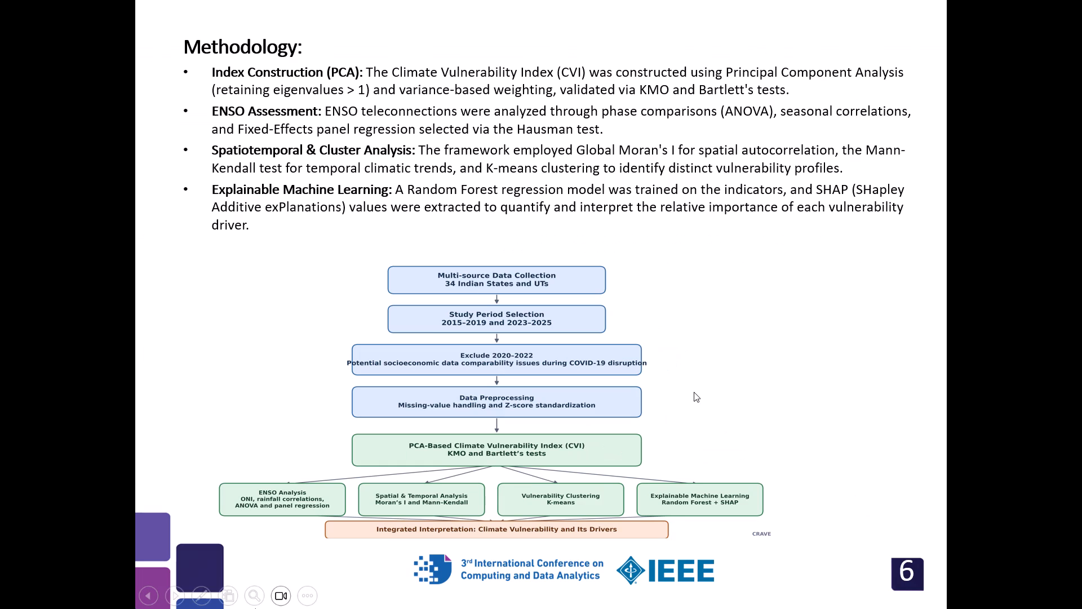
pyautogui.press('Escape')
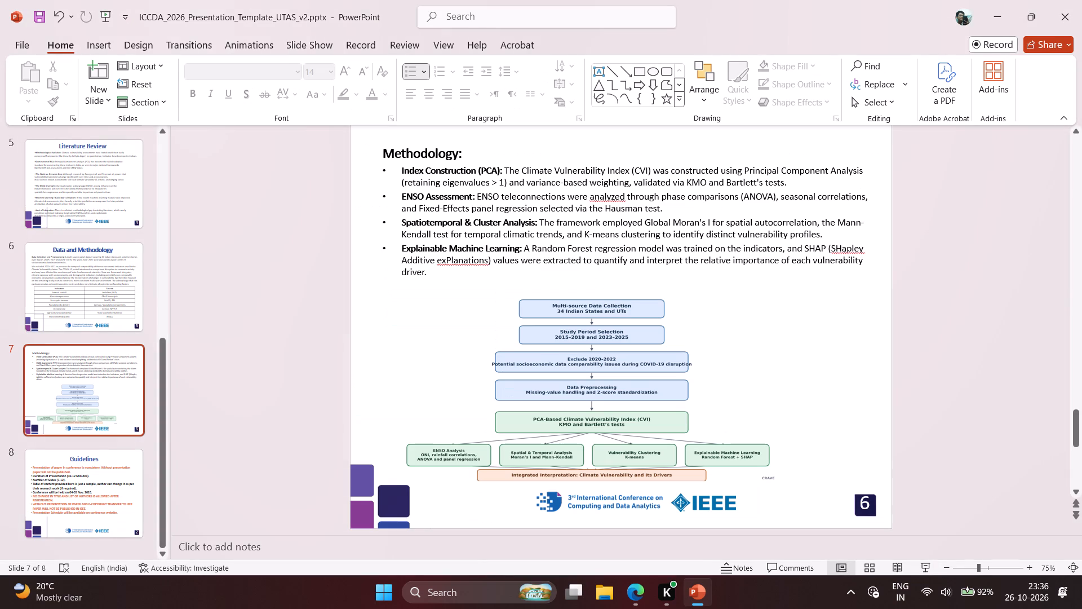
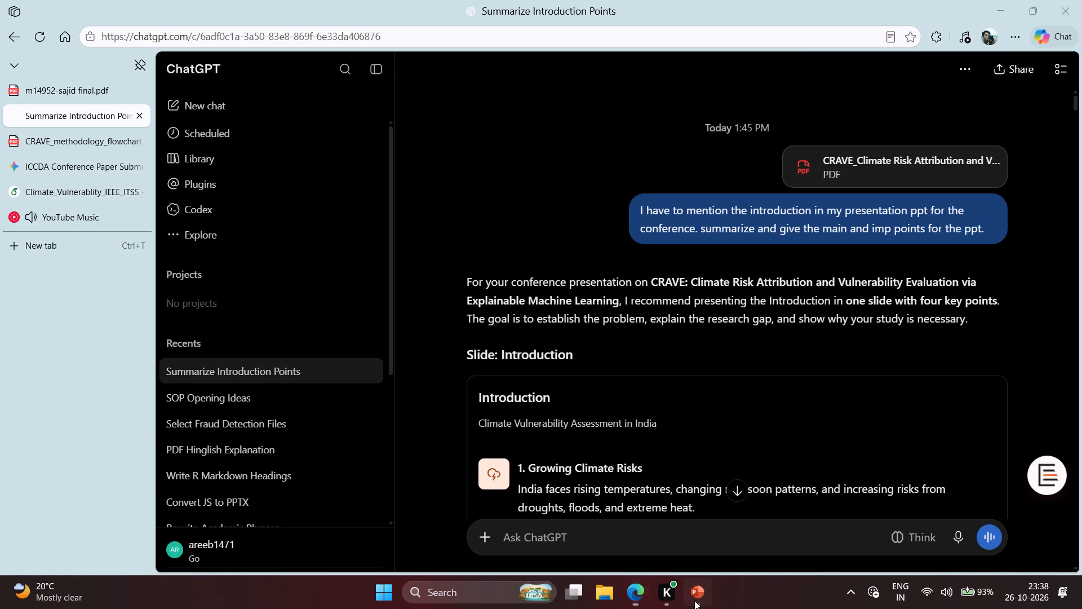
pyautogui.moveTo(602, 403); pyautogui.dragTo(251, 386)
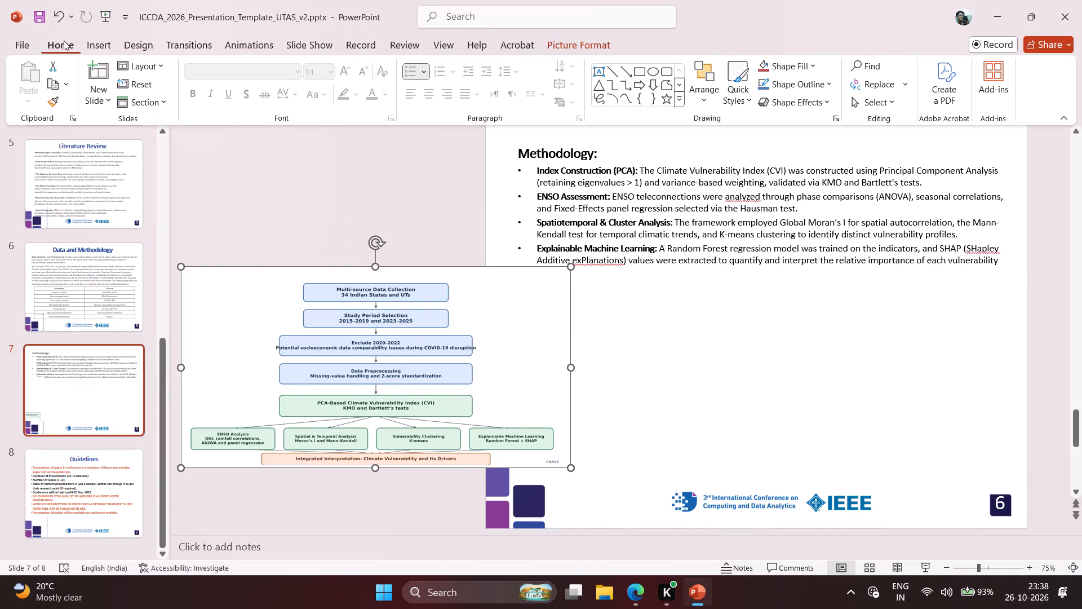
# Insert the picture CRAVE_methodology_flowchart_cutout_400dpi from the Downloads folder and place it roughly centred on the Methodology slide.
pyautogui.click(101, 46)
pyautogui.click(113, 72)
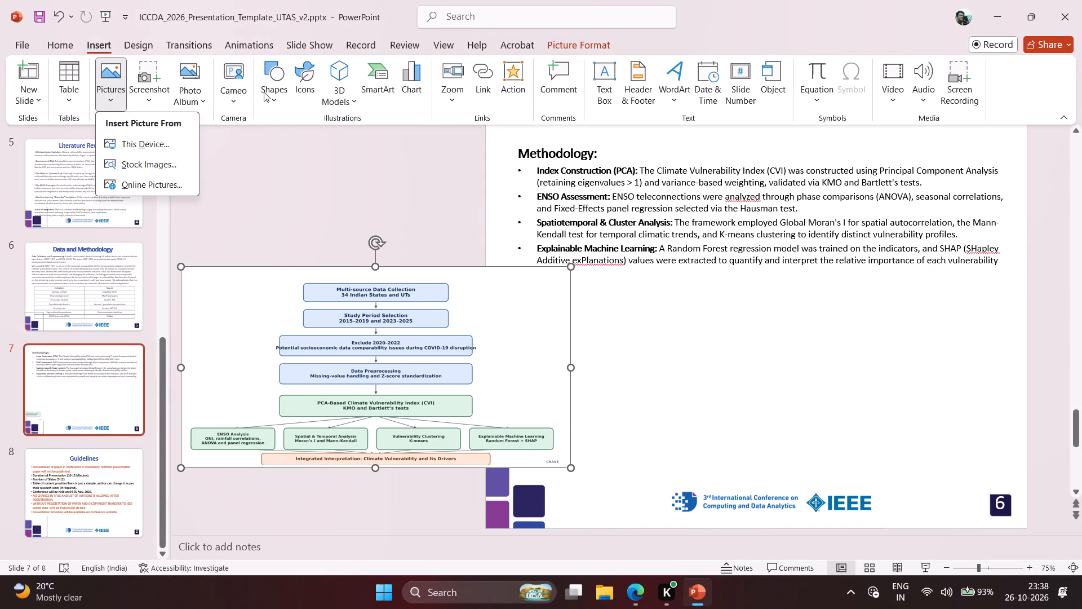
pyautogui.click(169, 140)
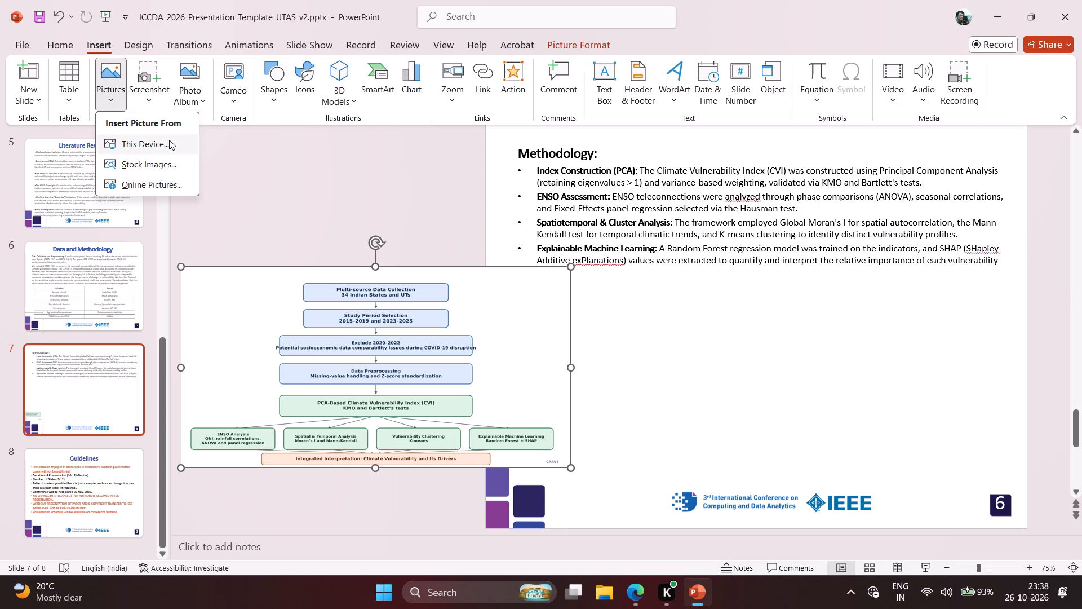
pyautogui.click(162, 134)
pyautogui.press('Return')
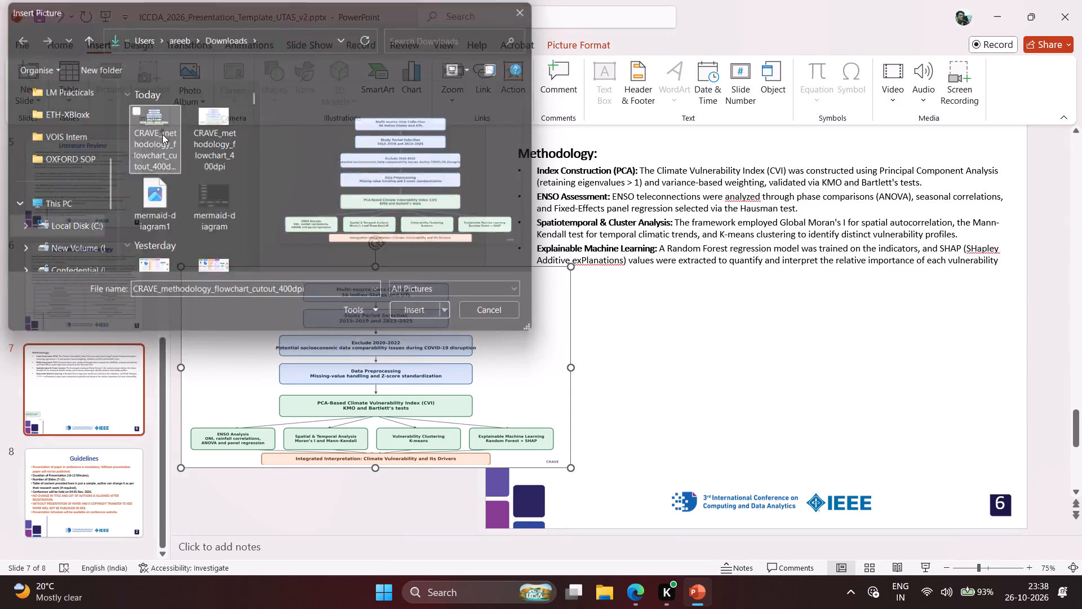
pyautogui.moveTo(767, 261); pyautogui.dragTo(788, 248)
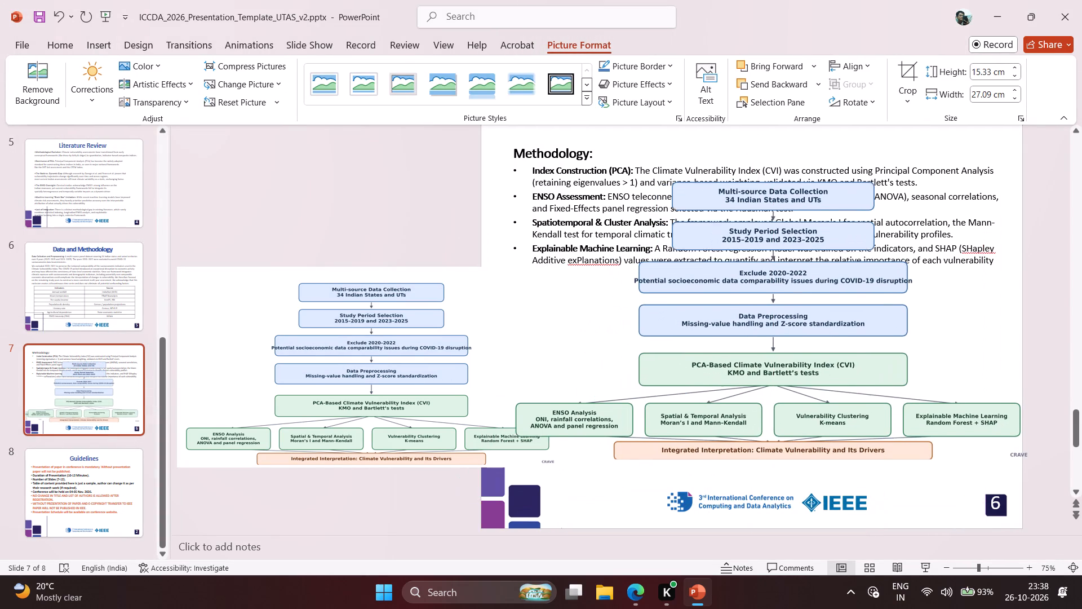
pyautogui.moveTo(788, 248); pyautogui.dragTo(787, 254)
# Delete the old white-background flowchart picture lying beside the Methodology slide.
pyautogui.keyDown('ctrl'); pyautogui.scroll(1, 619, 338); pyautogui.keyUp('ctrl')
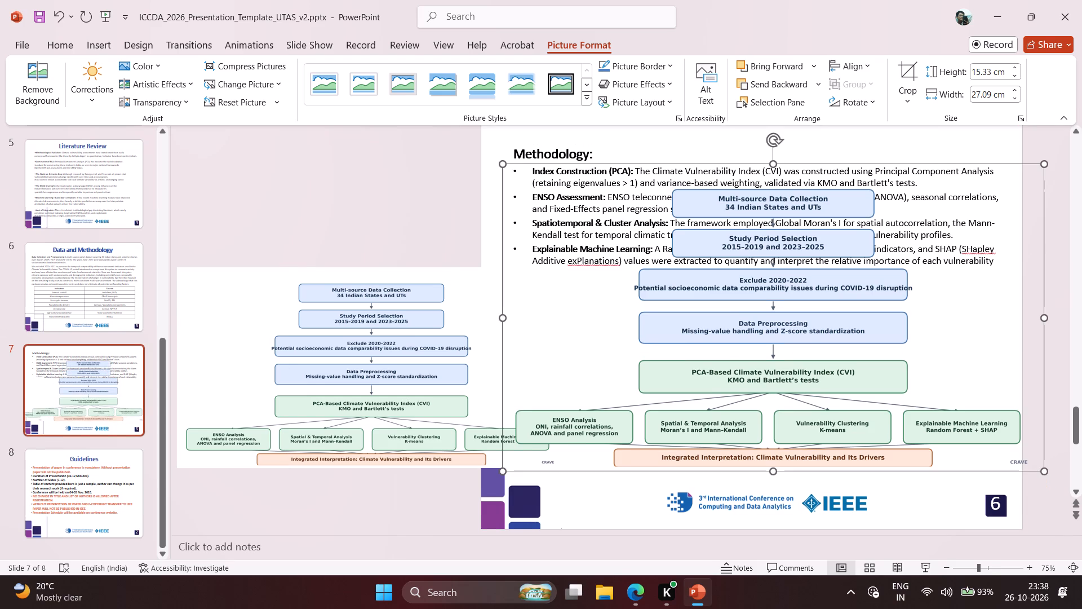
pyautogui.keyDown('ctrl'); pyautogui.scroll(2, 619, 338); pyautogui.keyUp('ctrl')
pyautogui.hscroll(7, 619, 338)
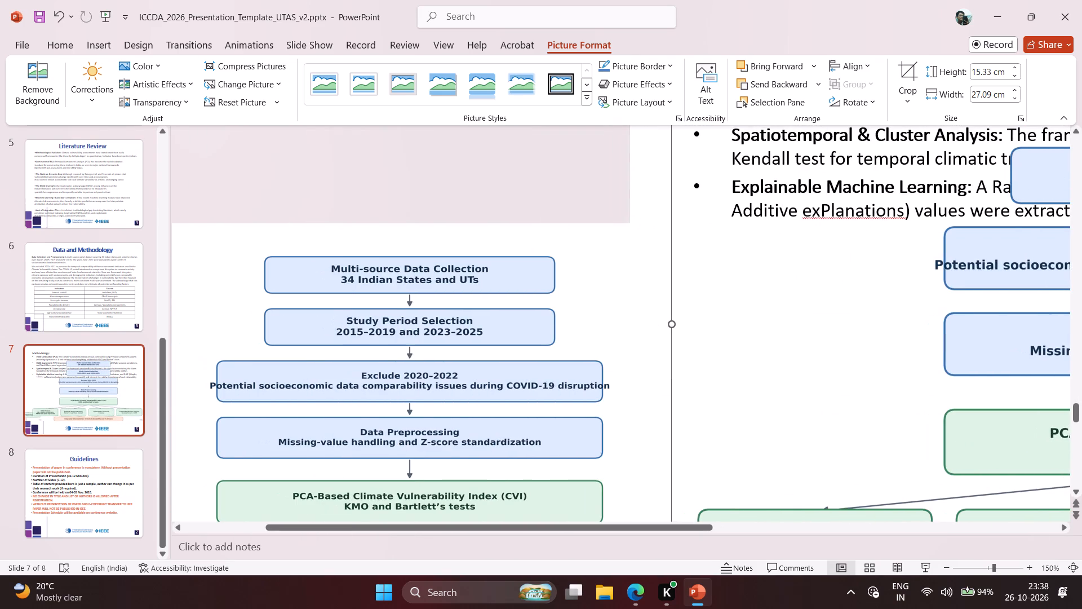
pyautogui.click(474, 357)
pyautogui.press('Delete')
# Move the cutout flowchart down on the Methodology slide until its lowest box sits just above the footer logos.
pyautogui.keyDown('ctrl'); pyautogui.scroll(-2, 474, 357); pyautogui.keyUp('ctrl')
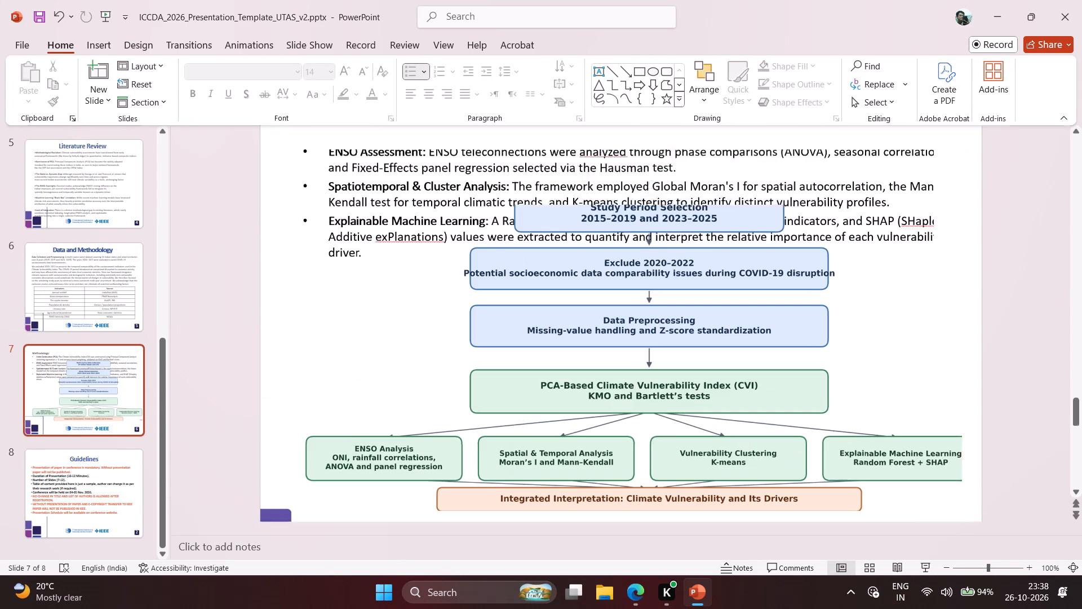
pyautogui.keyDown('ctrl'); pyautogui.scroll(-1, 474, 357); pyautogui.keyUp('ctrl')
pyautogui.click(627, 292)
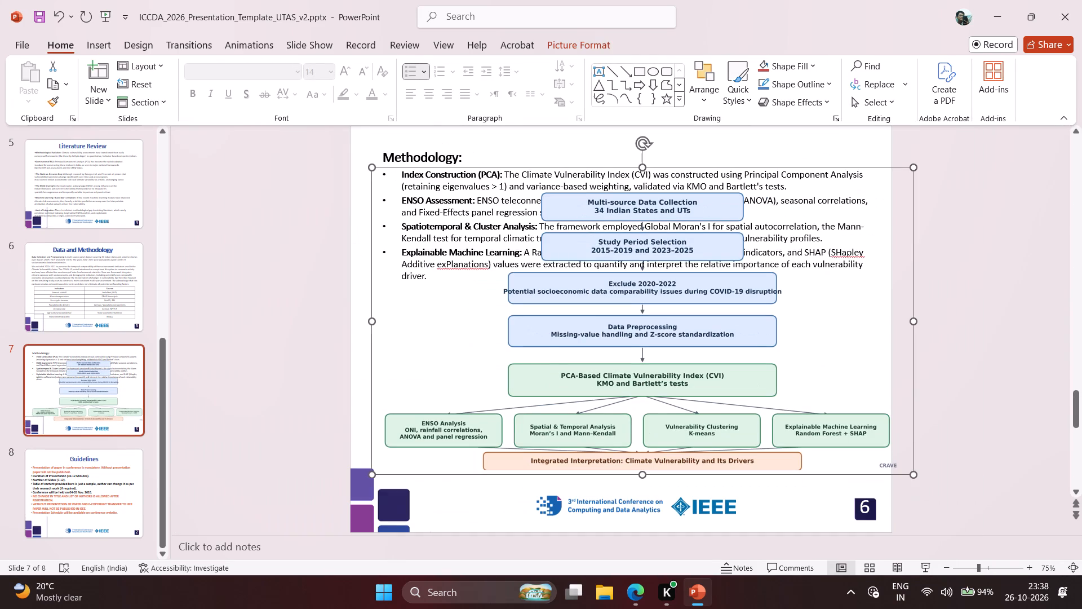
pyautogui.moveTo(765, 386); pyautogui.dragTo(762, 399)
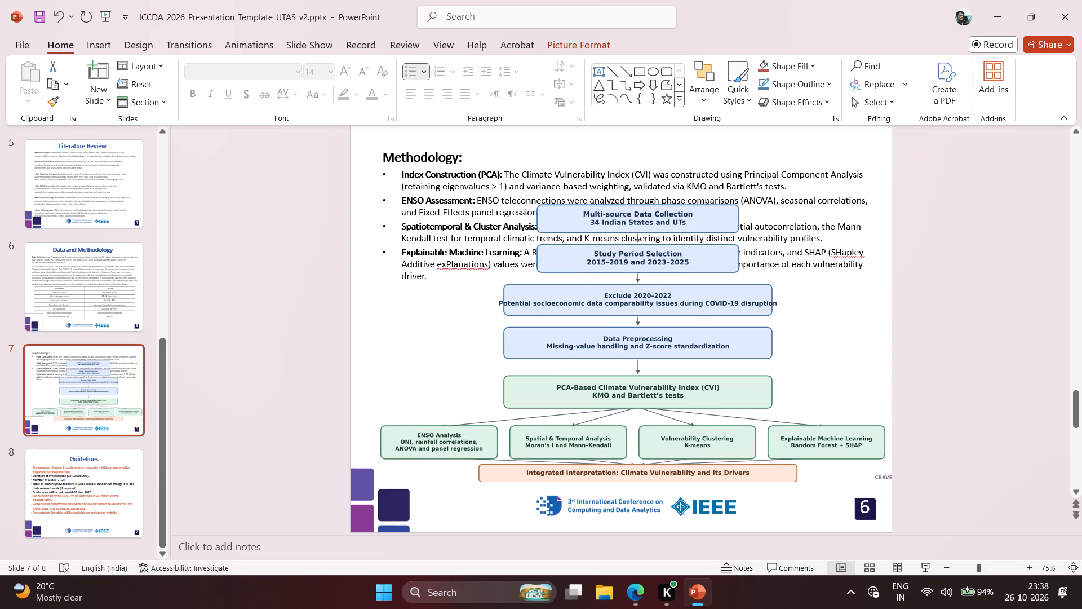
pyautogui.moveTo(762, 399); pyautogui.dragTo(765, 408)
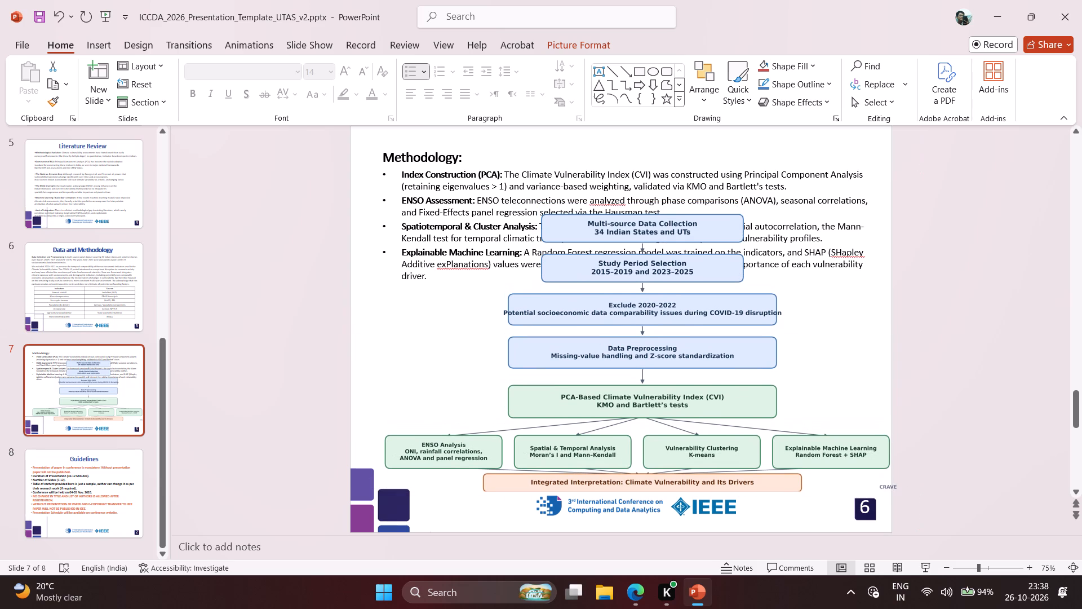
pyautogui.moveTo(765, 408); pyautogui.dragTo(760, 409)
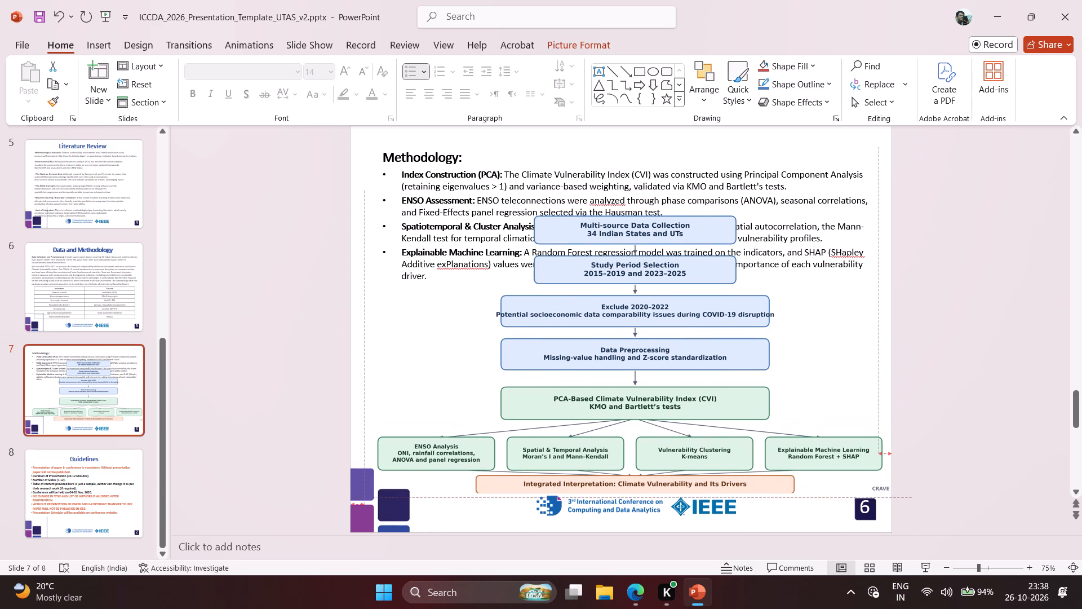
pyautogui.moveTo(760, 409); pyautogui.dragTo(760, 408)
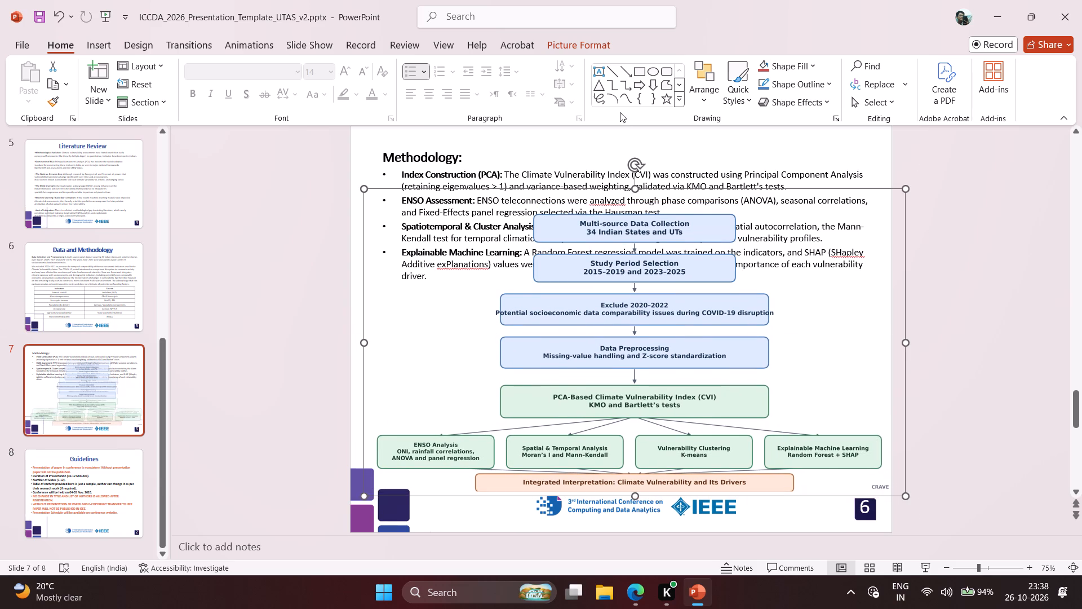
# Reduce the cutout flowchart's height from its top edge and its width from its right edge so its boxes sit beneath the Methodology bullets.
pyautogui.moveTo(637, 189); pyautogui.dragTo(645, 268)
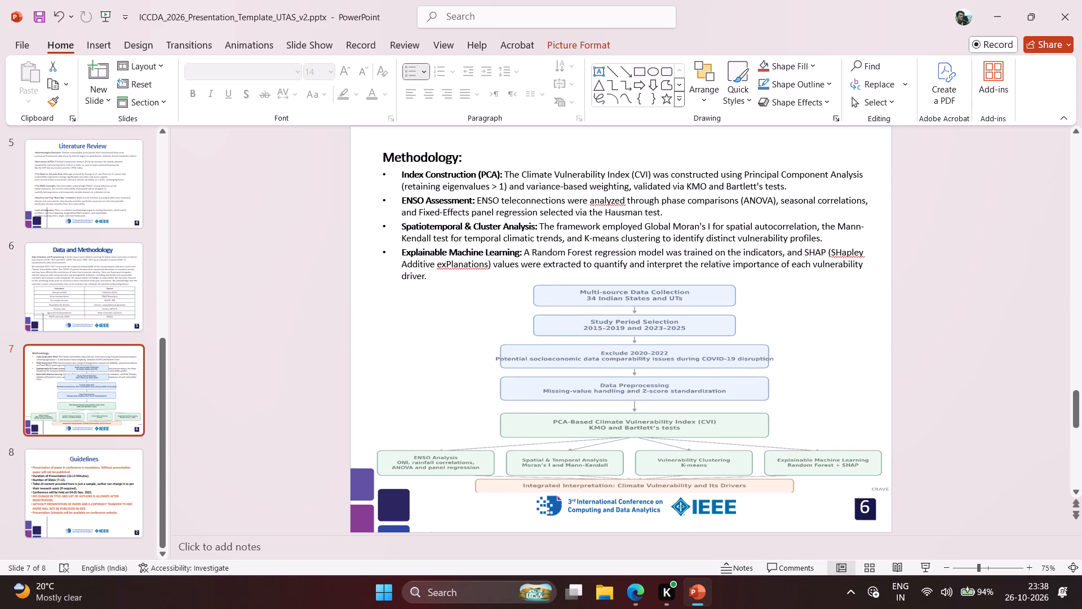
pyautogui.moveTo(645, 268); pyautogui.dragTo(645, 268)
pyautogui.moveTo(903, 380); pyautogui.dragTo(759, 389)
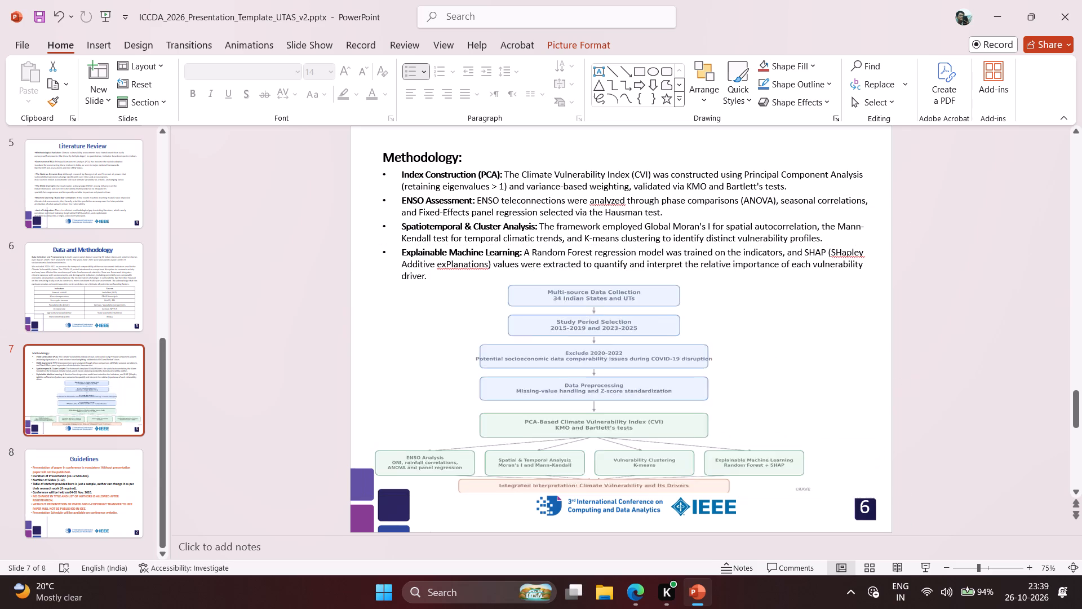
pyautogui.moveTo(759, 389); pyautogui.dragTo(712, 382)
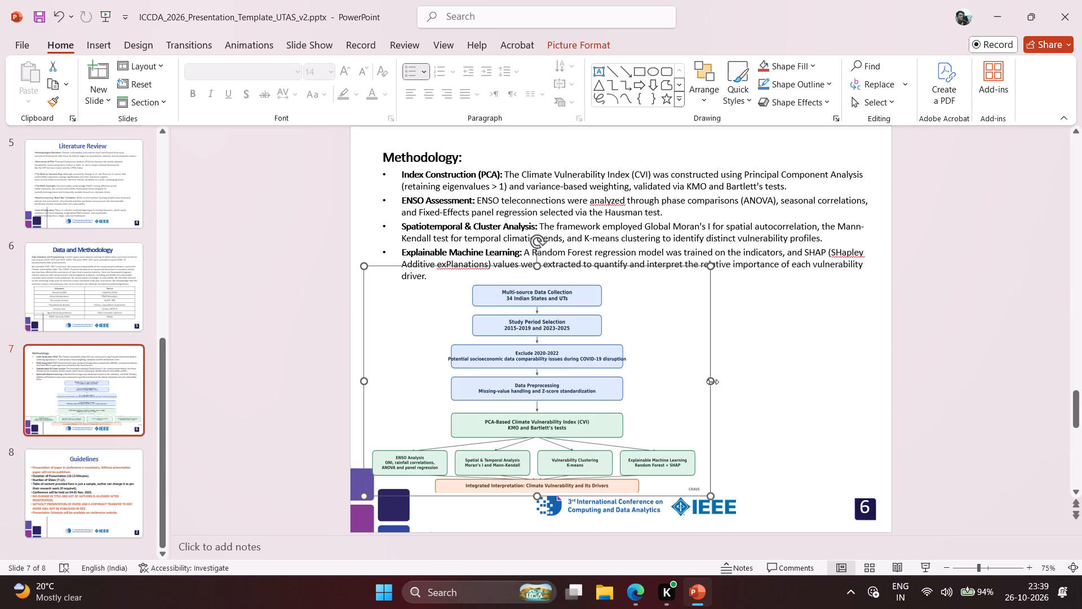
# Move the cutout flowchart sideways until it is roughly centred beneath the Methodology bullets, with its lowest box just above the footer logos.
pyautogui.click(966, 332)
pyautogui.keyDown('ctrl'); pyautogui.scroll(3, 966, 332); pyautogui.keyUp('ctrl')
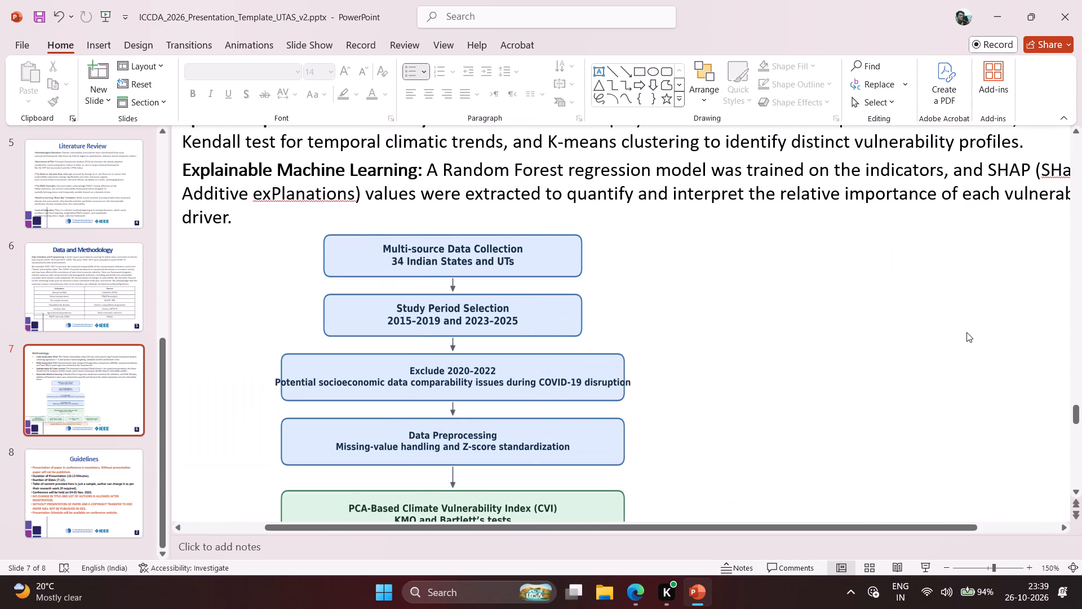
pyautogui.keyDown('ctrl'); pyautogui.scroll(-2, 966, 332); pyautogui.keyUp('ctrl')
pyautogui.click(628, 395)
pyautogui.moveTo(628, 395); pyautogui.dragTo(644, 385)
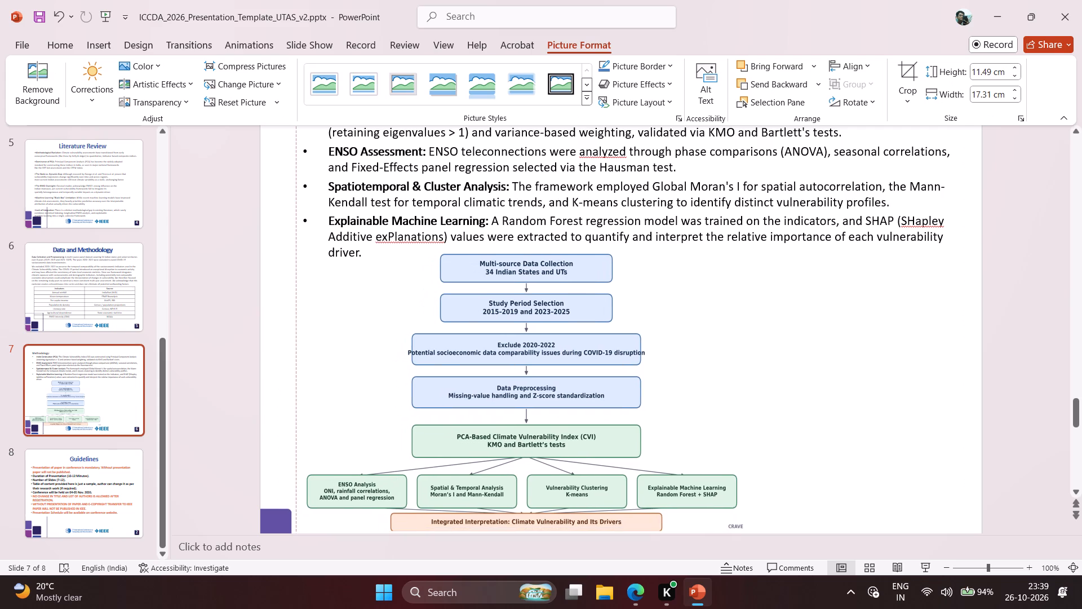
pyautogui.moveTo(644, 385); pyautogui.dragTo(733, 378)
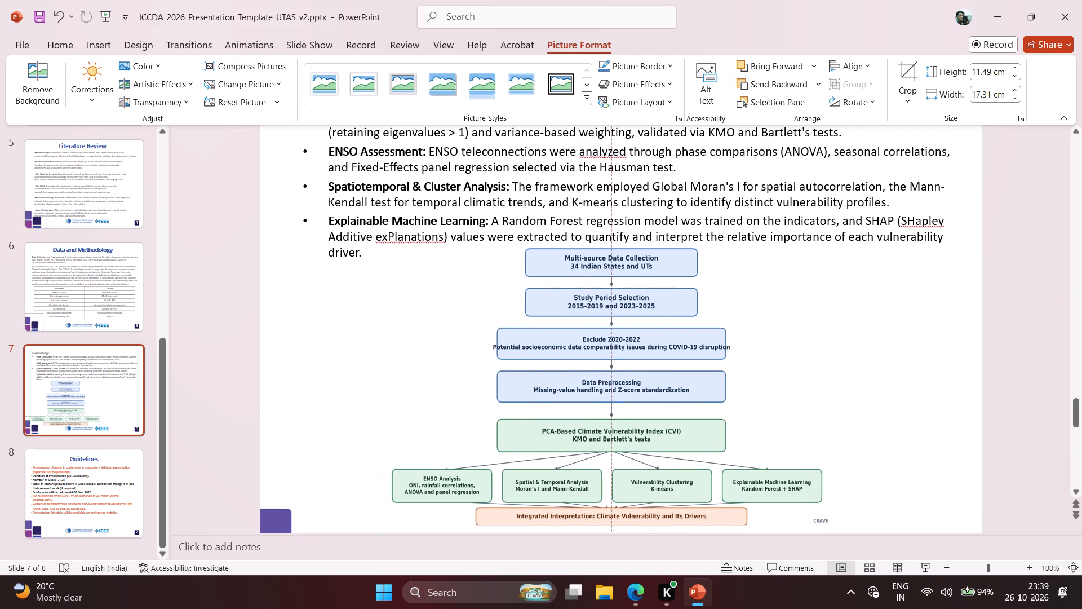
pyautogui.moveTo(733, 378); pyautogui.dragTo(734, 379)
pyautogui.moveTo(734, 379); pyautogui.dragTo(742, 382)
pyautogui.keyDown('ctrl'); pyautogui.scroll(-1, 742, 382); pyautogui.keyUp('ctrl')
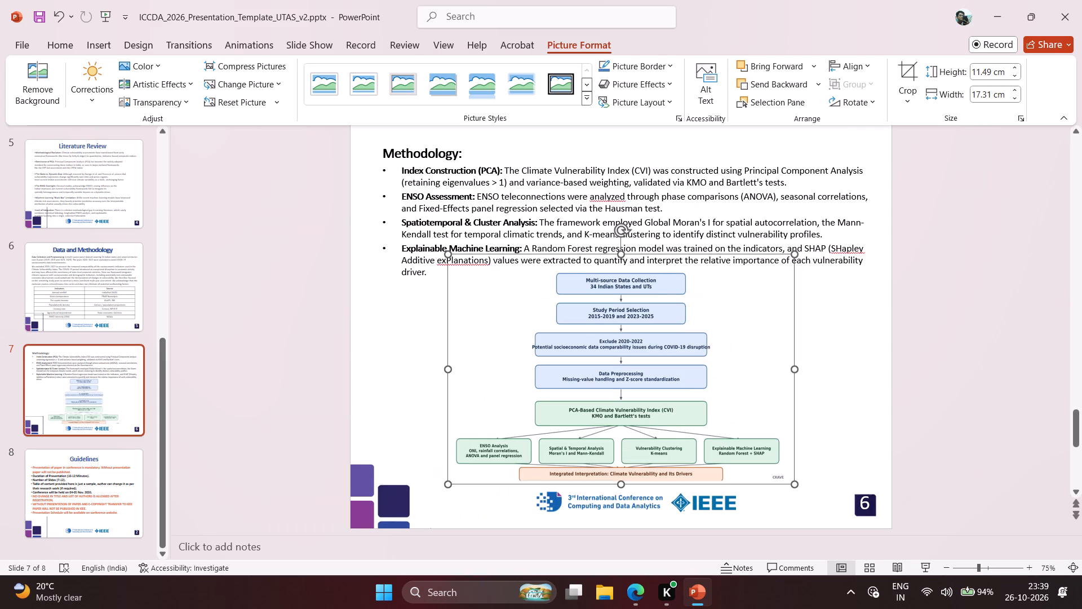
pyautogui.moveTo(693, 416); pyautogui.dragTo(698, 417)
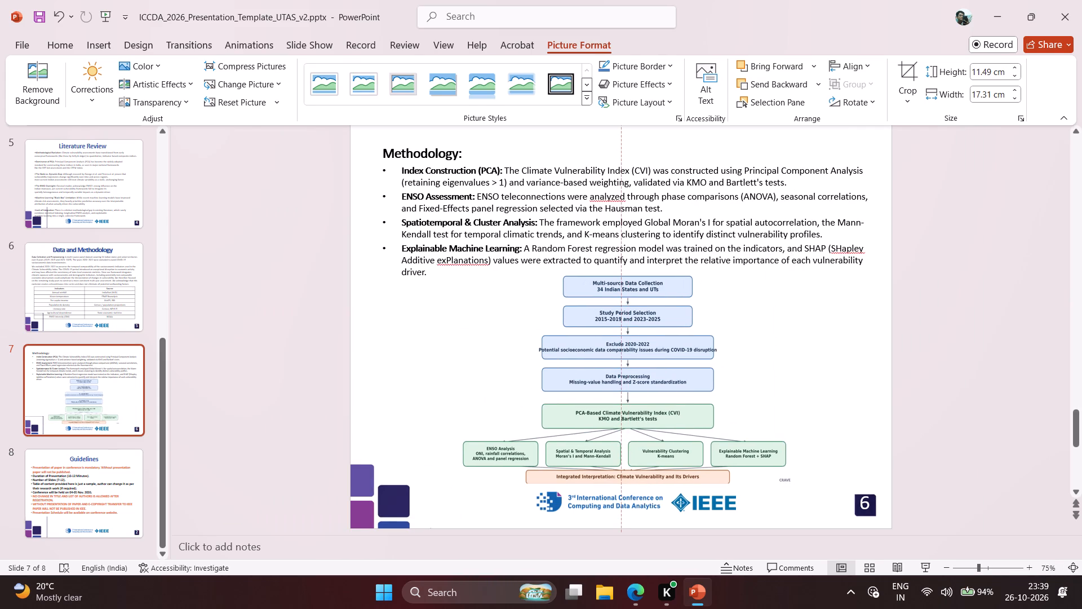
pyautogui.moveTo(698, 417); pyautogui.dragTo(698, 417)
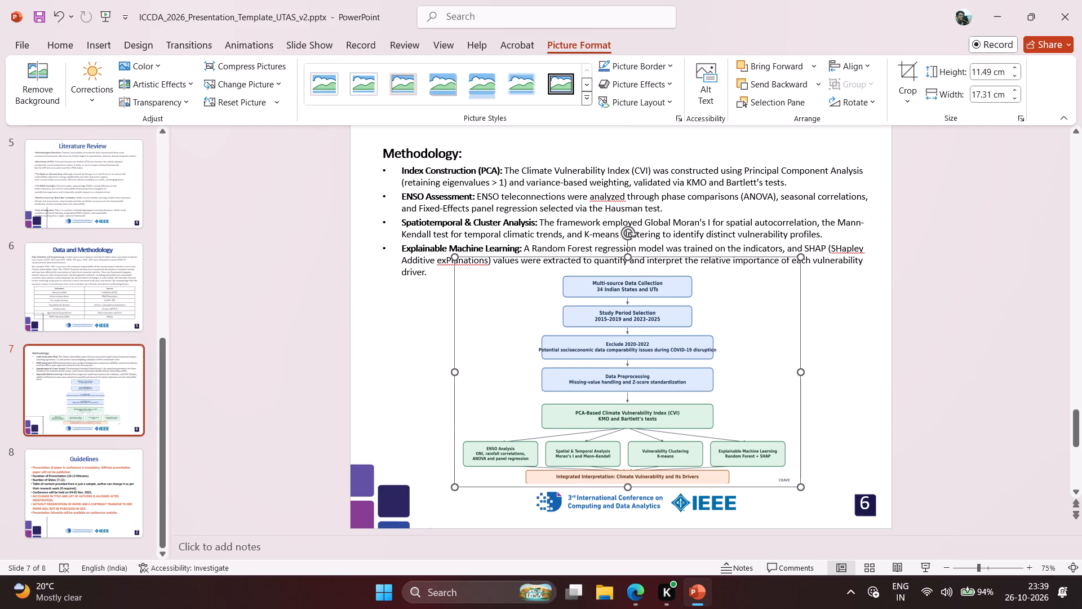
# Move the Methodology text box on slide 7 slightly up, leaving more room between its last bullet and the flowchart.
pyautogui.scroll(1, 584, 507)
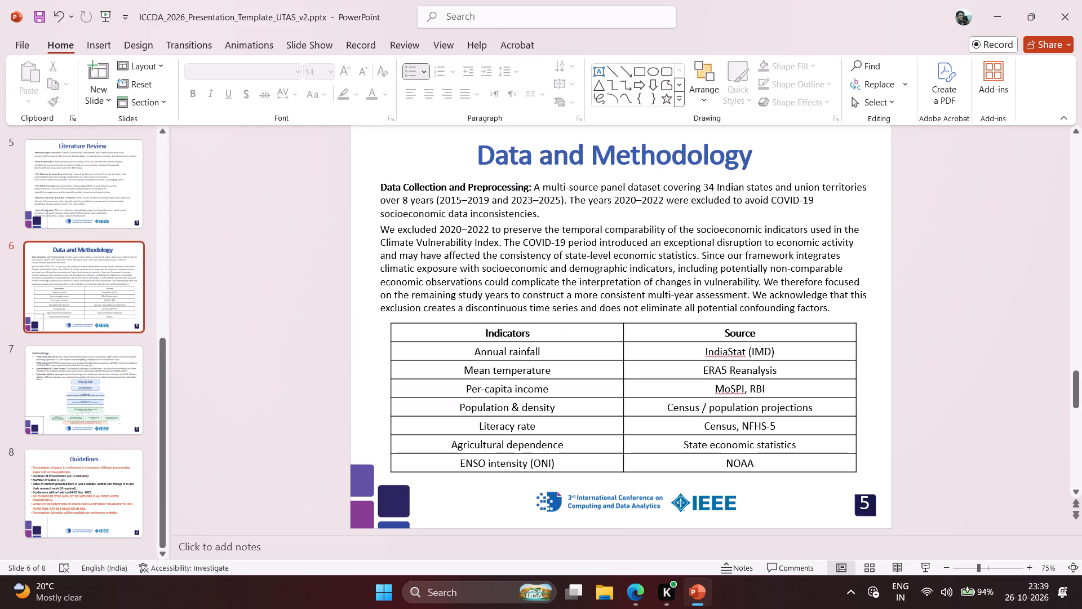
pyautogui.click(132, 371)
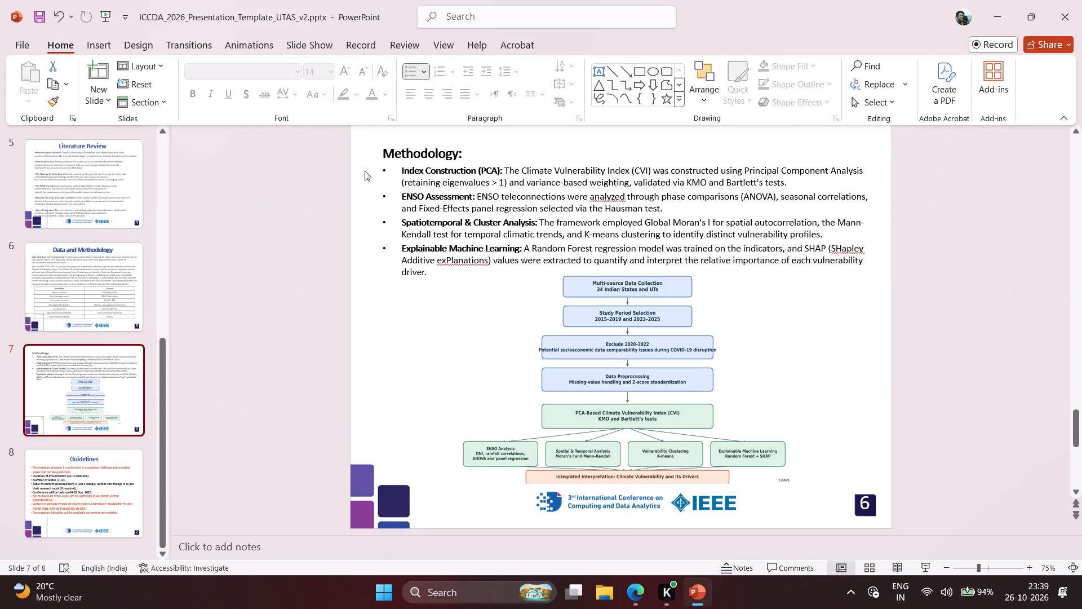
pyautogui.click(420, 145)
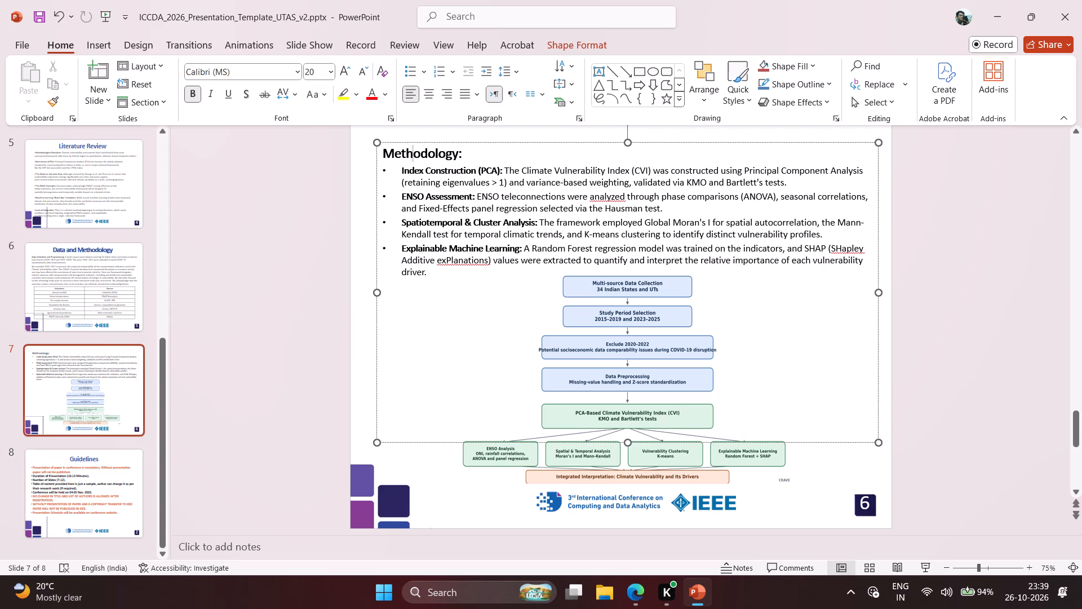
pyautogui.click(1051, 234)
pyautogui.keyDown('ctrl'); pyautogui.scroll(-1, 1051, 234); pyautogui.keyUp('ctrl')
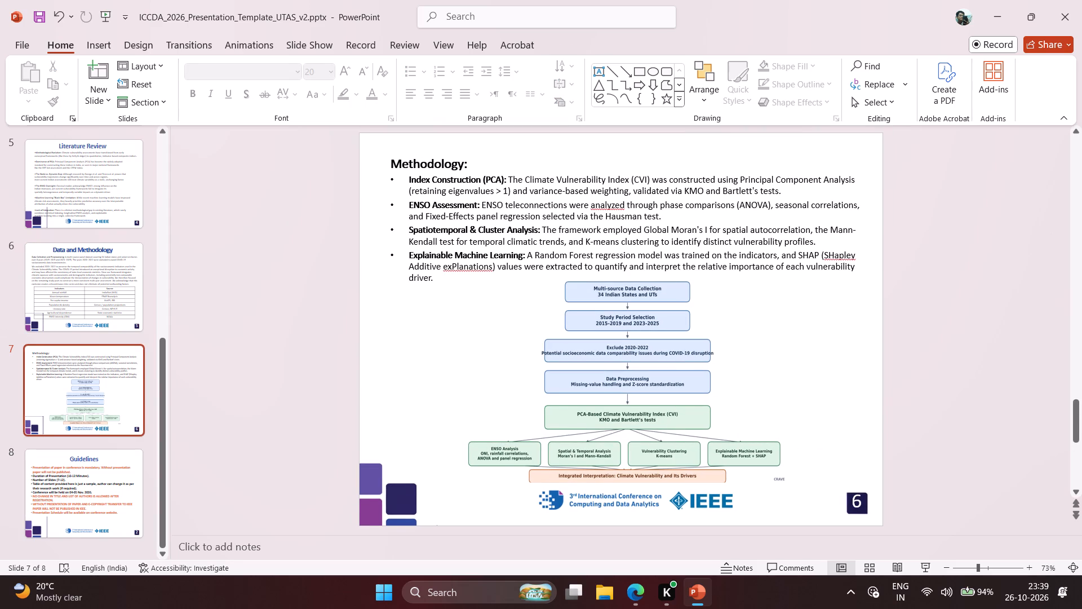
pyautogui.keyDown('ctrl'); pyautogui.scroll(-1, 933, 195); pyautogui.keyUp('ctrl')
pyautogui.click(439, 186)
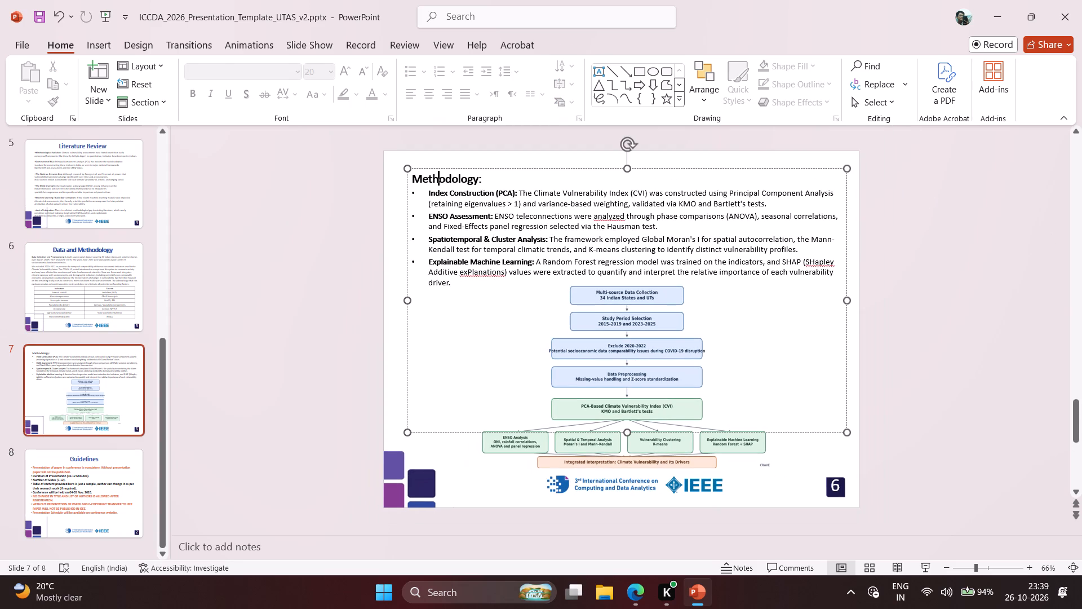
pyautogui.click(451, 174)
pyautogui.moveTo(465, 166); pyautogui.dragTo(465, 161)
# Sample the blue of the "Data and Methodology" title on slide 6 as a font colour with the Eyedropper.
pyautogui.click(80, 310)
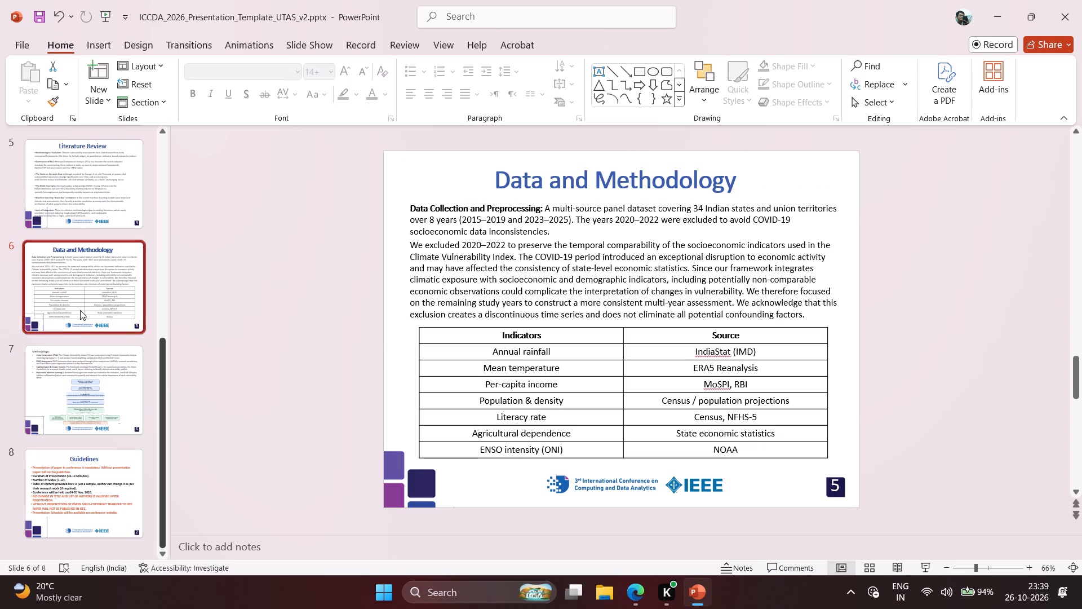
pyautogui.click(88, 390)
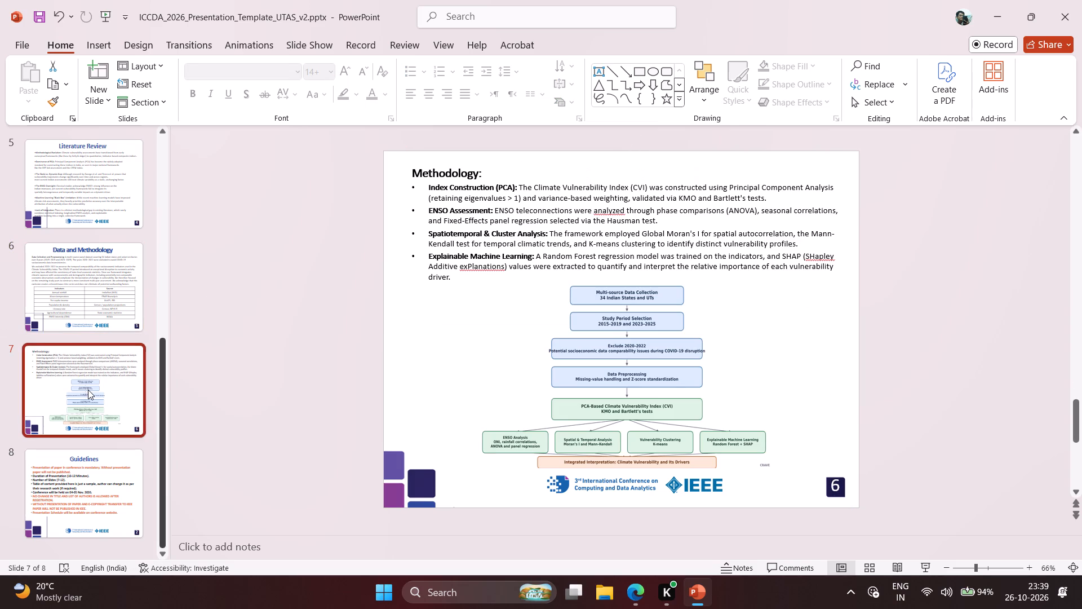
pyautogui.doubleClick(419, 174)
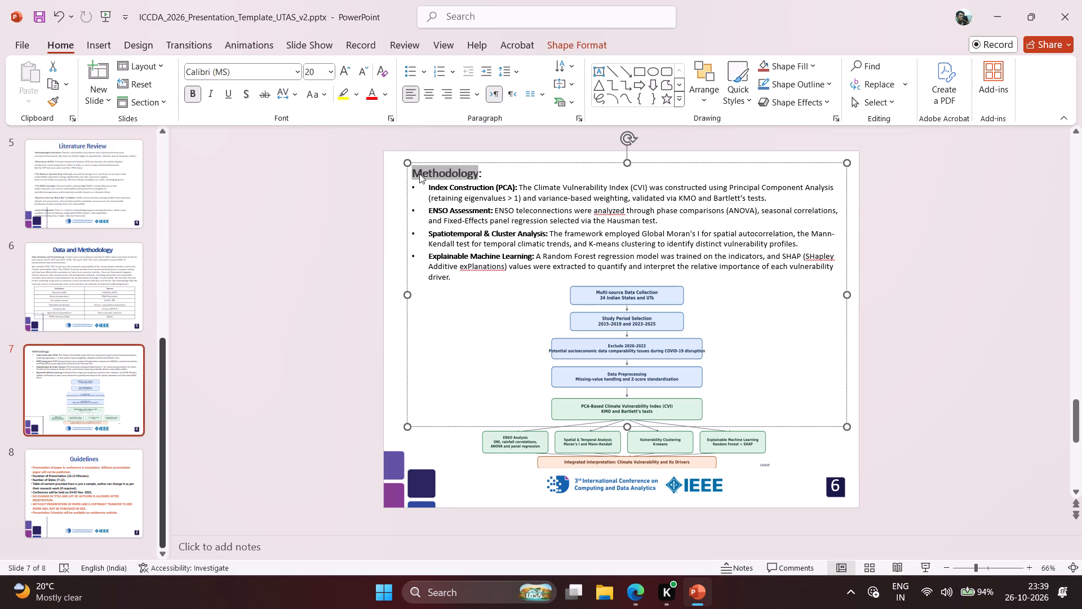
pyautogui.click(82, 330)
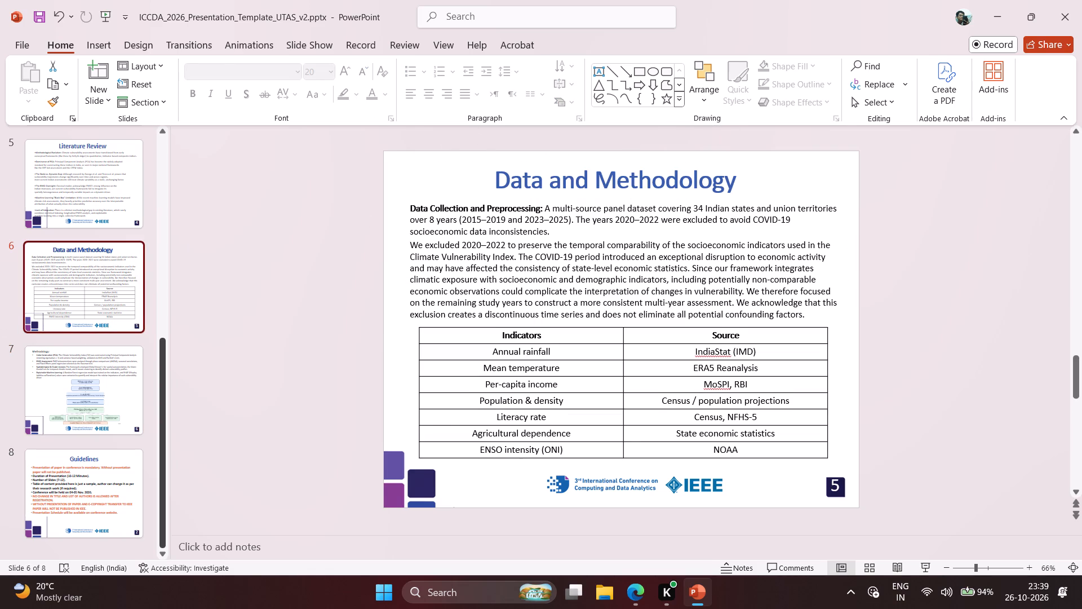
pyautogui.click(516, 184)
pyautogui.click(388, 95)
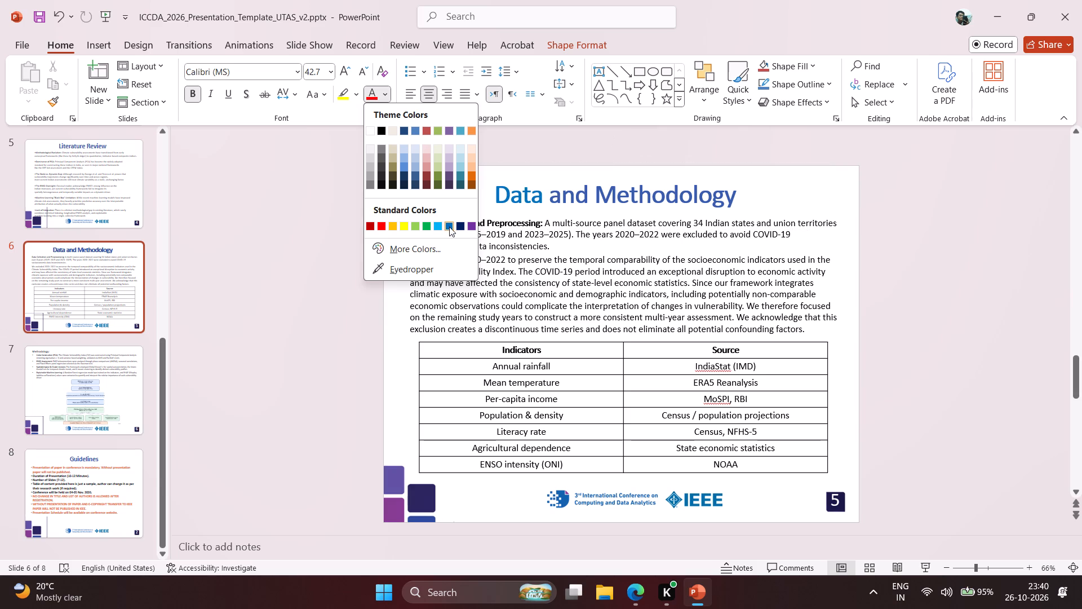
pyautogui.click(418, 266)
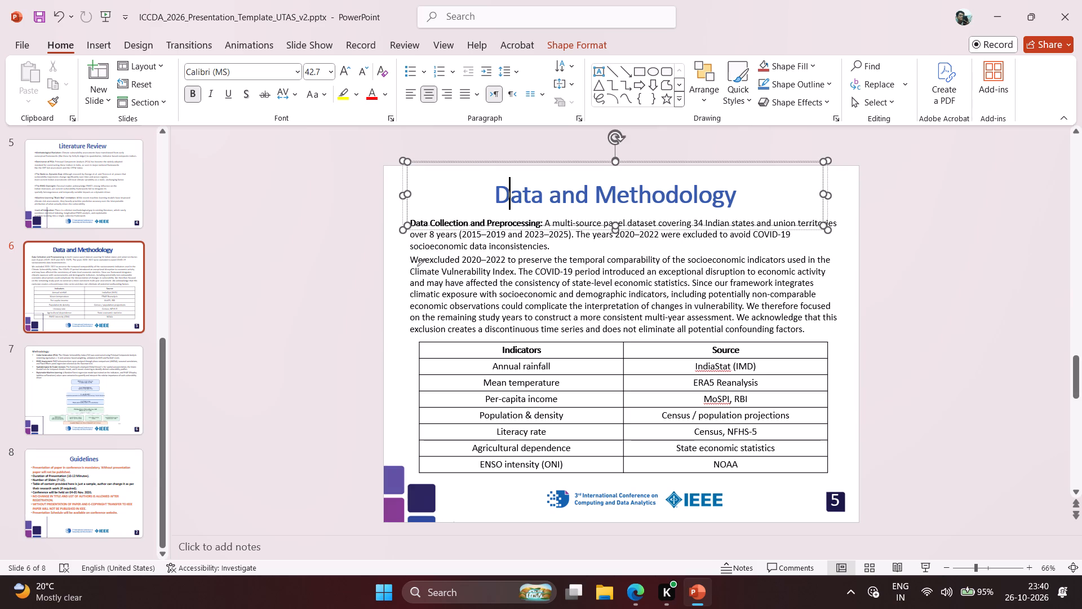
pyautogui.click(498, 200)
pyautogui.click(384, 94)
pyautogui.click(341, 261)
# Recolour the word "Methodology" in the slide 7 heading with the sampled title blue.
pyautogui.click(124, 377)
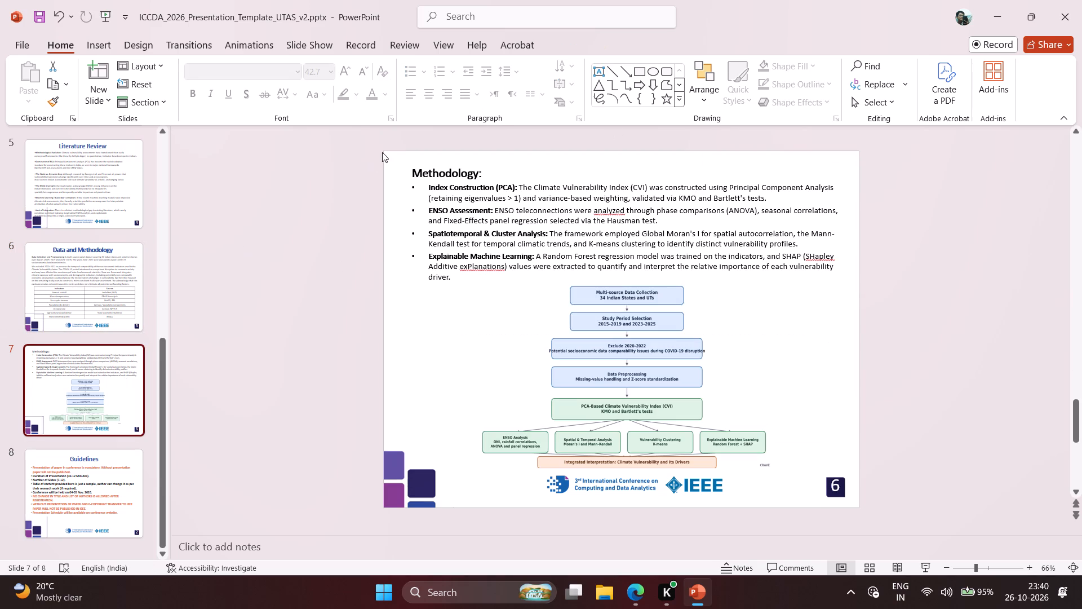
pyautogui.doubleClick(420, 169)
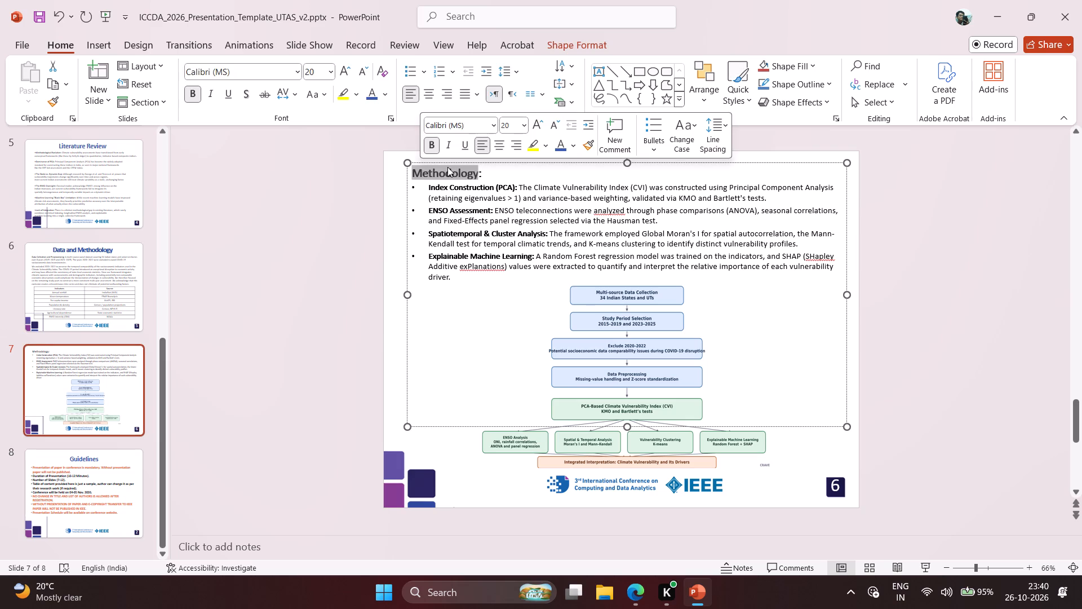
pyautogui.click(557, 147)
pyautogui.click(345, 240)
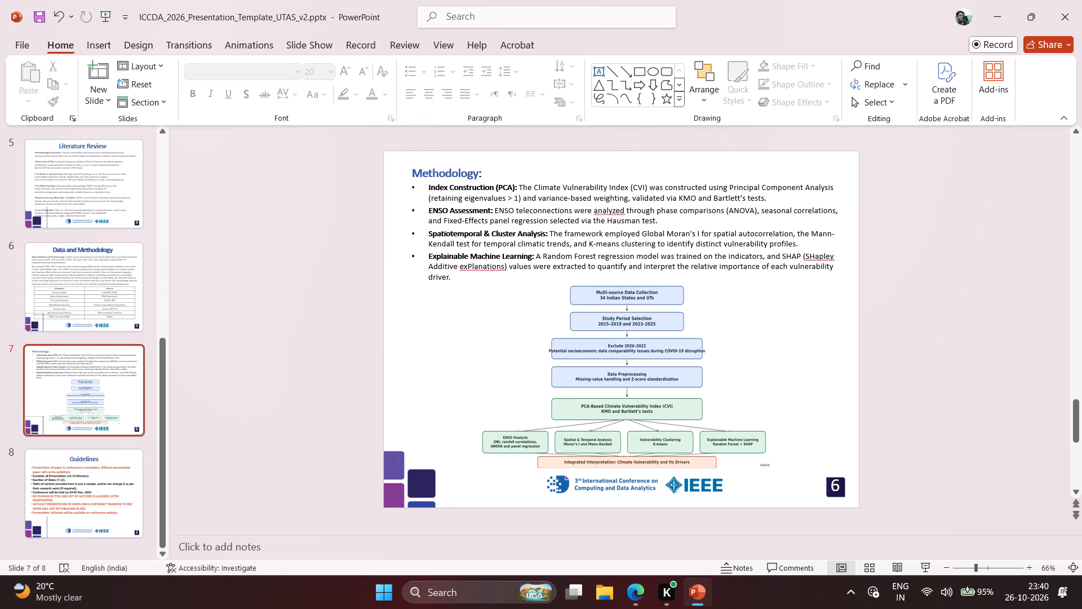
# Set the font size of all four Methodology bullet paragraphs on slide 7 to 15.
pyautogui.click(432, 190)
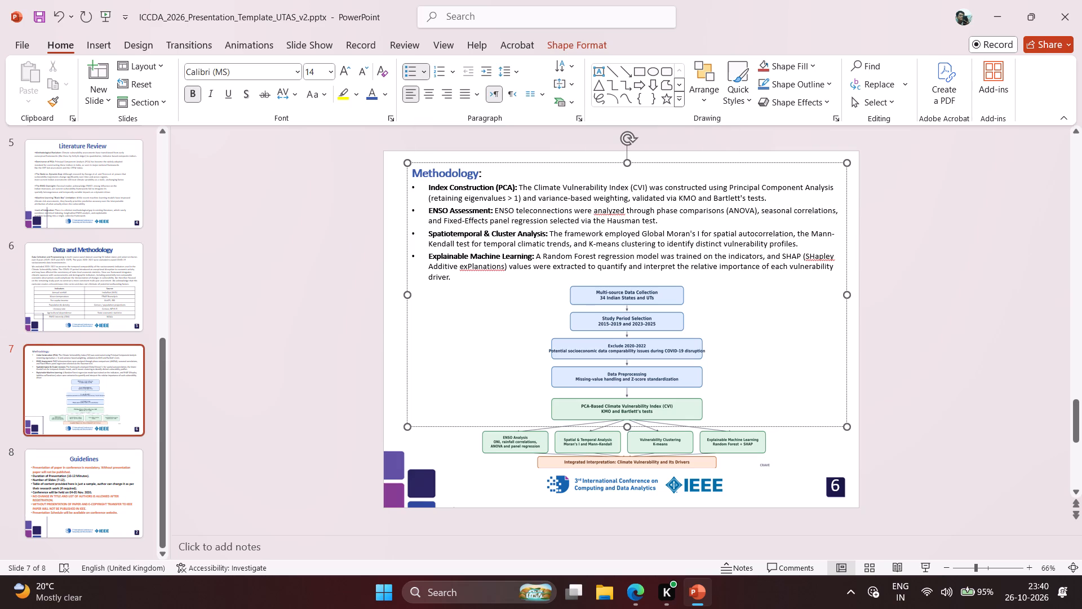
pyautogui.moveTo(427, 188); pyautogui.dragTo(460, 279)
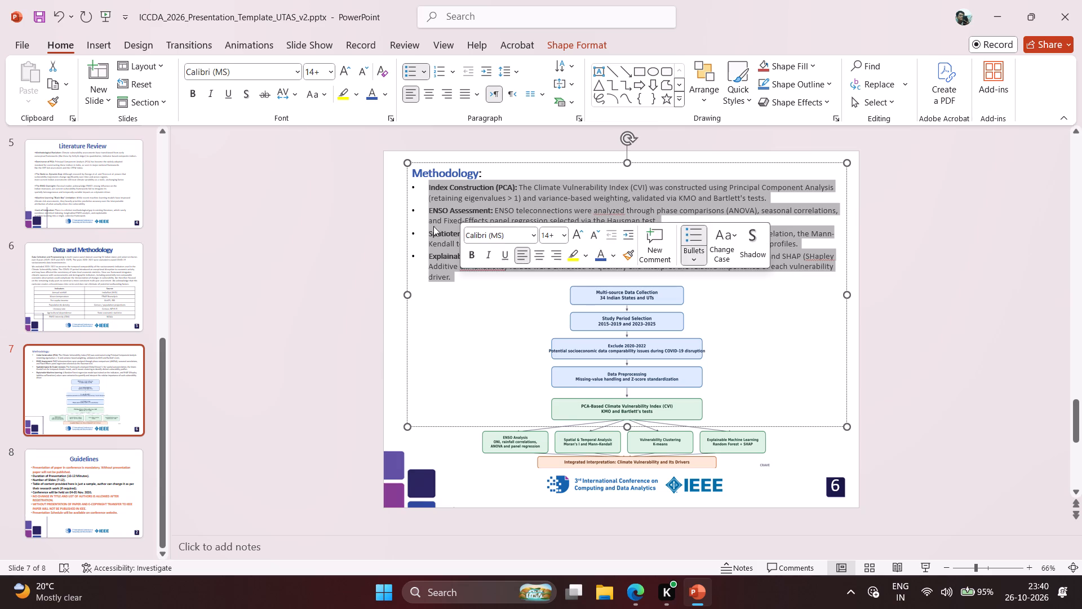
pyautogui.click(347, 64)
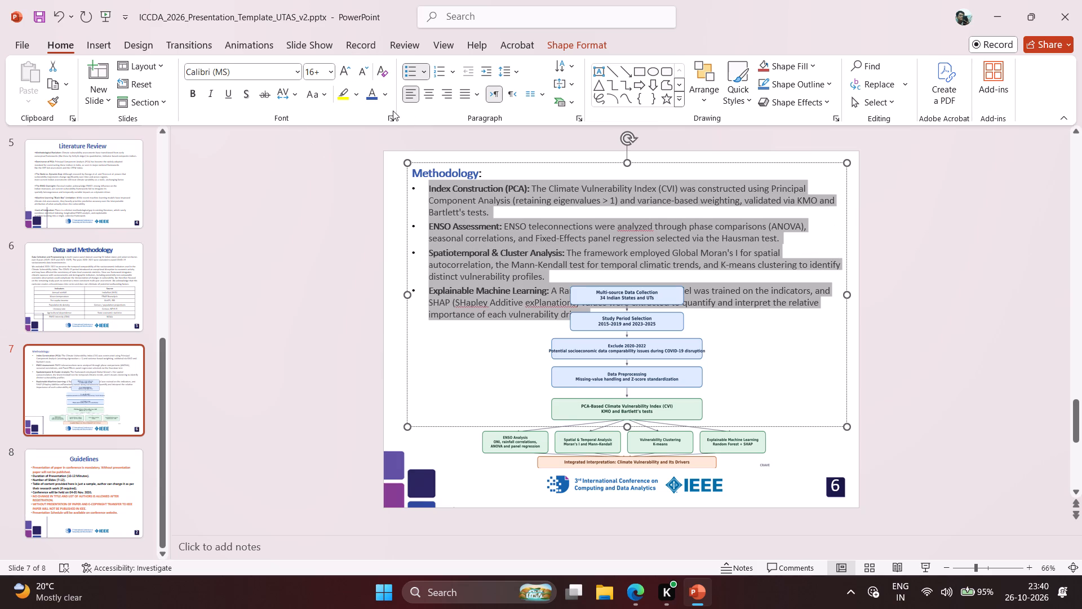
pyautogui.click(327, 69)
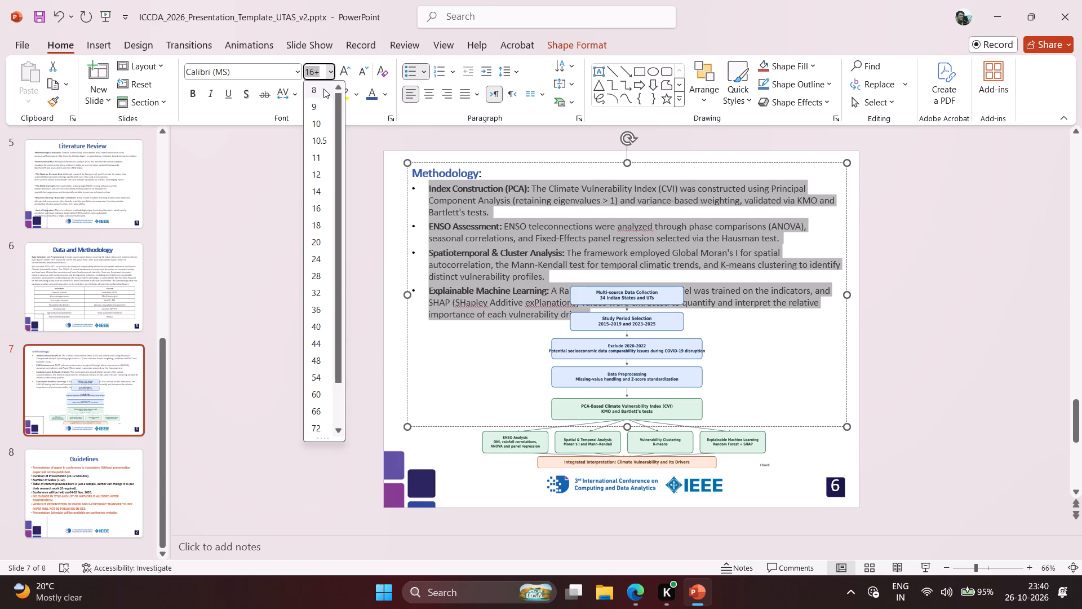
pyautogui.write('15')
pyautogui.press('Return')
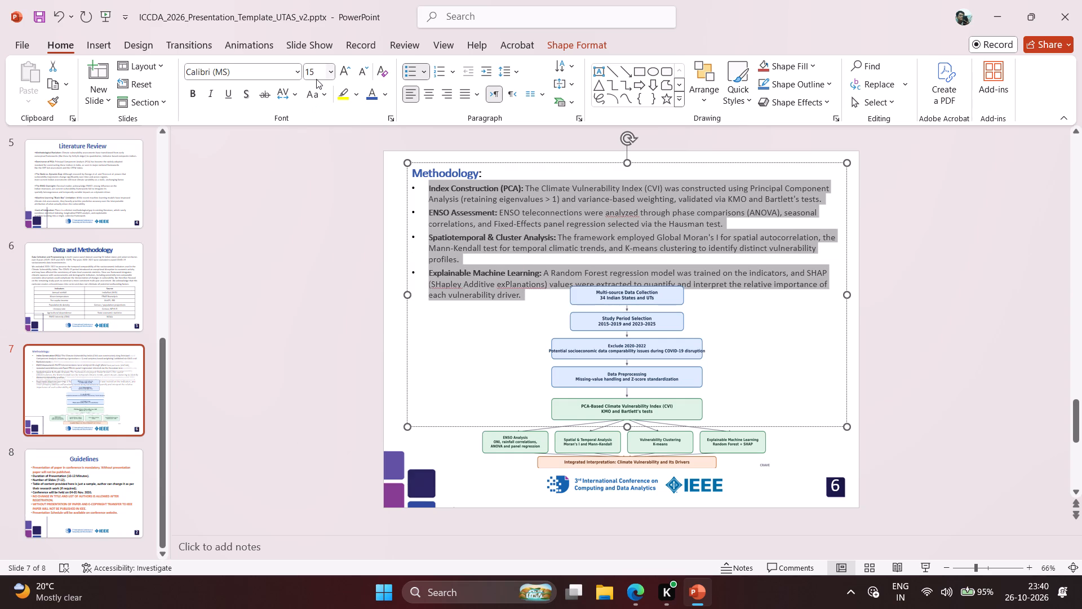
pyautogui.click(304, 310)
# Shrink the cutout flowchart proportionally from its upper-right corner so its first box sits lower, away from the last bullet's text.
pyautogui.click(649, 379)
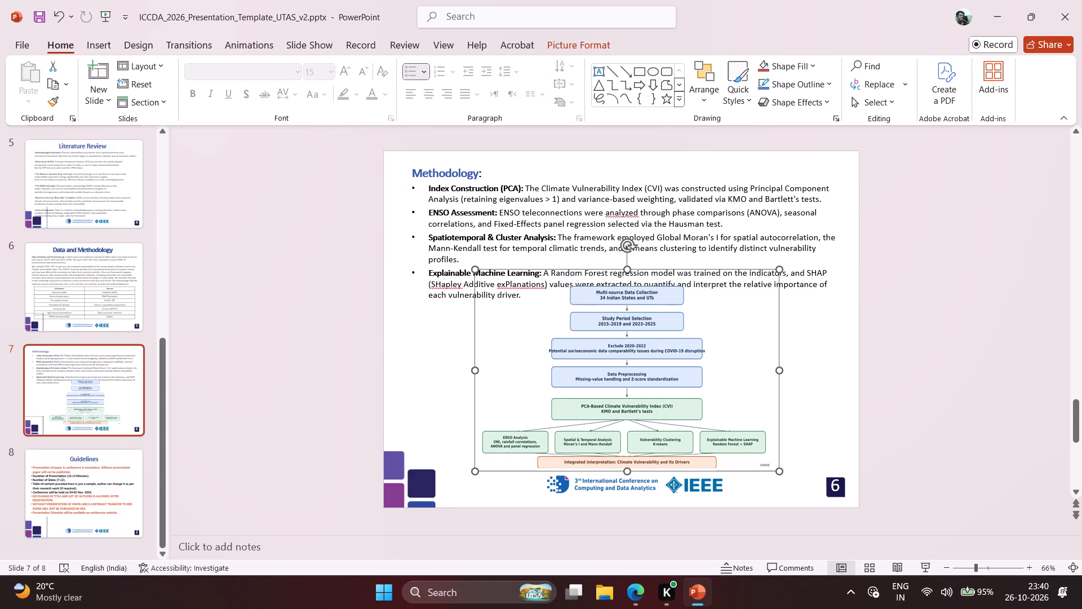
pyautogui.moveTo(781, 269); pyautogui.dragTo(761, 281)
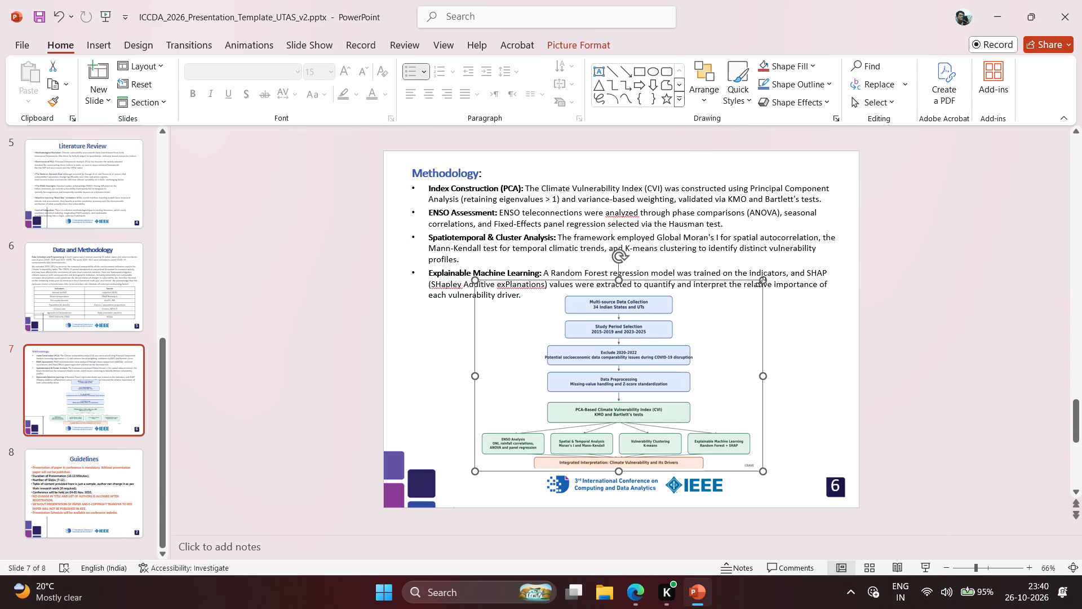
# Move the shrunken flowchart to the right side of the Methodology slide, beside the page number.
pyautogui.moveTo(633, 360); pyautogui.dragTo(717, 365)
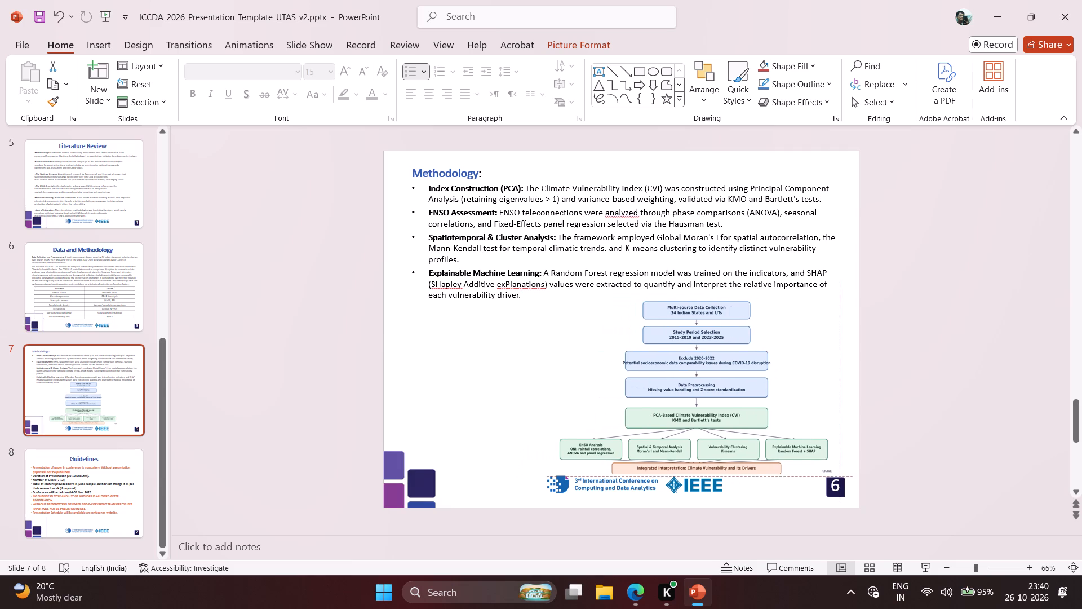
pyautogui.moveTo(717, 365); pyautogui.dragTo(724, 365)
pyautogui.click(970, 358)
# Move the flowchart back to the horizontal middle of the Methodology slide, directly beneath the last bullet and above the conference logos.
pyautogui.keyDown('ctrl'); pyautogui.scroll(3, 970, 358); pyautogui.keyUp('ctrl')
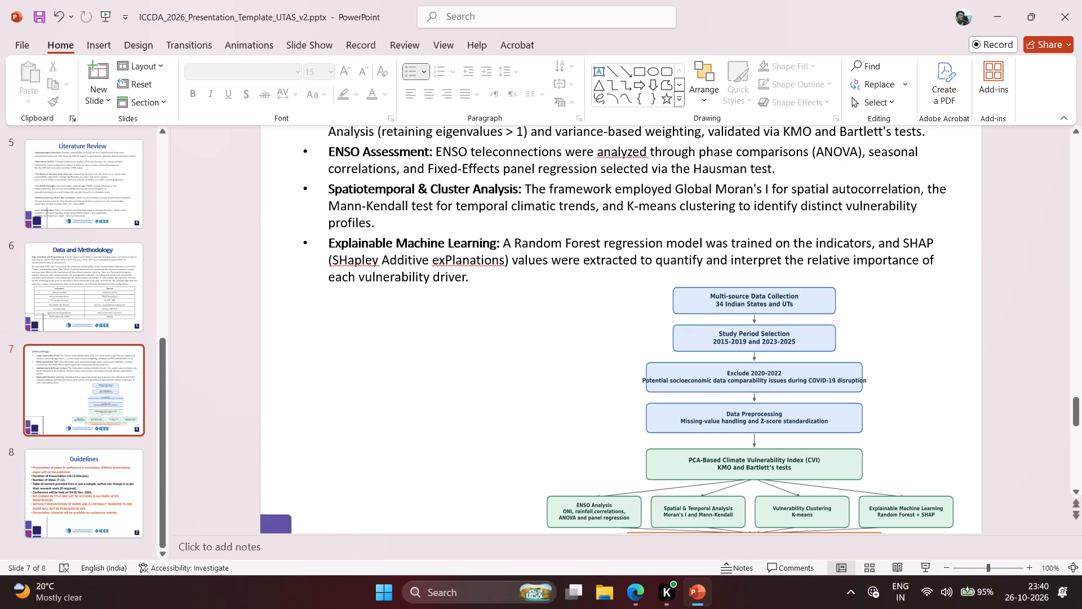
pyautogui.keyDown('ctrl'); pyautogui.scroll(-1, 815, 355); pyautogui.keyUp('ctrl')
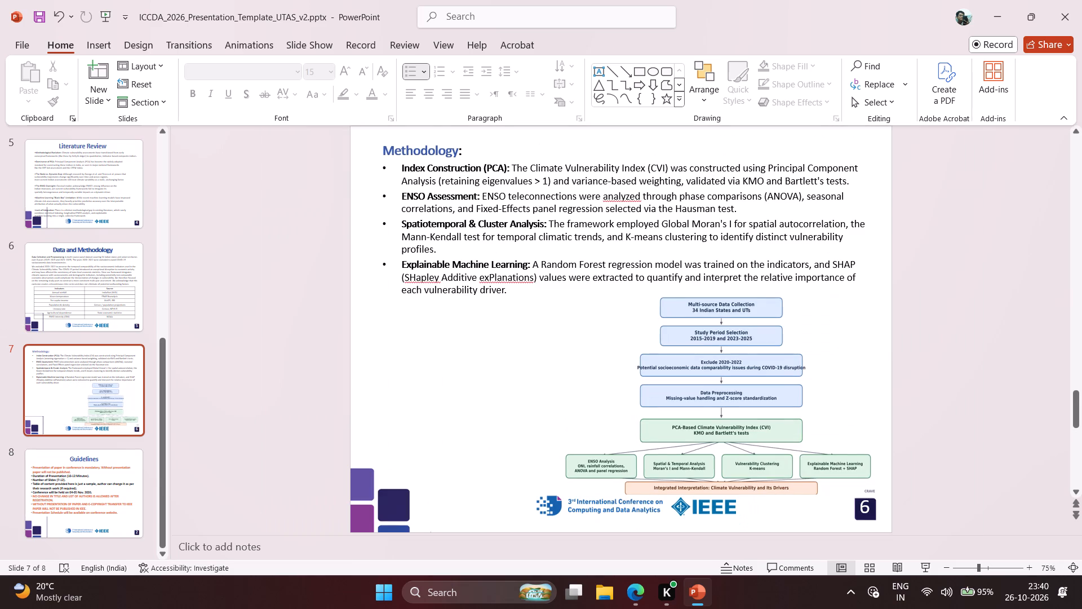
pyautogui.moveTo(715, 381); pyautogui.dragTo(596, 376)
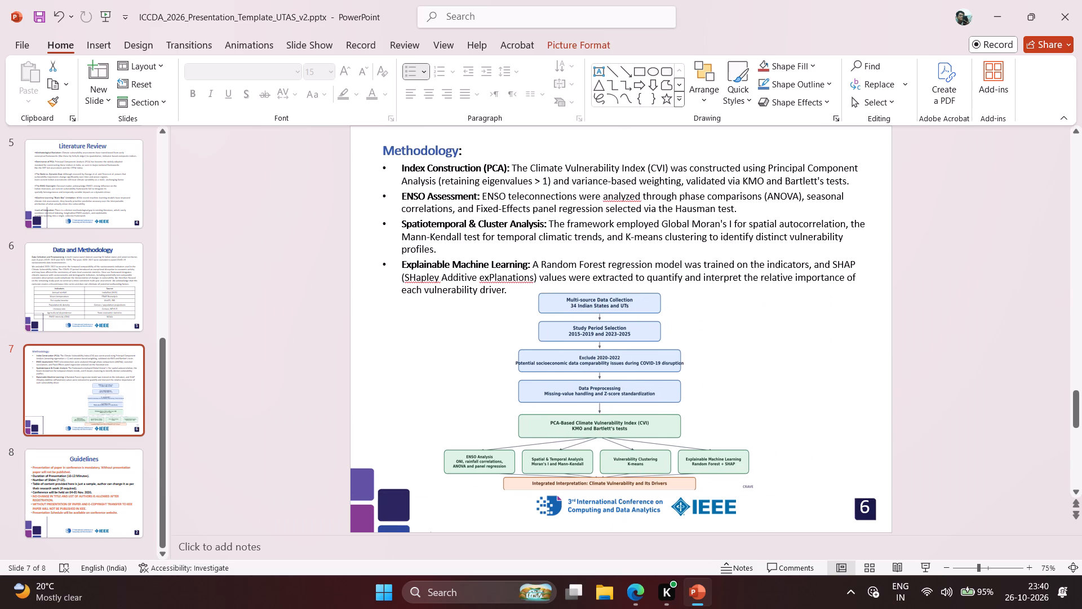
pyautogui.moveTo(596, 376); pyautogui.dragTo(607, 376)
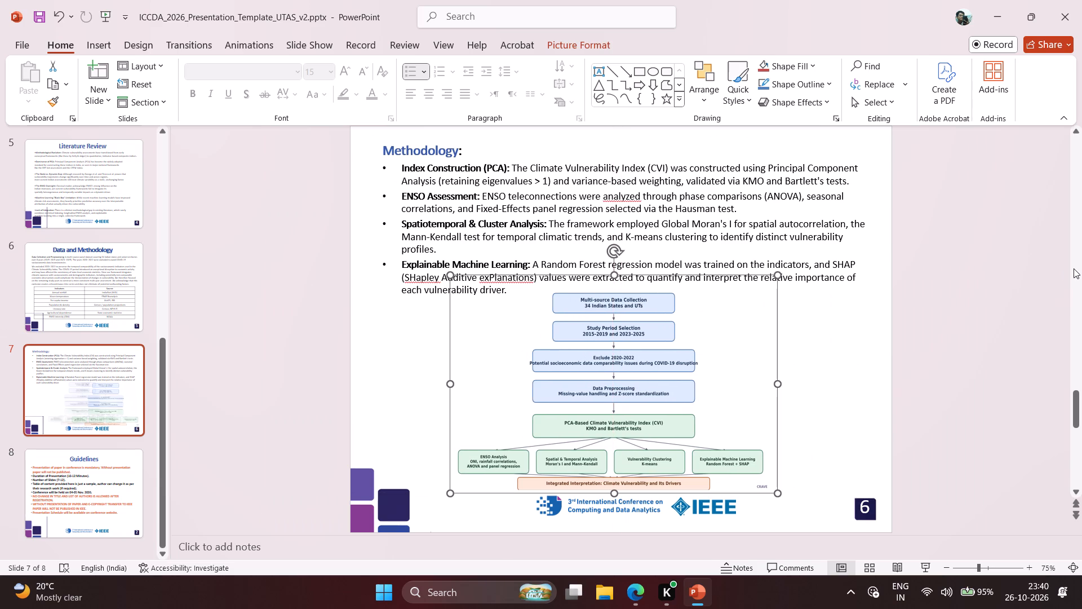
pyautogui.click(1073, 268)
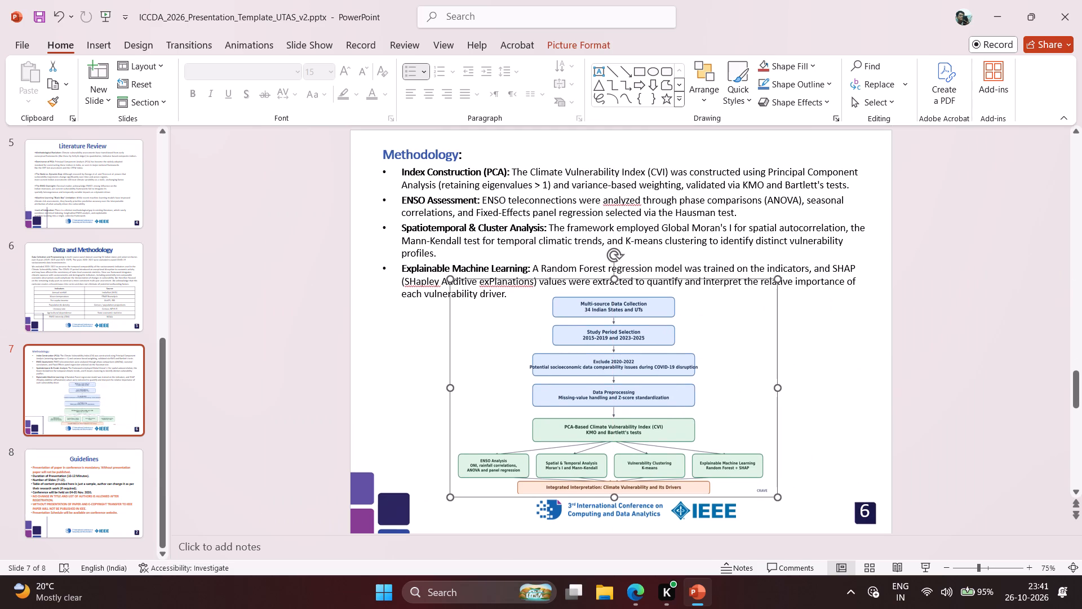
pyautogui.click(912, 306)
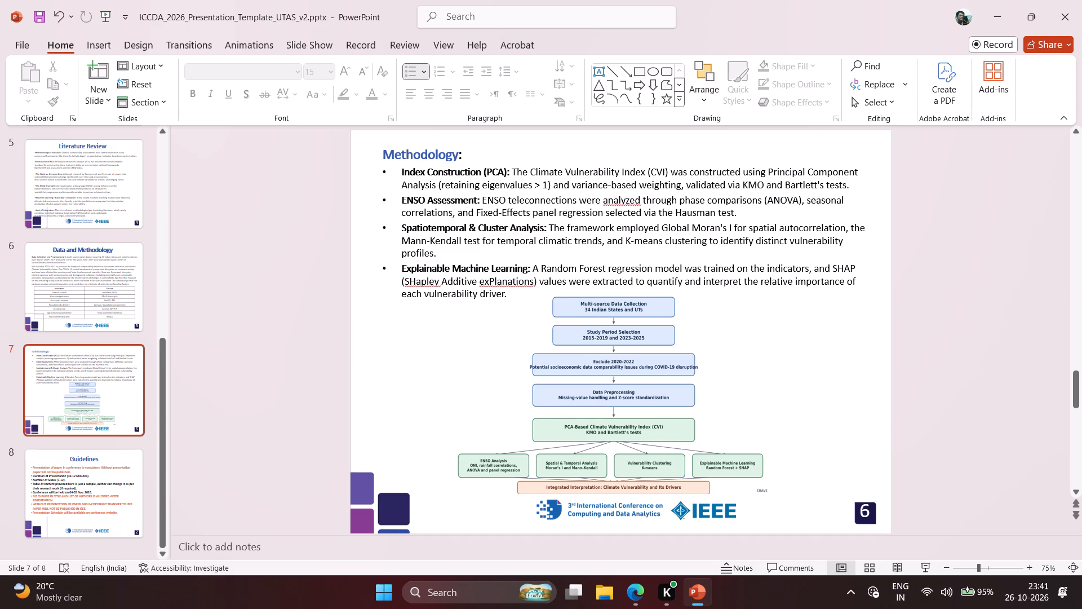
pyautogui.click(315, 307)
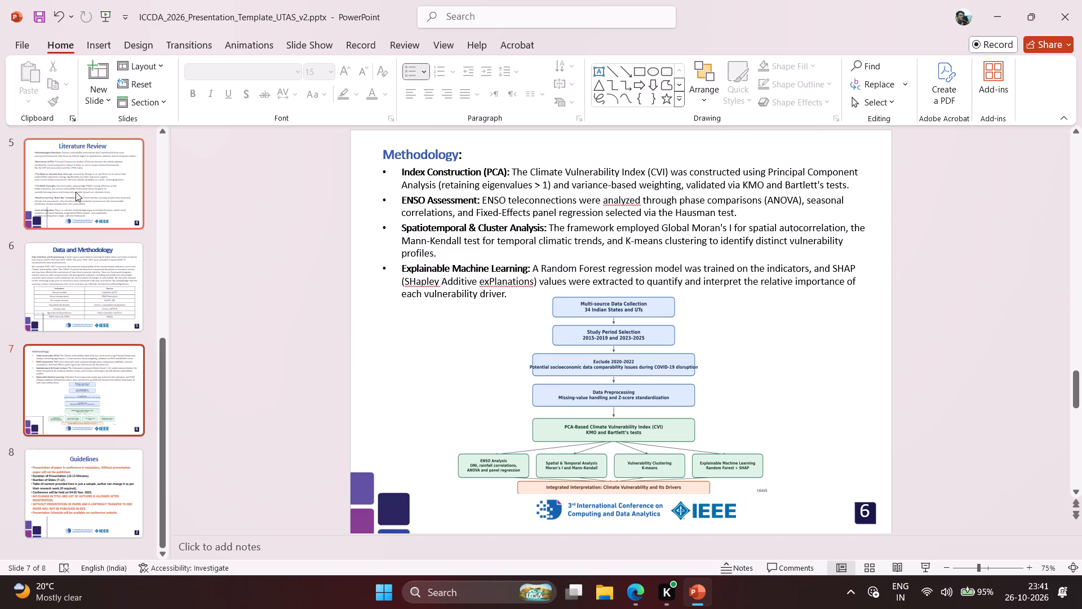
# Check the heading and body text formatting on the Table of Content and Introduction slides.
pyautogui.click(76, 192)
pyautogui.scroll(2, 76, 192)
pyautogui.click(85, 273)
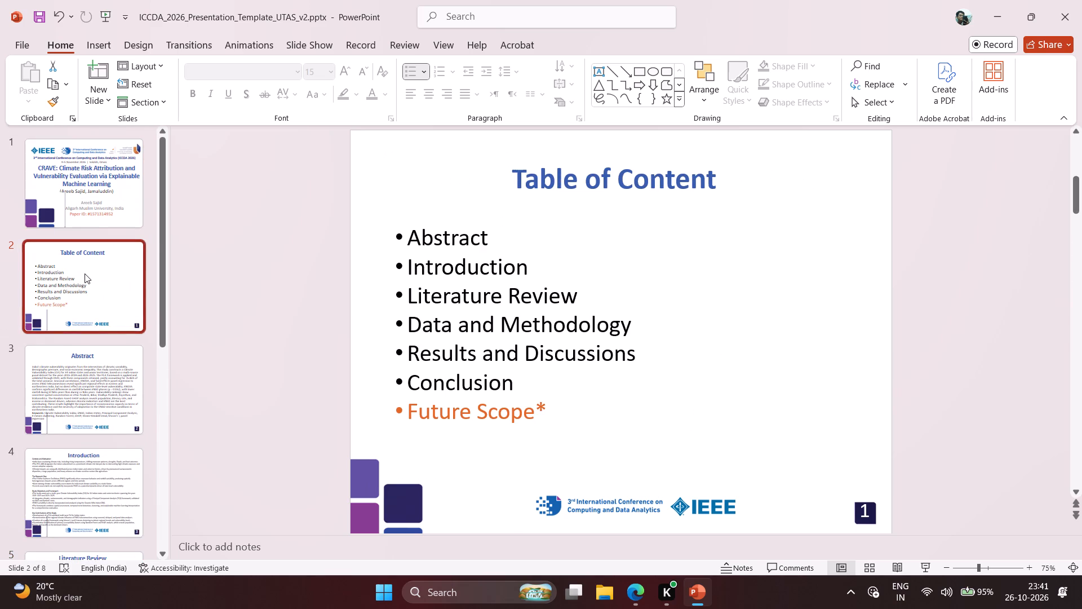
pyautogui.click(410, 349)
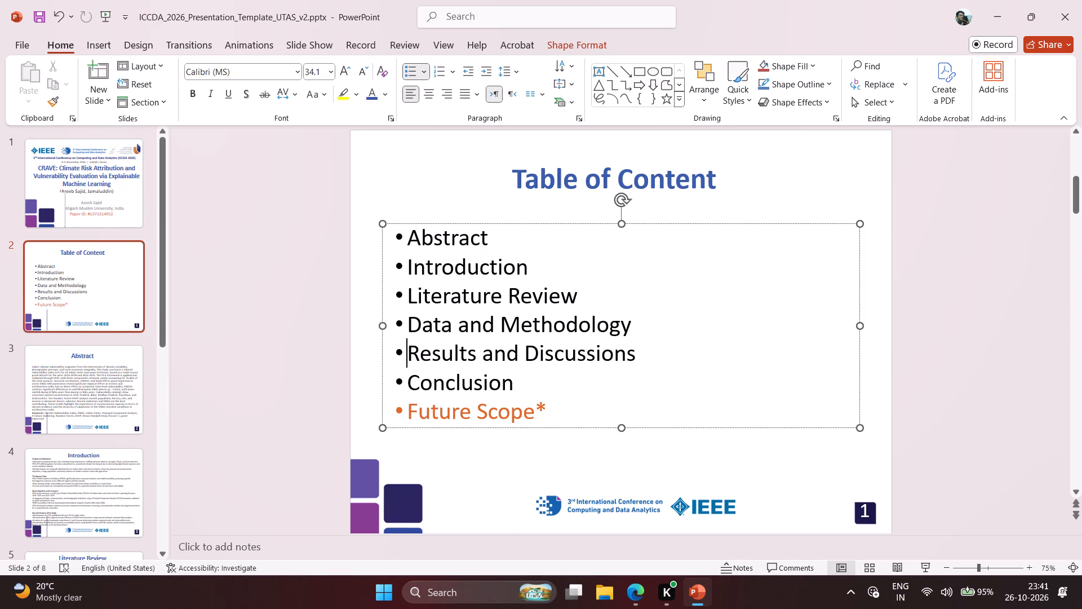
pyautogui.click(49, 472)
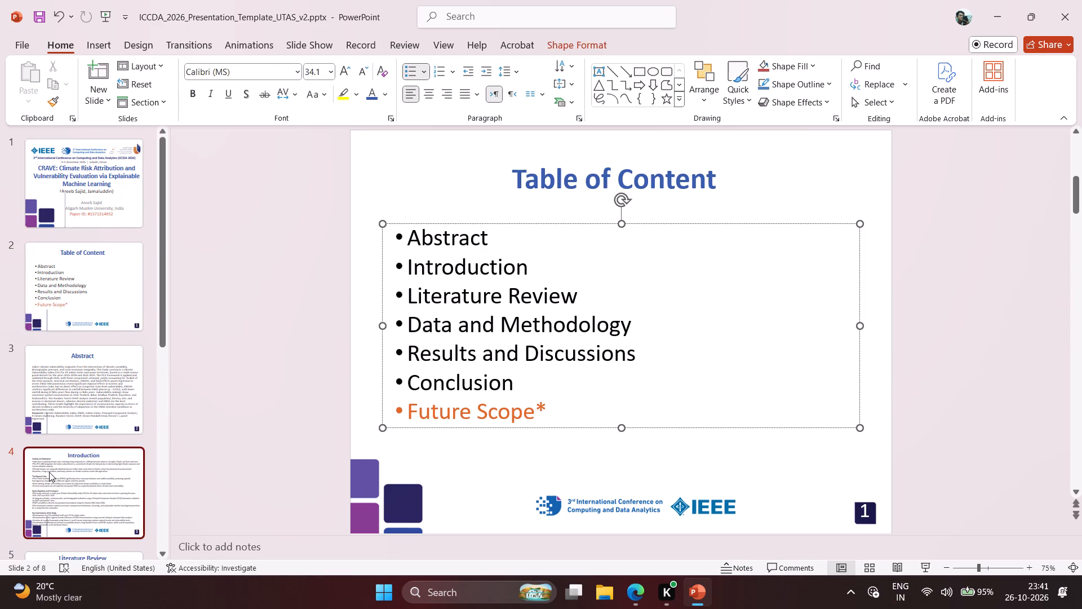
pyautogui.scroll(-1, 49, 472)
pyautogui.click(465, 187)
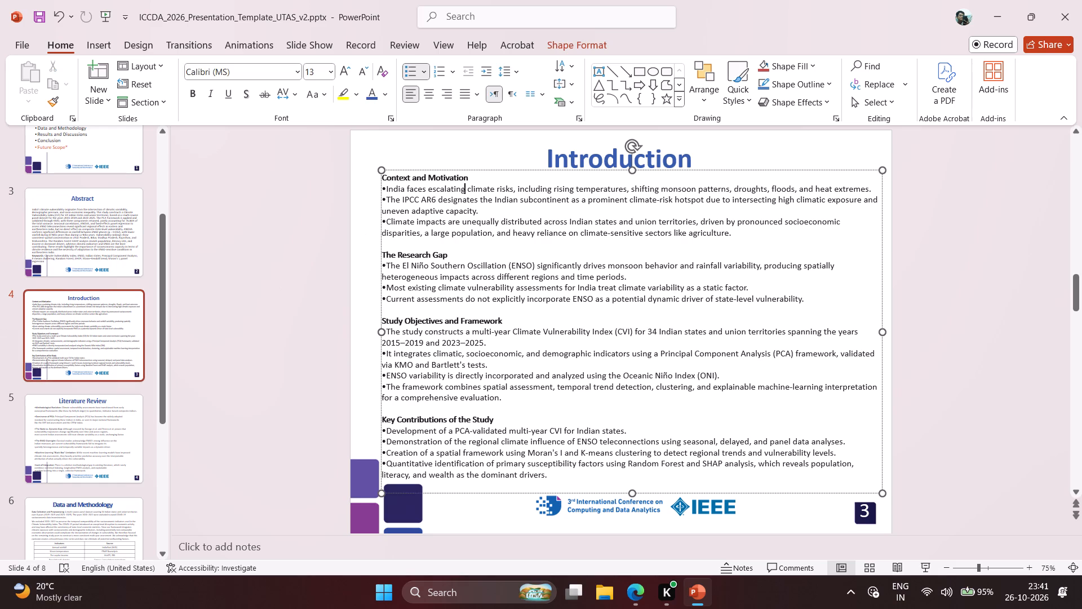
pyautogui.click(602, 147)
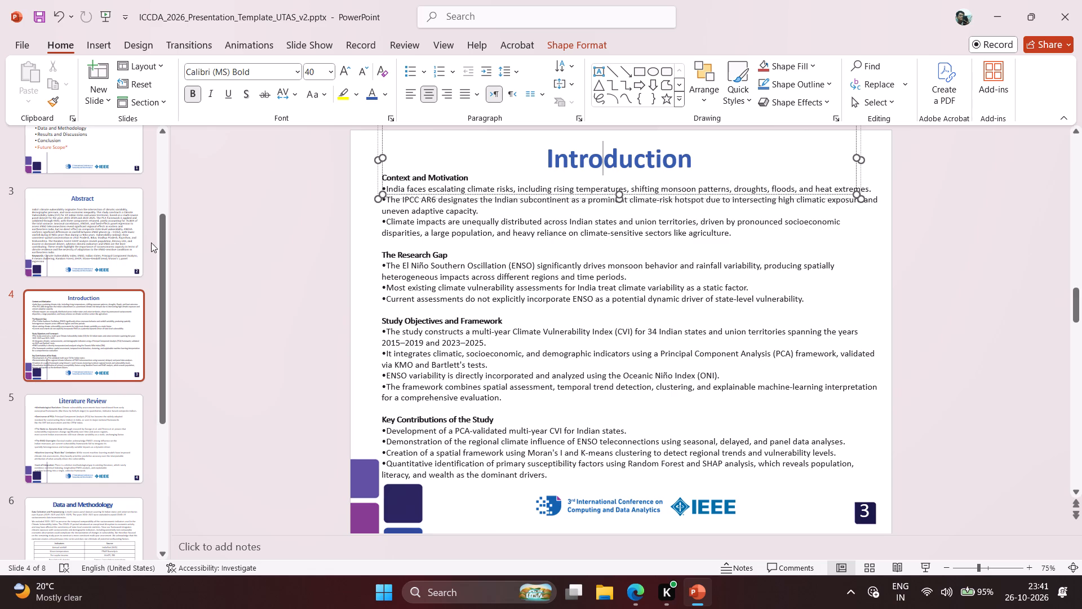
# Change the font of the "Data and Methodology" title on slide 6 to Calibri (MS) Bold.
pyautogui.click(76, 515)
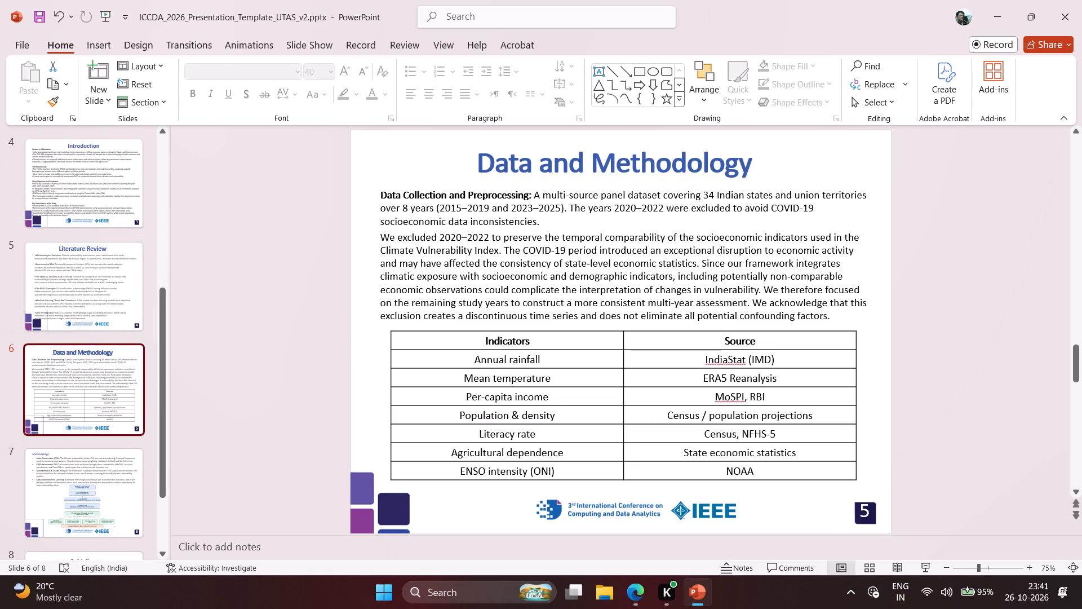
pyautogui.click(513, 164)
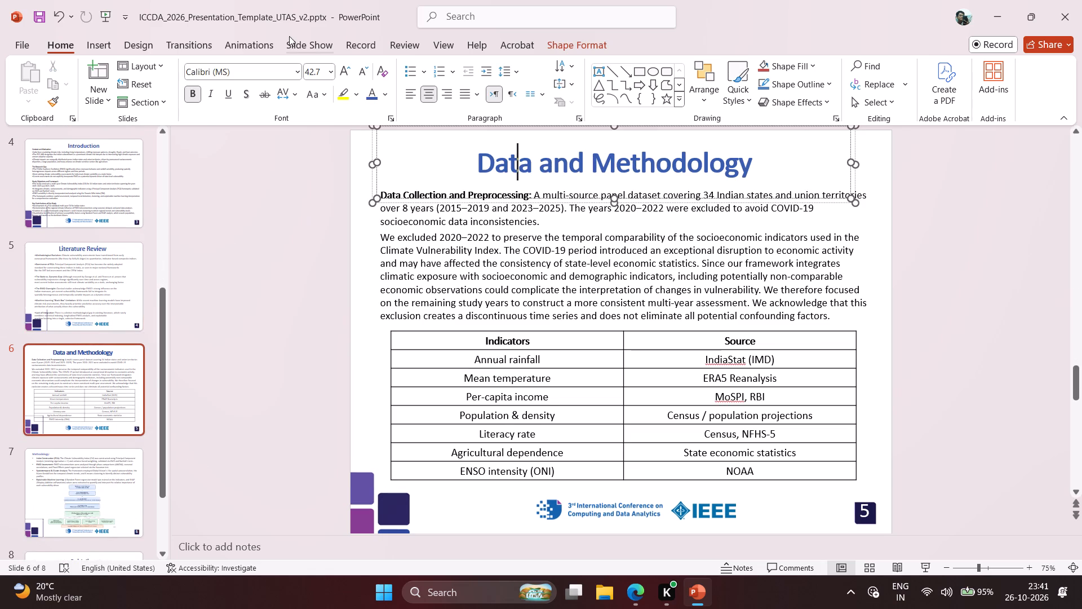
pyautogui.hotkey('ctrl', 'a')
pyautogui.click(299, 68)
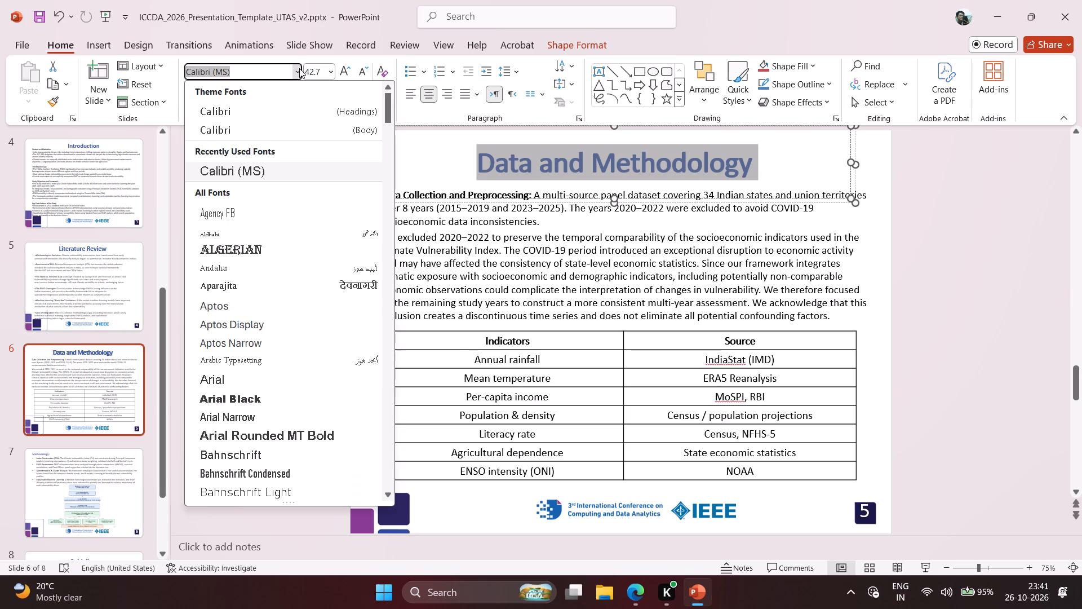
pyautogui.scroll(-9, 246, 248)
pyautogui.scroll(3, 246, 248)
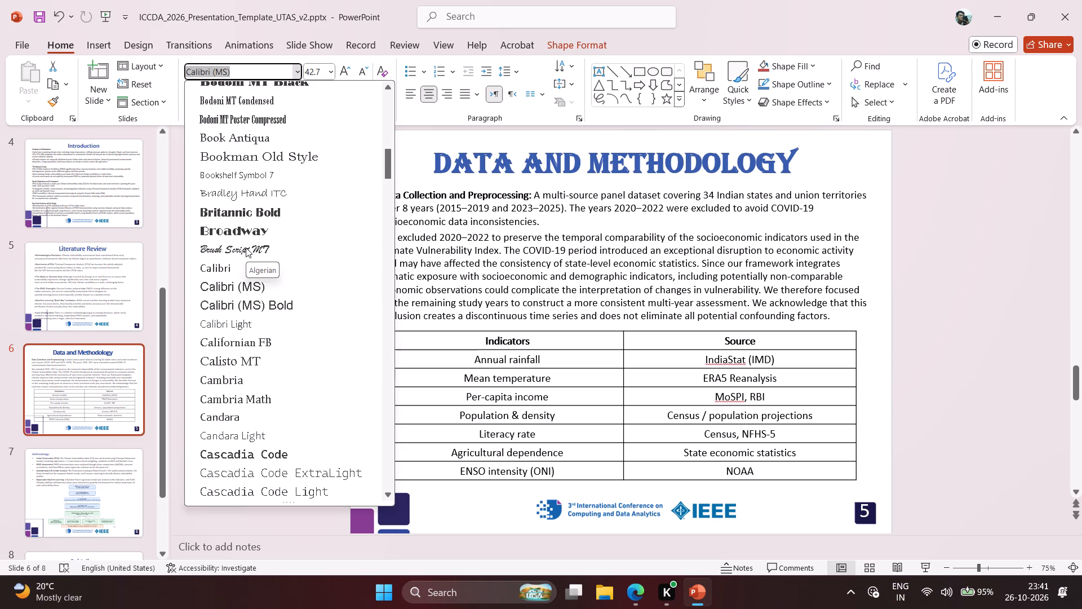
pyautogui.click(258, 310)
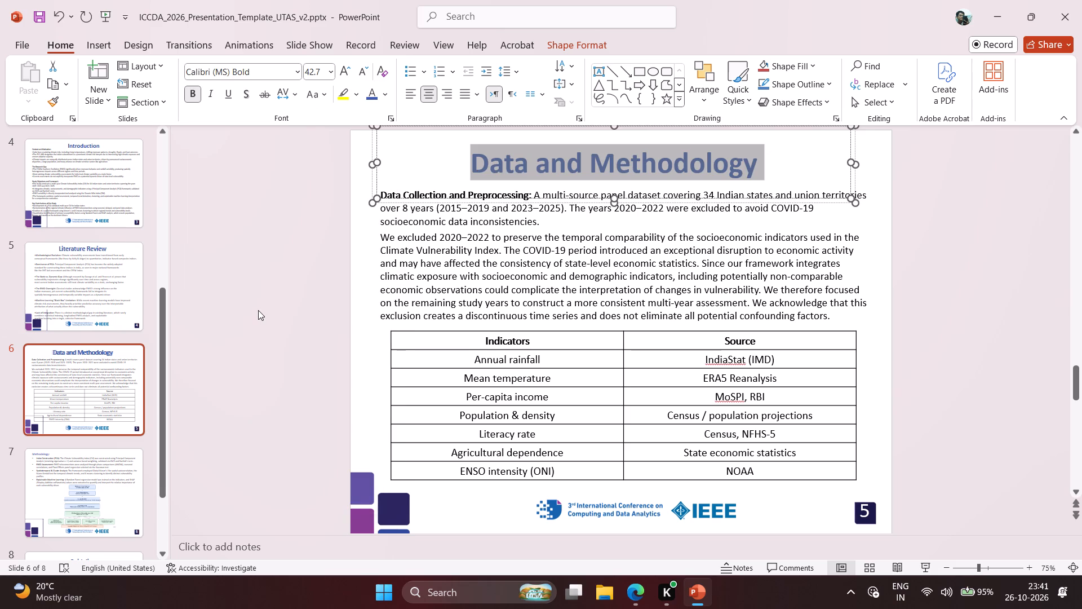
pyautogui.click(232, 299)
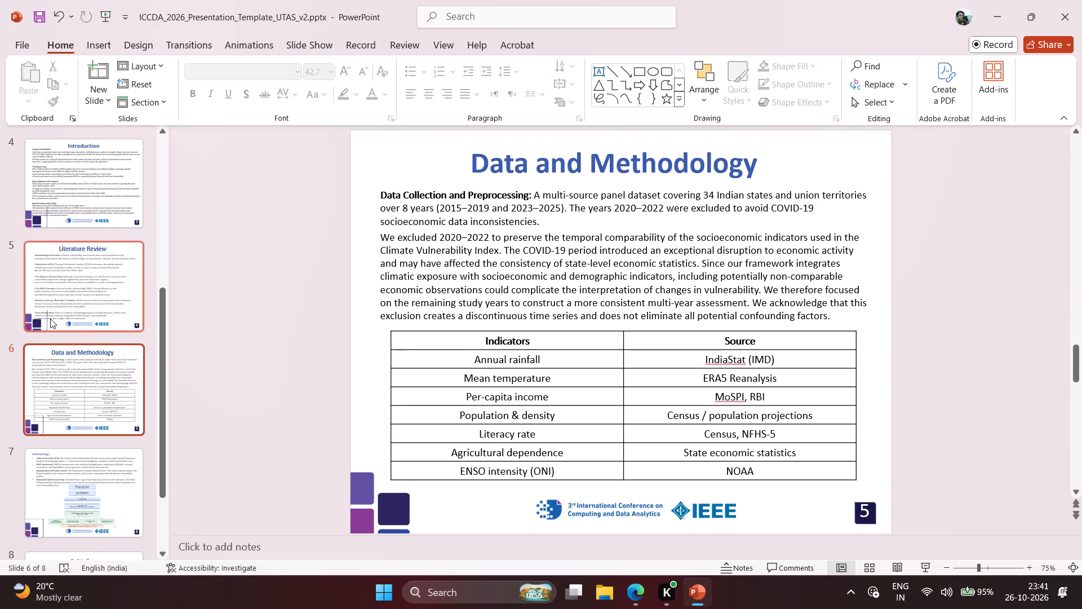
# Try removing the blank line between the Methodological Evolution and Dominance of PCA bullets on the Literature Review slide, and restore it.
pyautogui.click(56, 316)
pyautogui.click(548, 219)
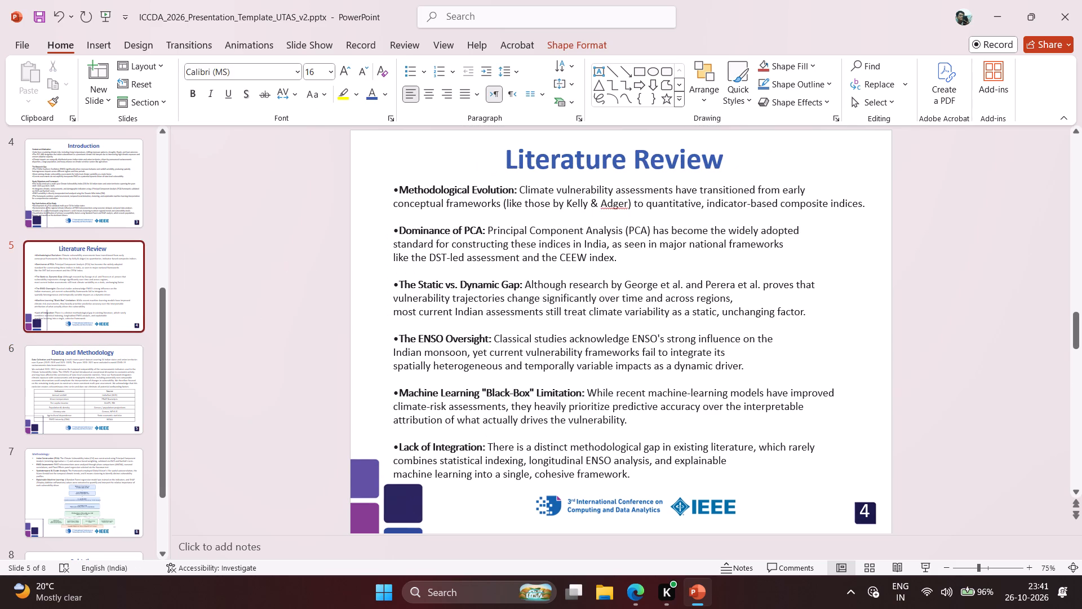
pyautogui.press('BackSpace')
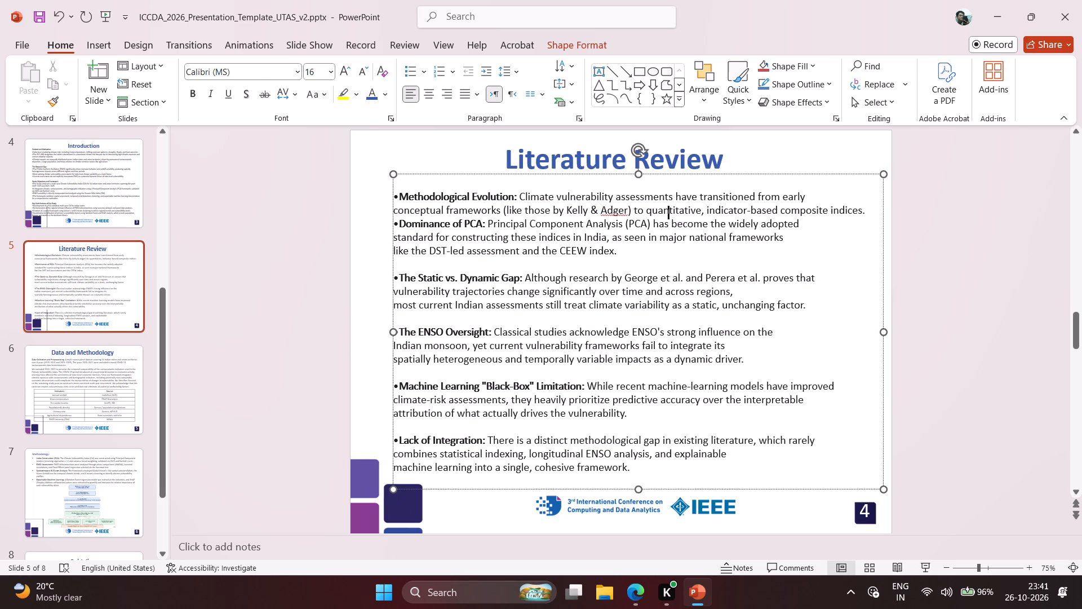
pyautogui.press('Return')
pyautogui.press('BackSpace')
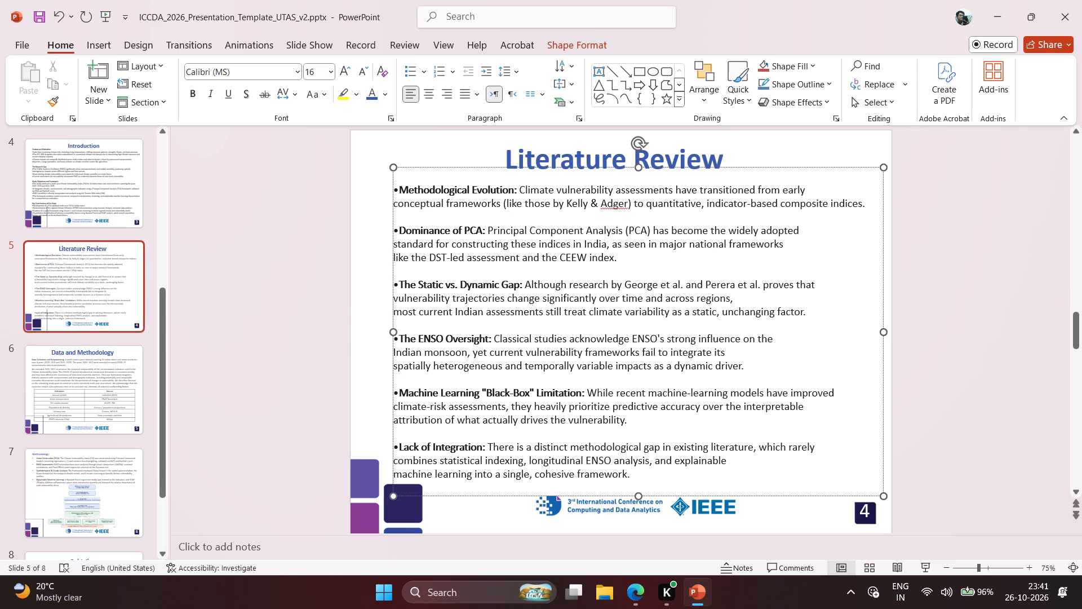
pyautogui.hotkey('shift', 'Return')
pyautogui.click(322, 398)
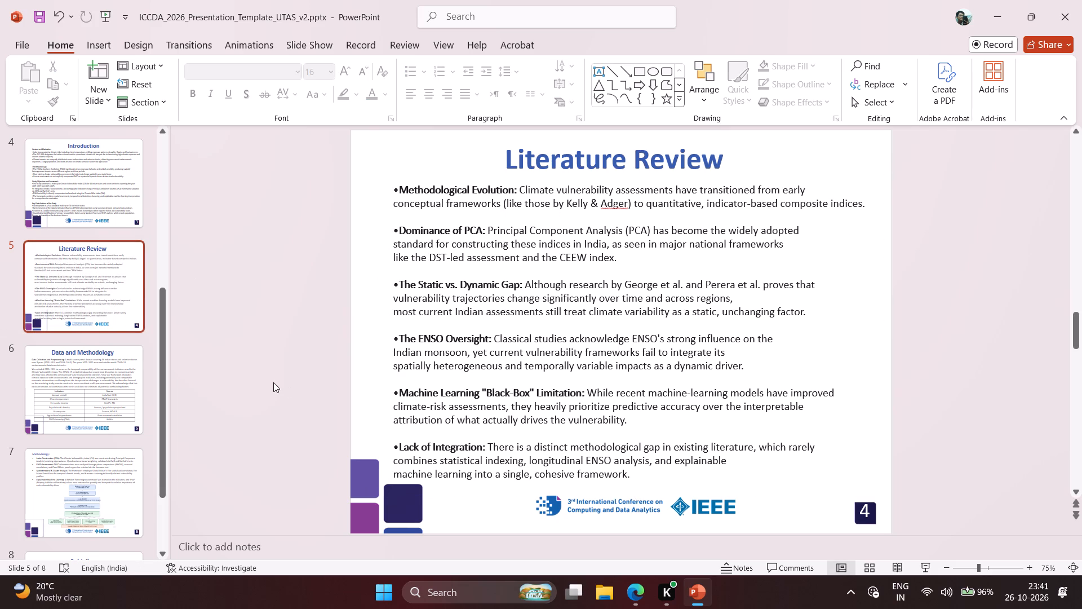
# Increase the font size of the word "Methodology" in the slide 7 heading to 24.
pyautogui.click(112, 425)
pyautogui.click(101, 466)
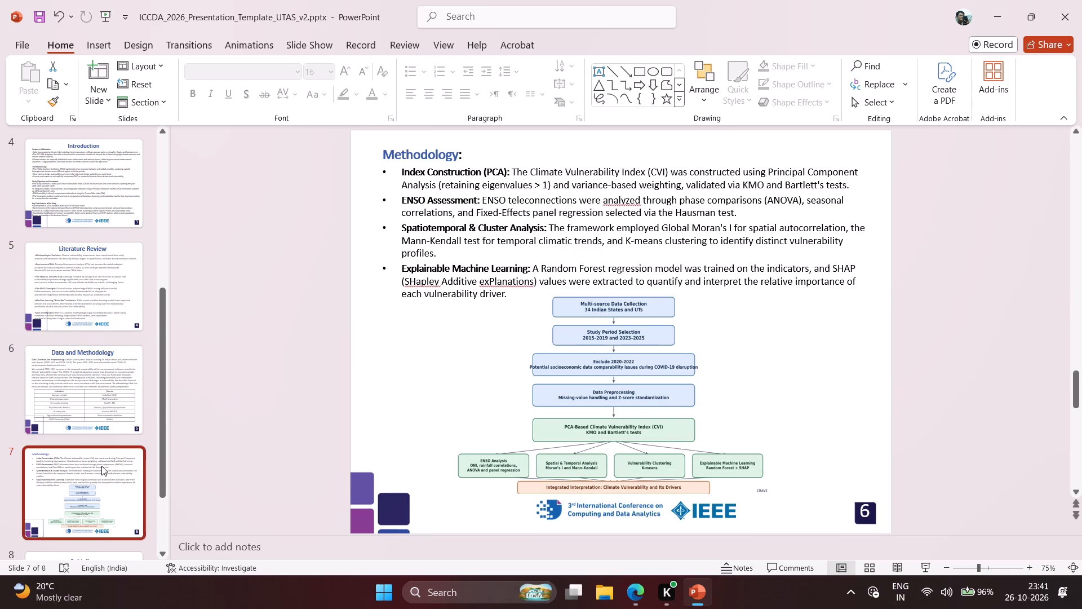
pyautogui.click(451, 200)
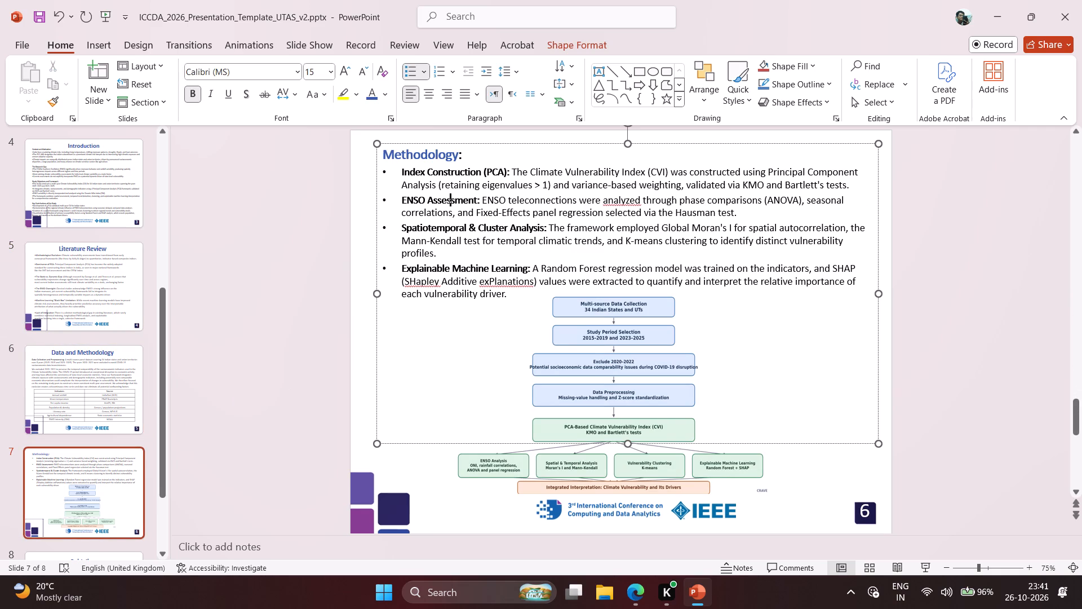
pyautogui.click(424, 160)
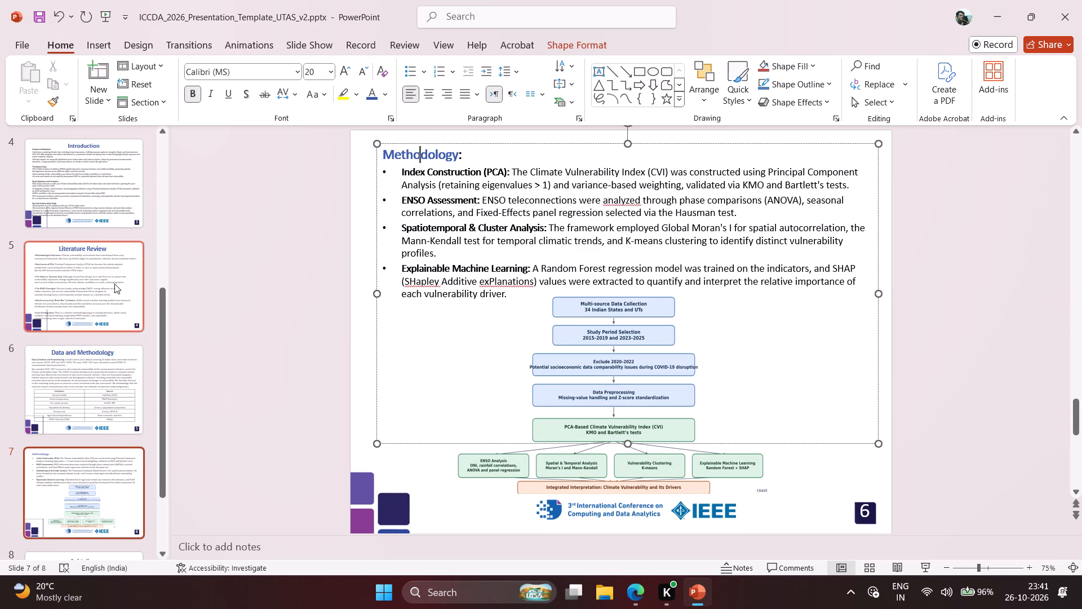
pyautogui.click(336, 70)
pyautogui.hotkey('ctrl', 'a')
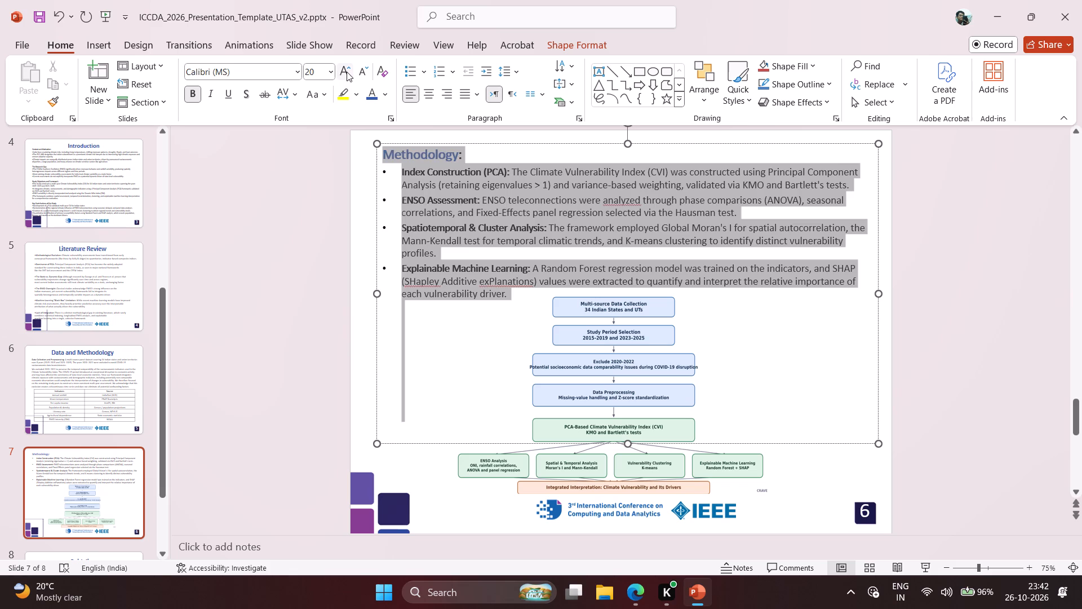
pyautogui.doubleClick(432, 157)
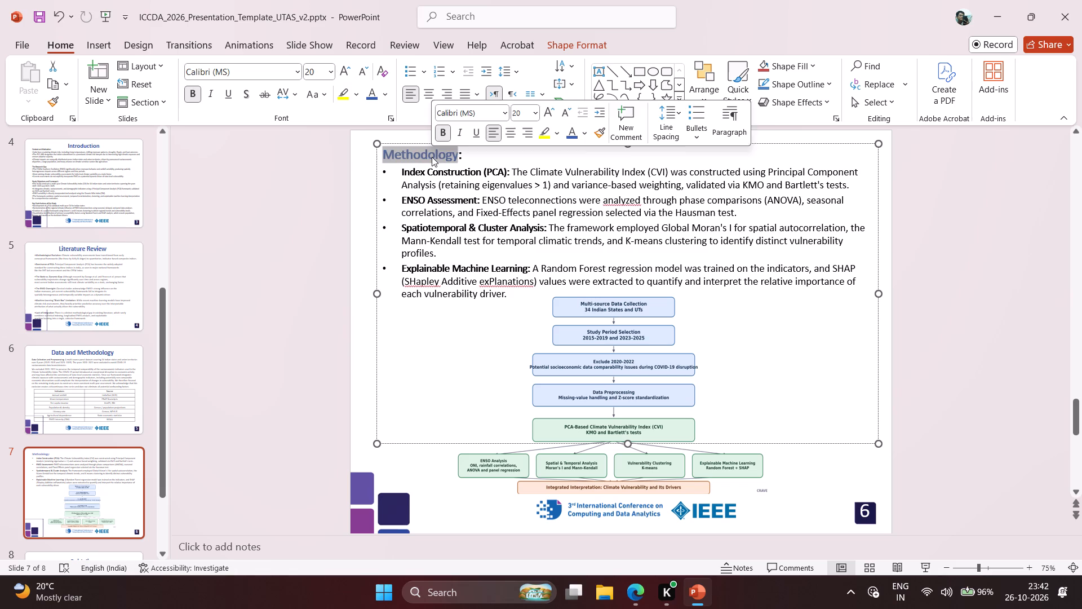
pyautogui.click(347, 70)
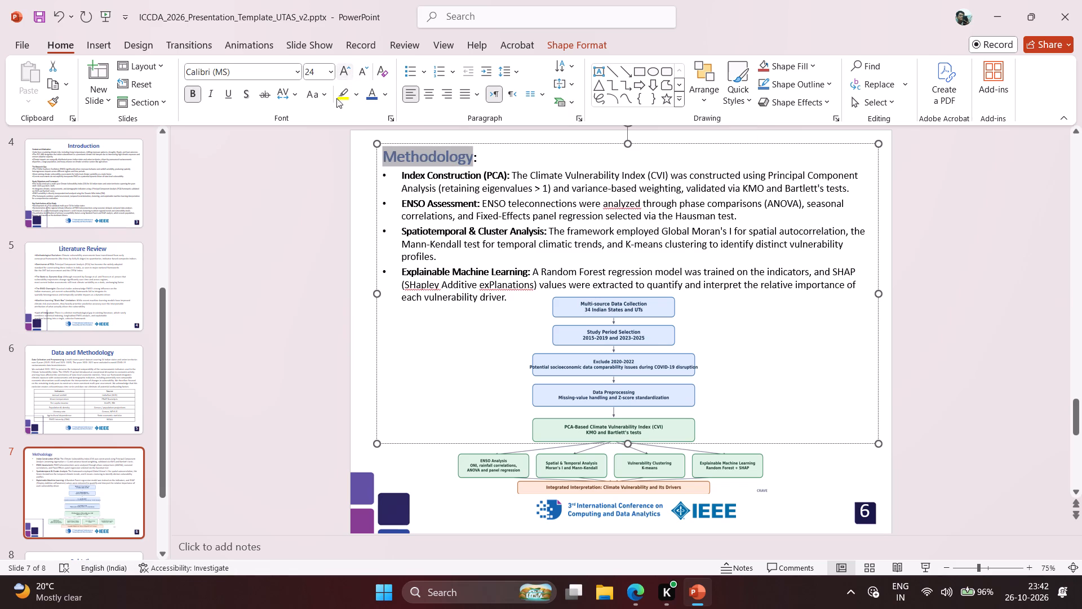
pyautogui.click(312, 209)
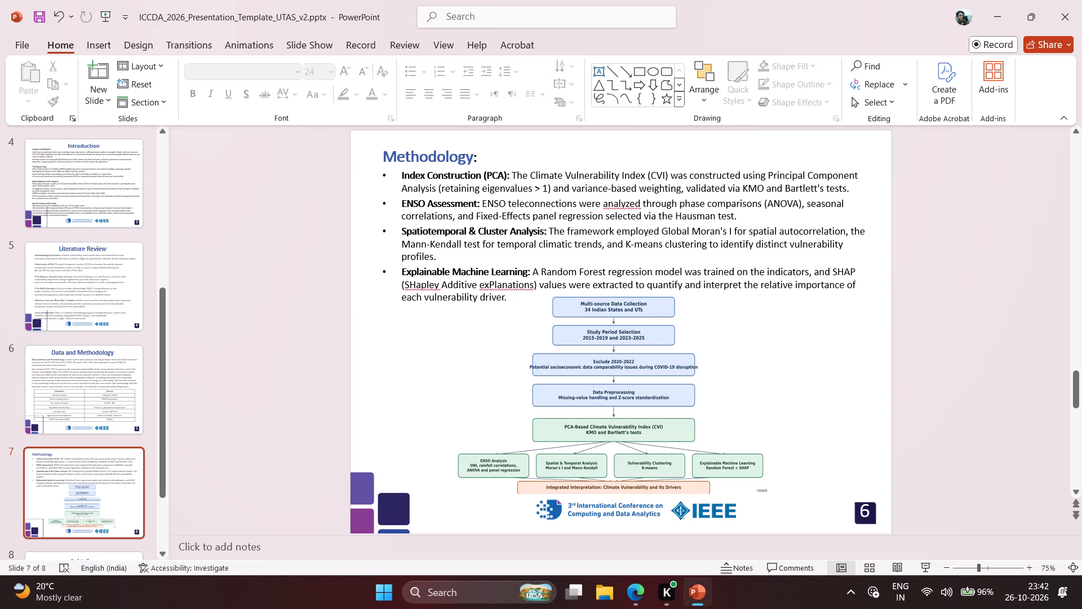
# Delete the colon at the end of the "Methodology" heading on slide 7.
pyautogui.click(490, 157)
pyautogui.press('BackSpace')
pyautogui.hotkey('ctrl', 'a')
pyautogui.click(490, 157)
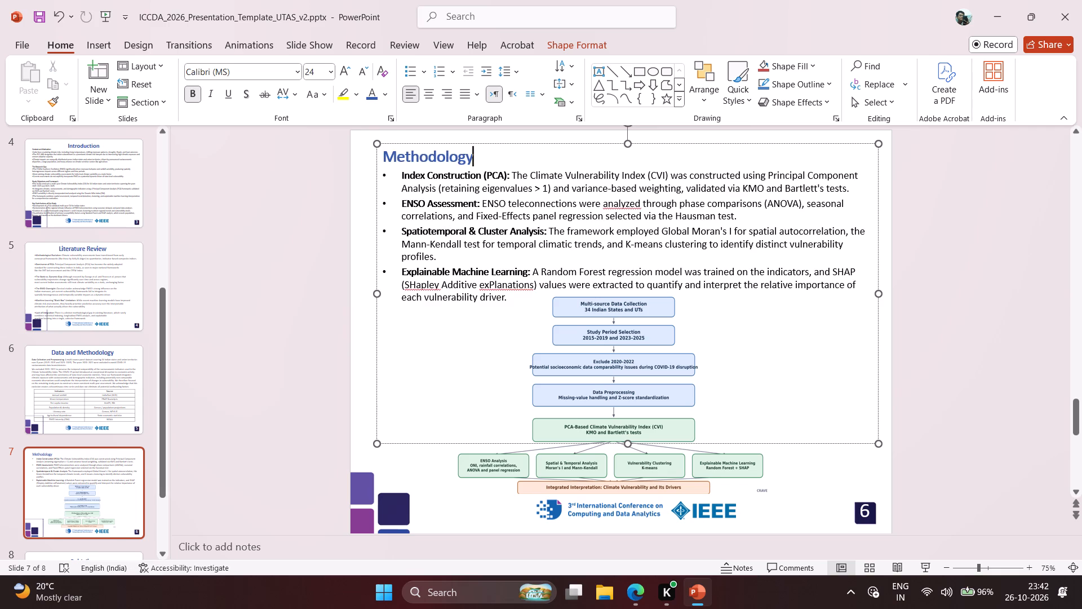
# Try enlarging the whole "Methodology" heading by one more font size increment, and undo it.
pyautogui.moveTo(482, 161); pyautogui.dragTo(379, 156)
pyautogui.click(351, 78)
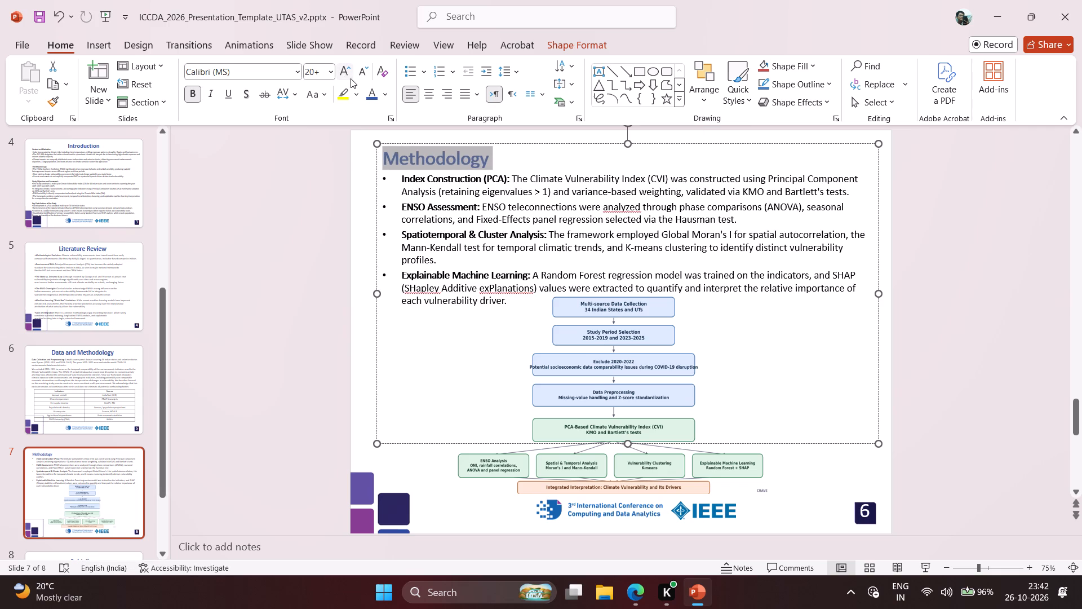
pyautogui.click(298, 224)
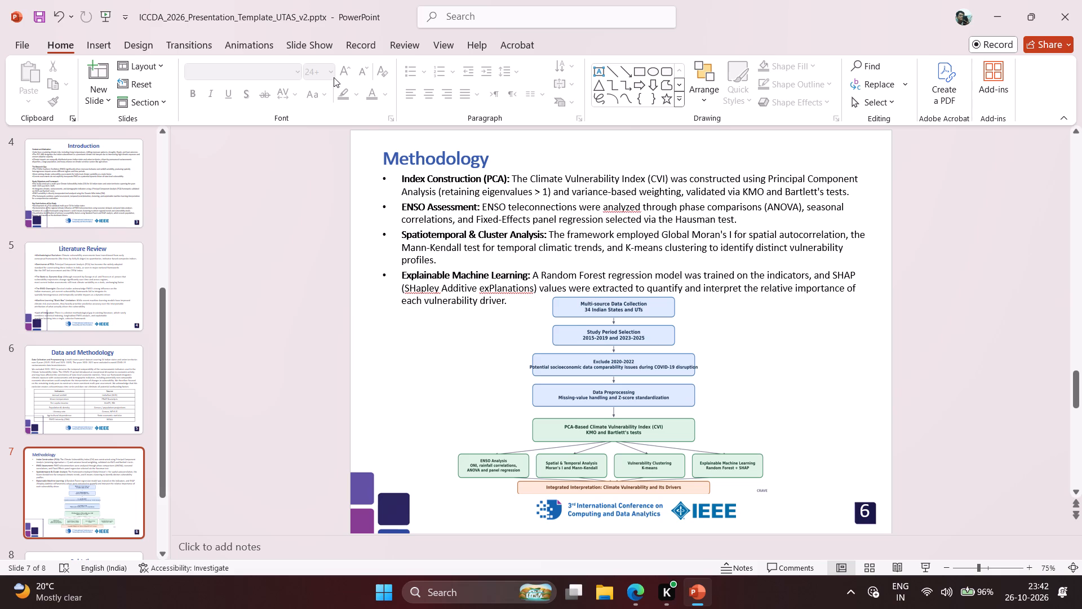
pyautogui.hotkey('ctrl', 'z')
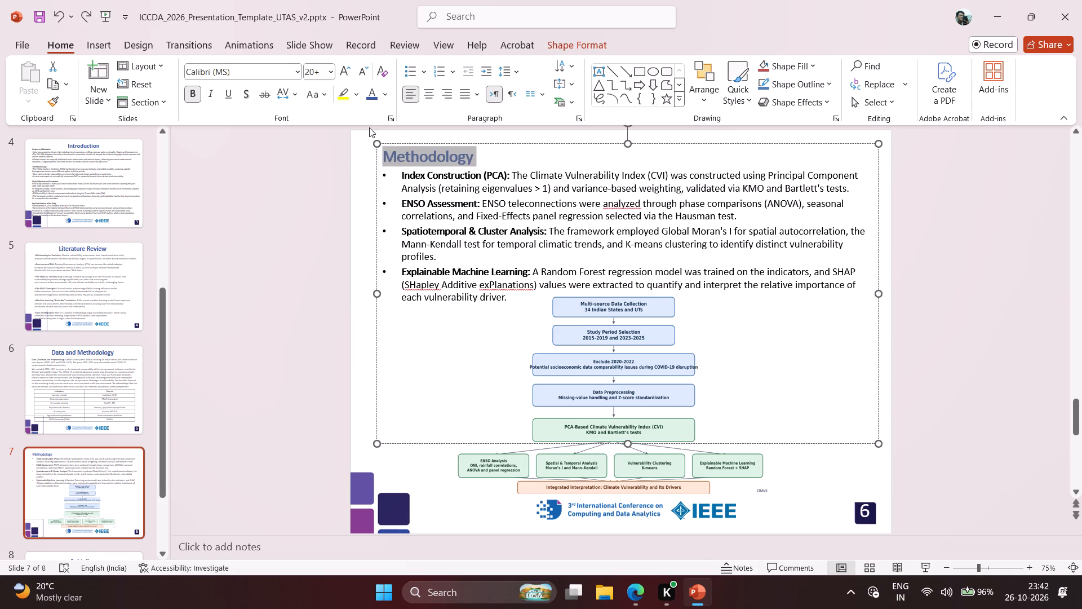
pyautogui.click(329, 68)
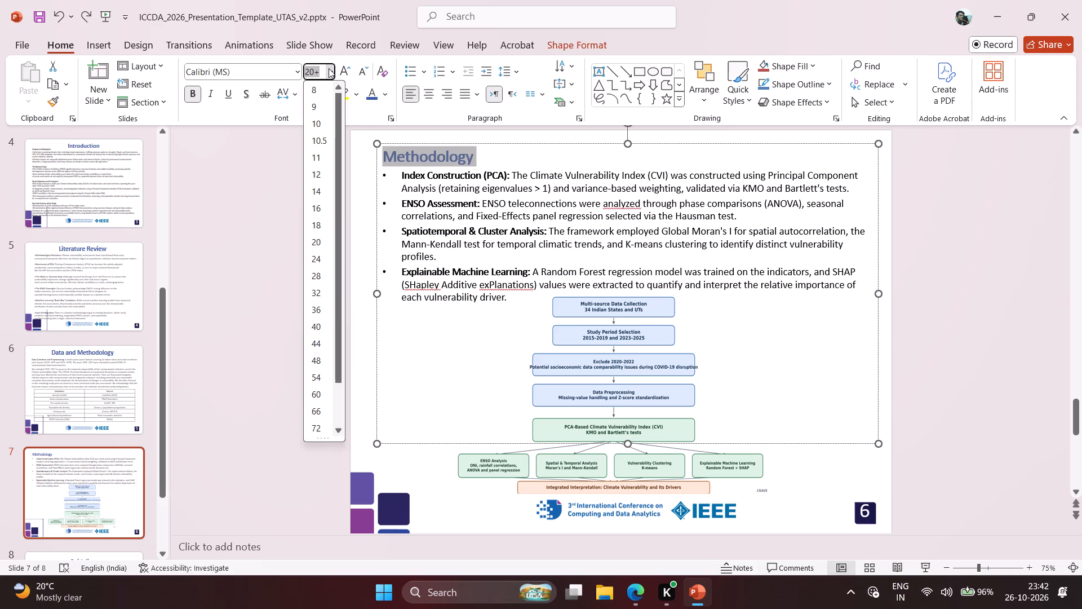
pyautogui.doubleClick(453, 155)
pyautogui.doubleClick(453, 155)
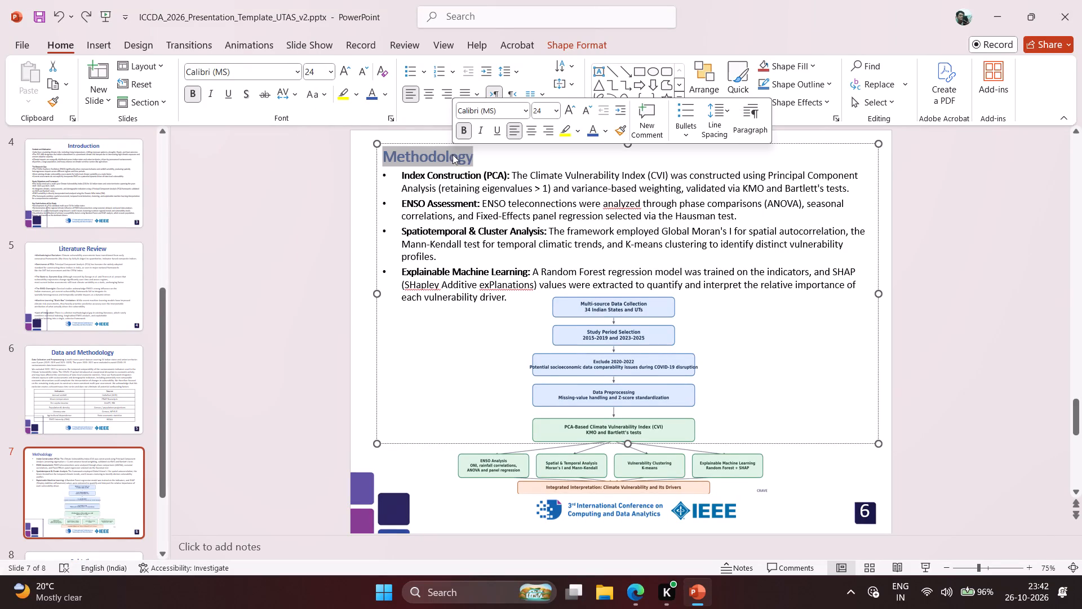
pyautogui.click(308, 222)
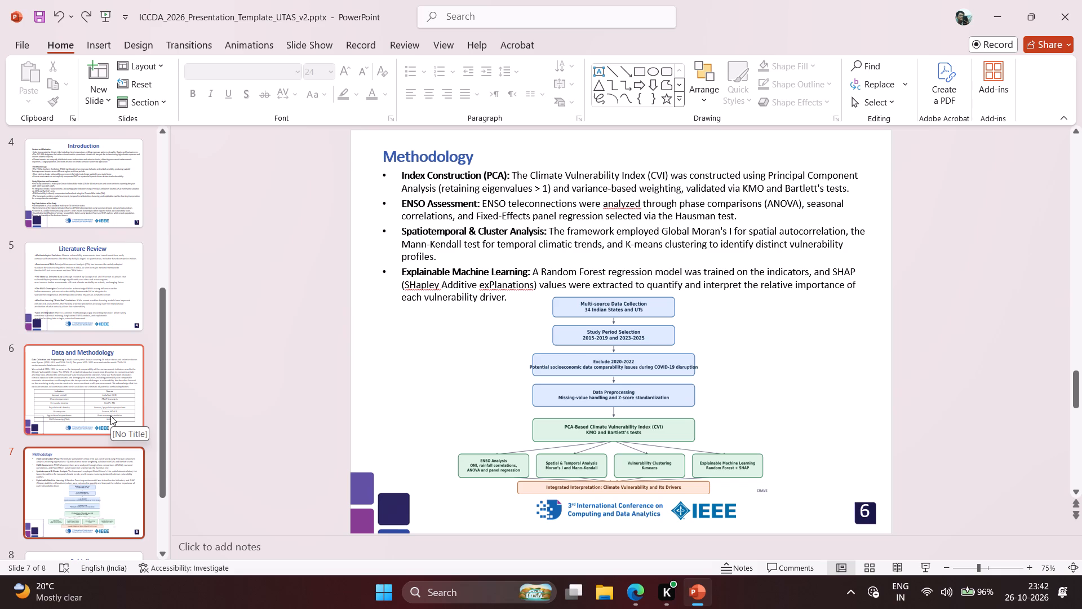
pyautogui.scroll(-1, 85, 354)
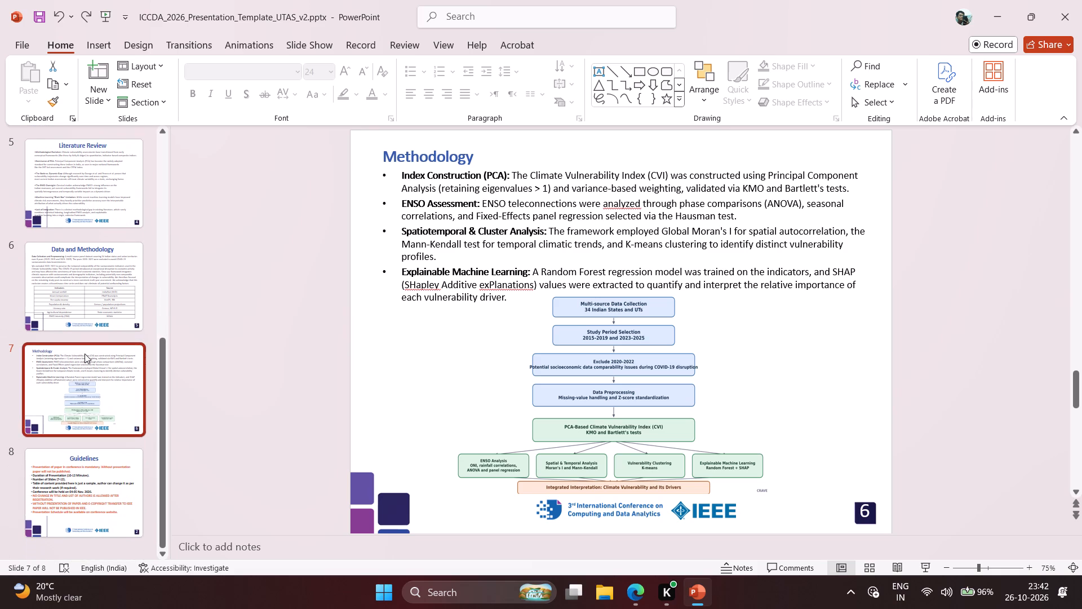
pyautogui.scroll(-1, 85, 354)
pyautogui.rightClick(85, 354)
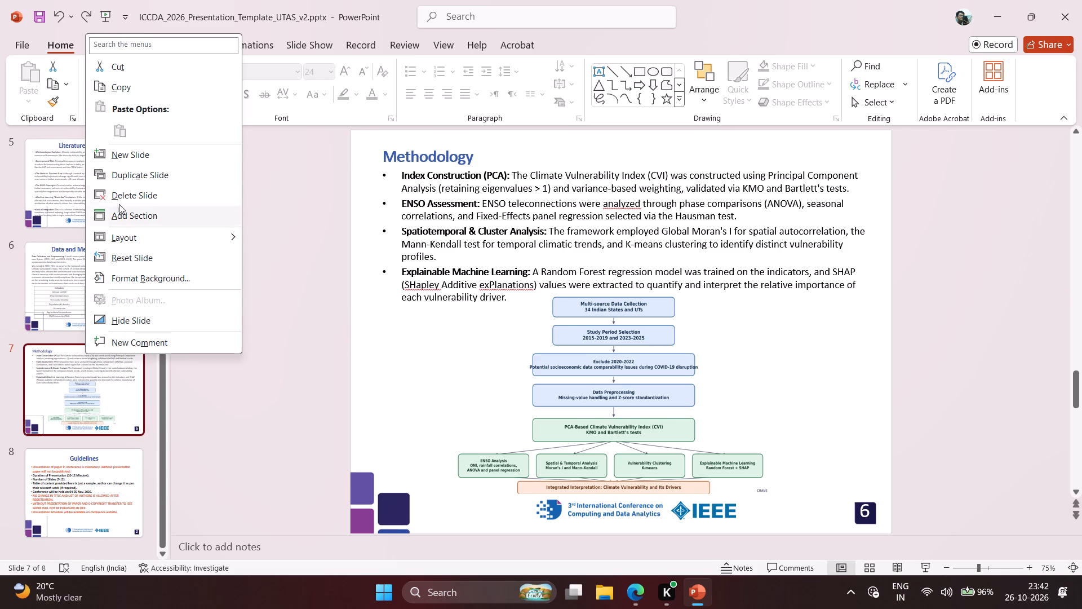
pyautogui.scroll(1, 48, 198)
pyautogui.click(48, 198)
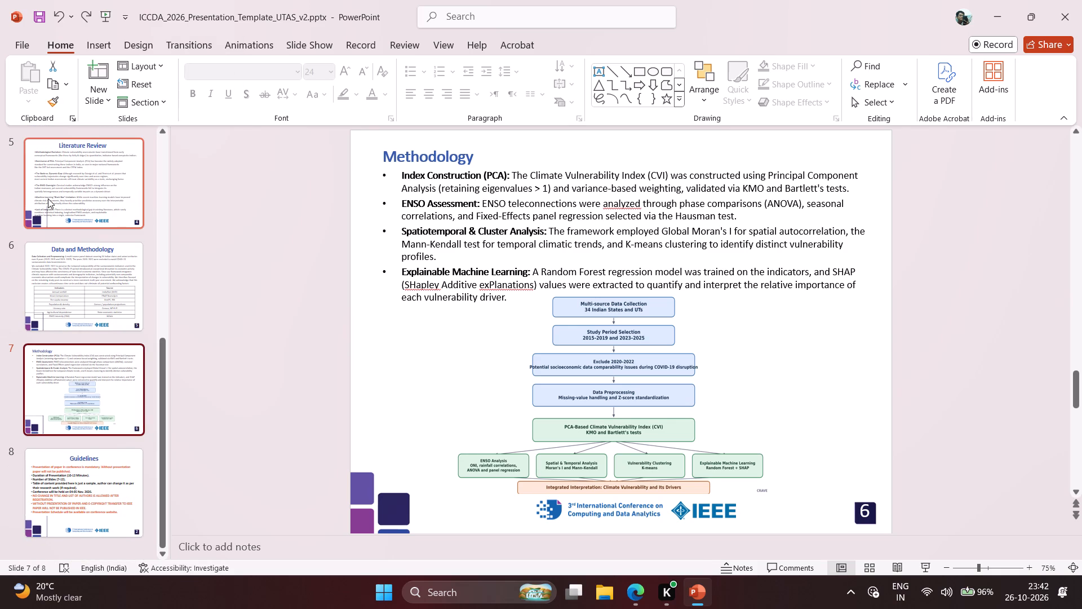
# Duplicate the Abstract slide and place the copy after the Methodology slide as slide 8.
pyautogui.scroll(1, 48, 198)
pyautogui.rightClick(57, 240)
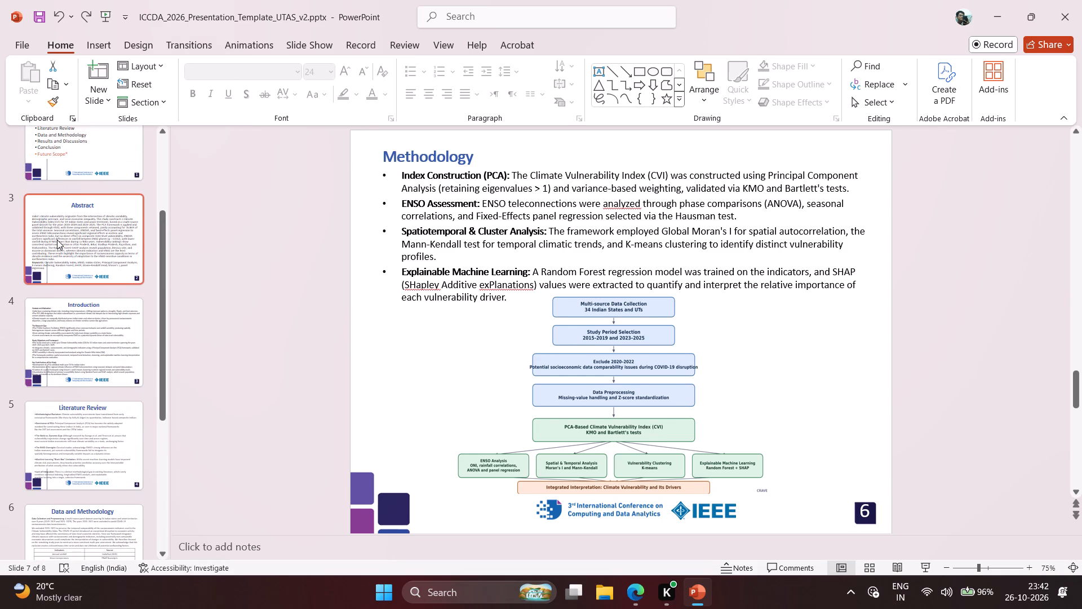
pyautogui.click(82, 385)
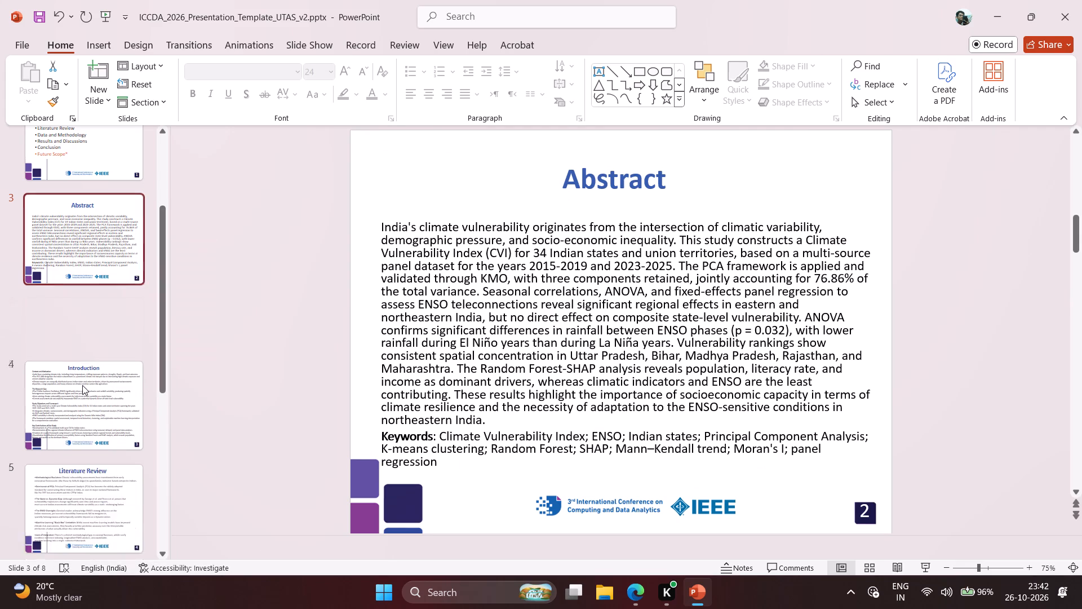
pyautogui.moveTo(78, 350); pyautogui.dragTo(60, 580)
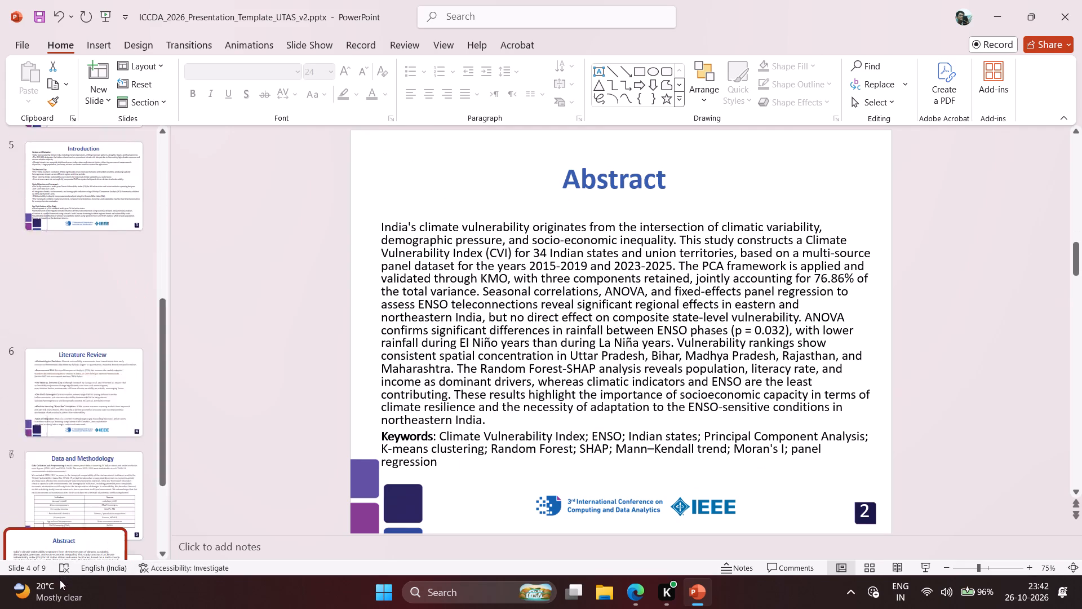
pyautogui.moveTo(60, 580); pyautogui.dragTo(77, 405)
pyautogui.scroll(1, 77, 405)
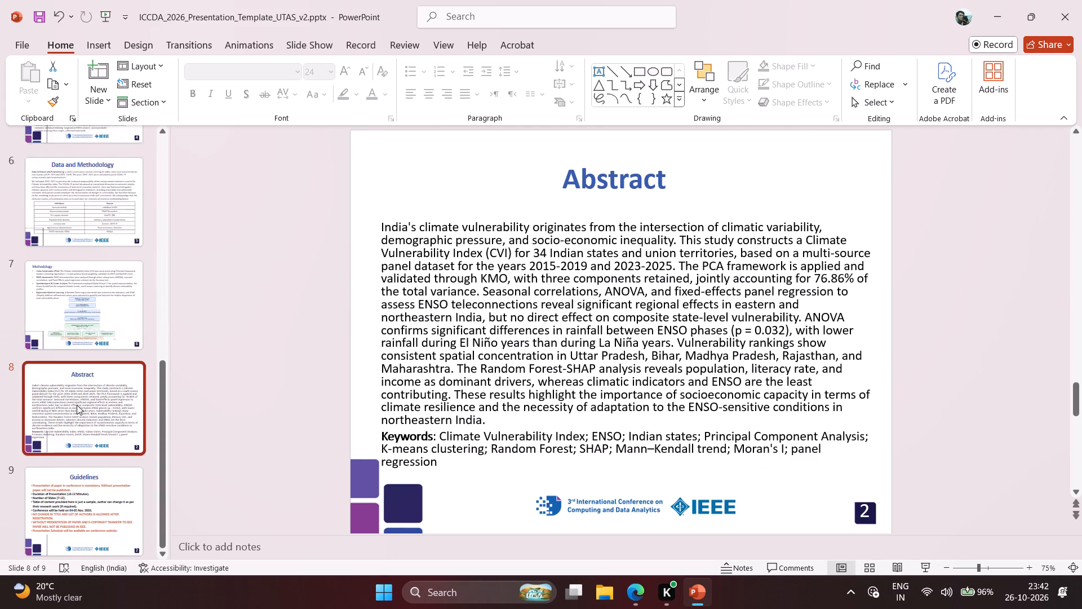
pyautogui.scroll(1, 77, 405)
pyautogui.scroll(-2, 77, 405)
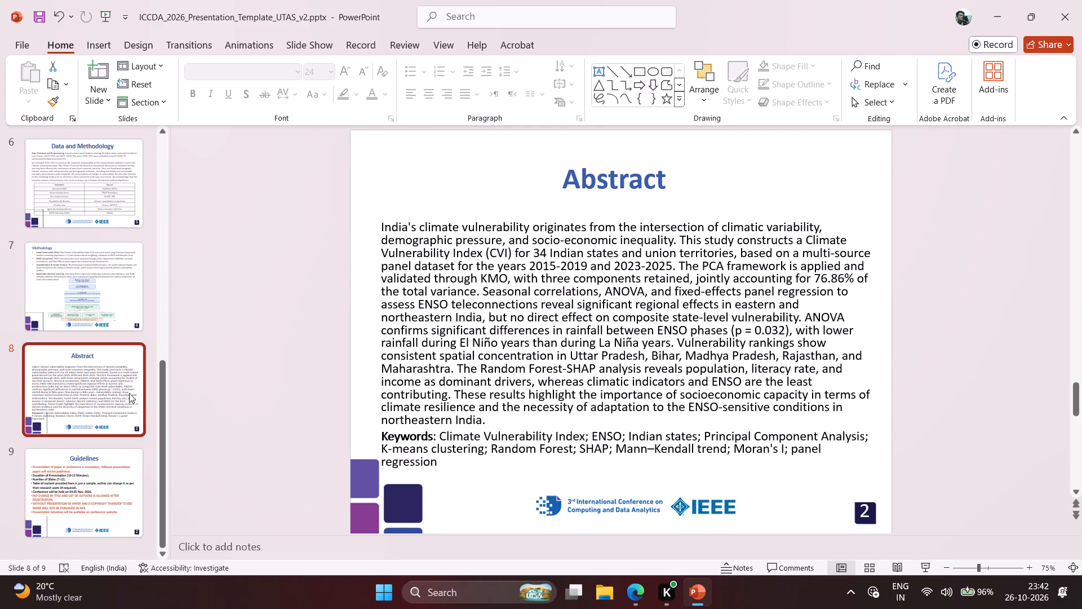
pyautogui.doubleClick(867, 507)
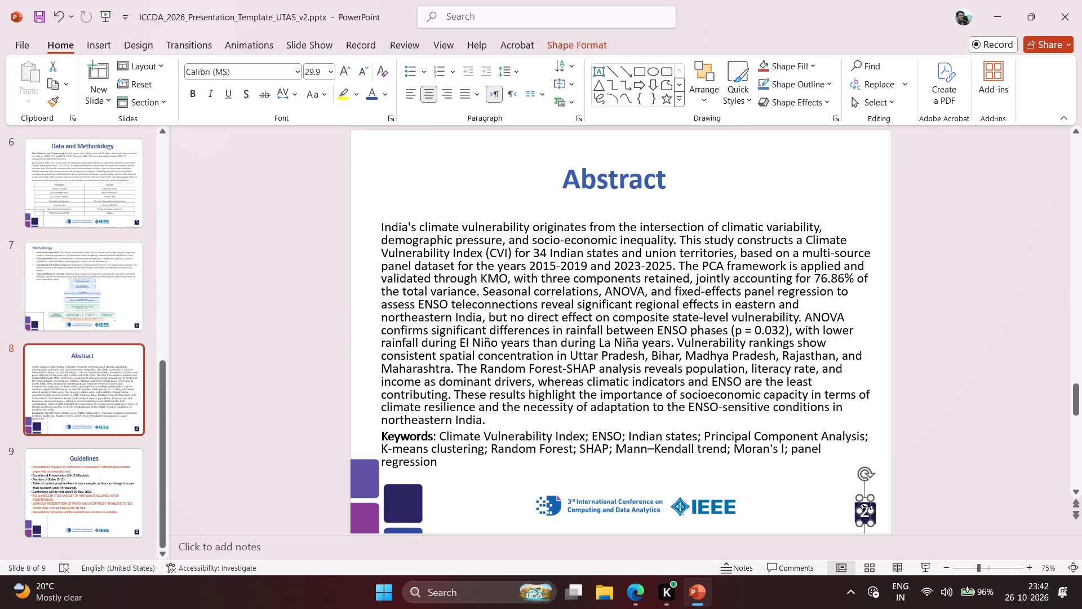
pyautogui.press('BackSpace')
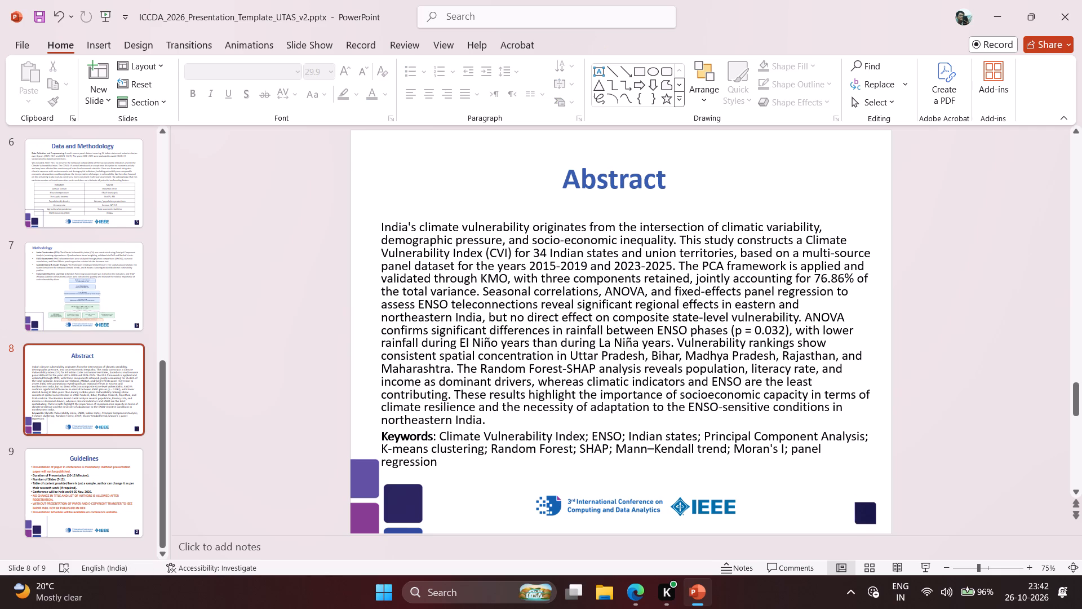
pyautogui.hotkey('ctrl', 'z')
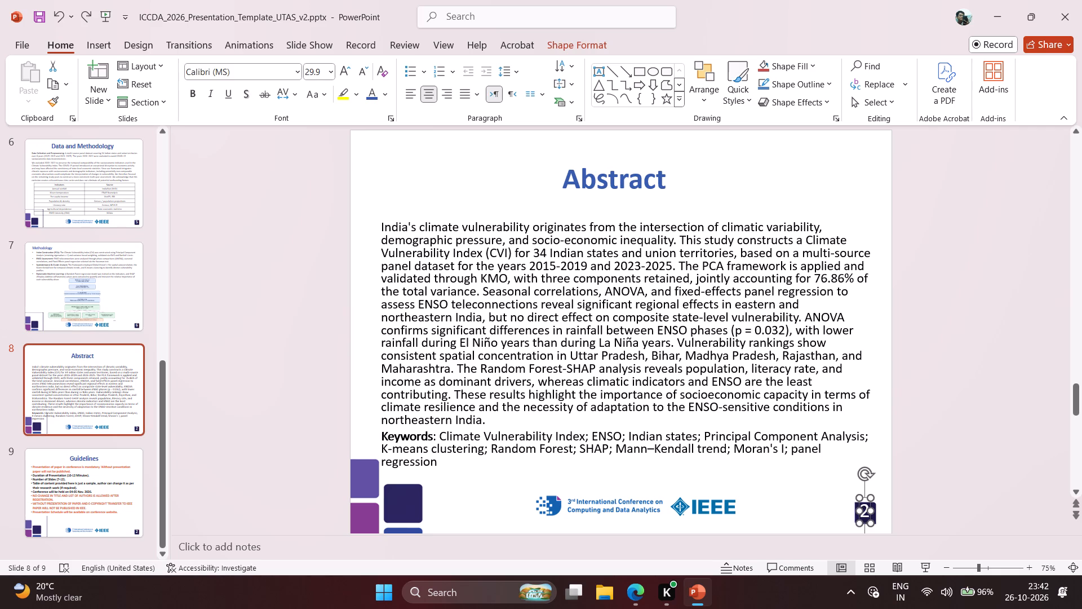
# Change the slide number in the corner box of the duplicated Abstract slide to 7.
pyautogui.doubleClick(866, 507)
pyautogui.press('BackSpace')
pyautogui.press('7')
pyautogui.click(1044, 444)
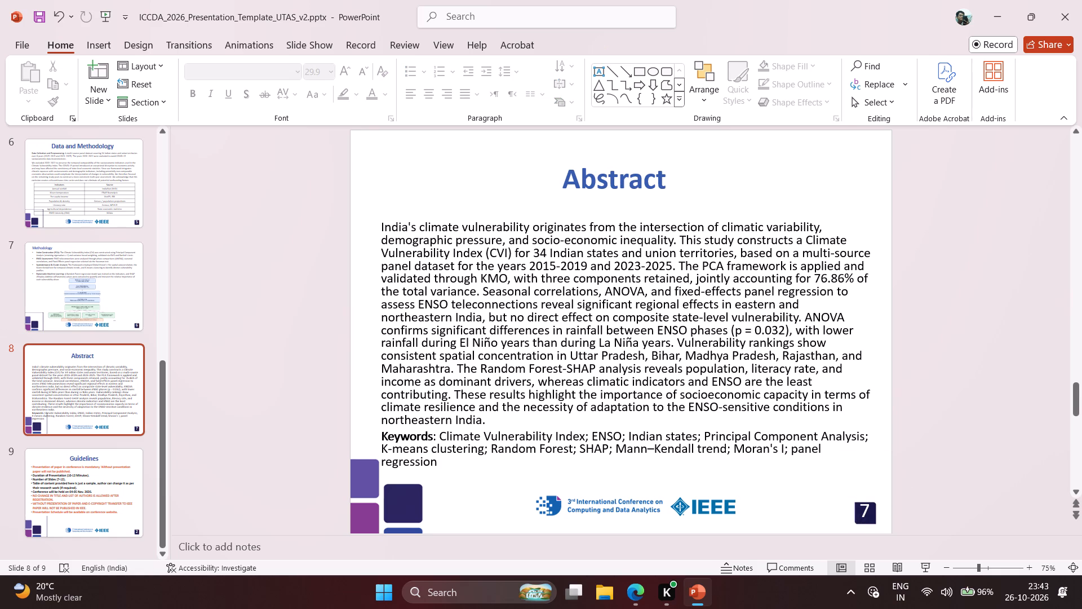
# Replace the title of slide 8 with "Results and Discussions".
pyautogui.click(713, 328)
pyautogui.click(624, 171)
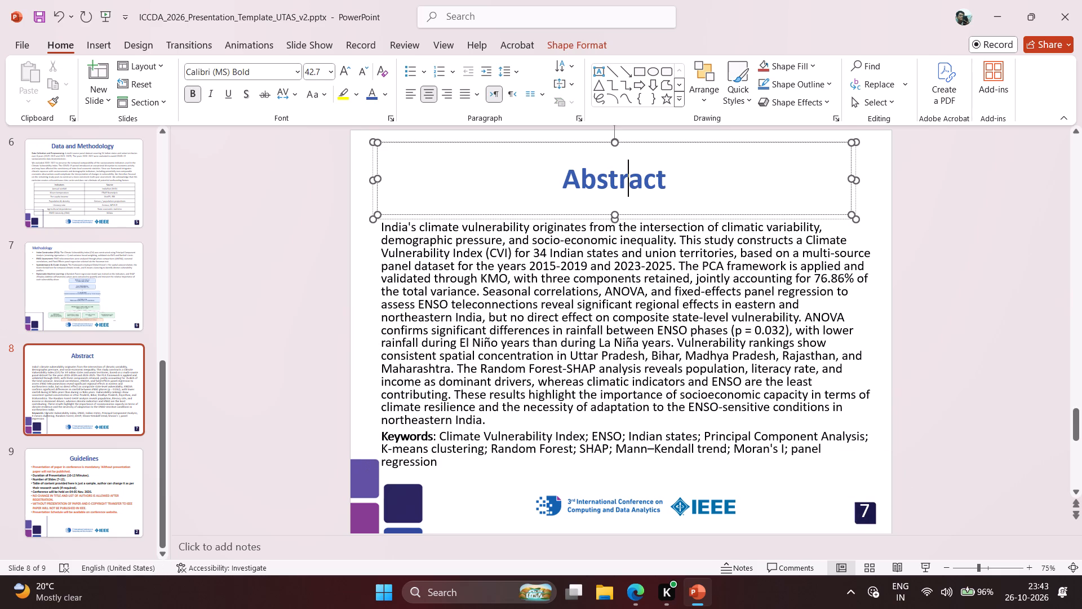
pyautogui.press('Right')
pyautogui.press('Right')
pyautogui.press('Right')
pyautogui.hotkey('shift', 'BackSpace')
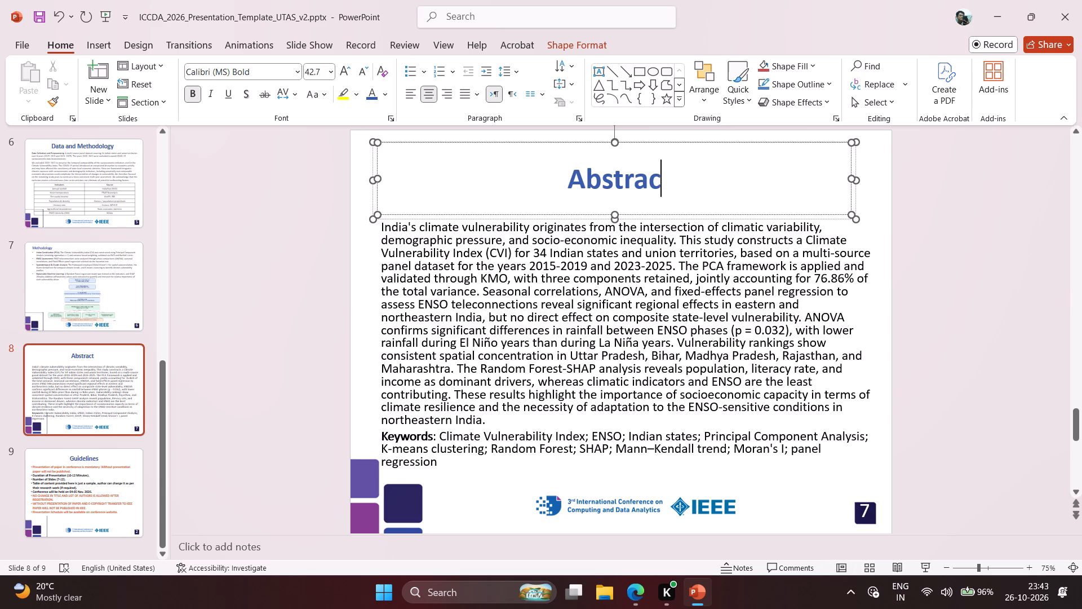
pyautogui.press('BackSpace')
pyautogui.press('BackSpace')
pyautogui.press('BackSpace')
pyautogui.press('BackSpace')
pyautogui.press('BackSpace')
pyautogui.press('BackSpace')
pyautogui.press('BackSpace')
pyautogui.write('Resultws a')
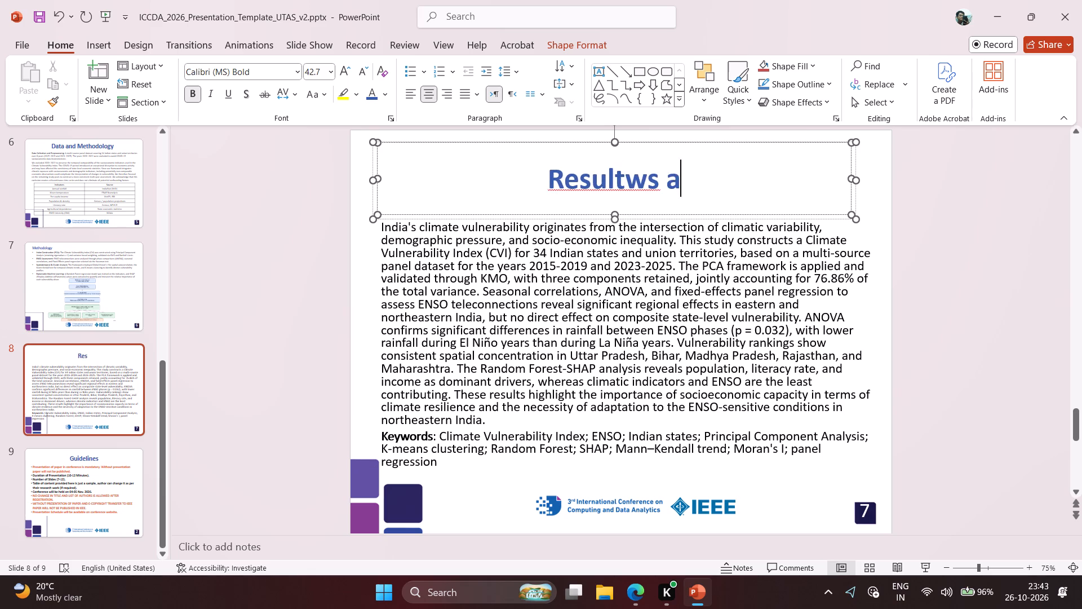
pyautogui.press('BackSpace')
pyautogui.press('BackSpace')
pyautogui.press('BackSpace')
pyautogui.press('BackSpace')
pyautogui.write('s and Discussions')
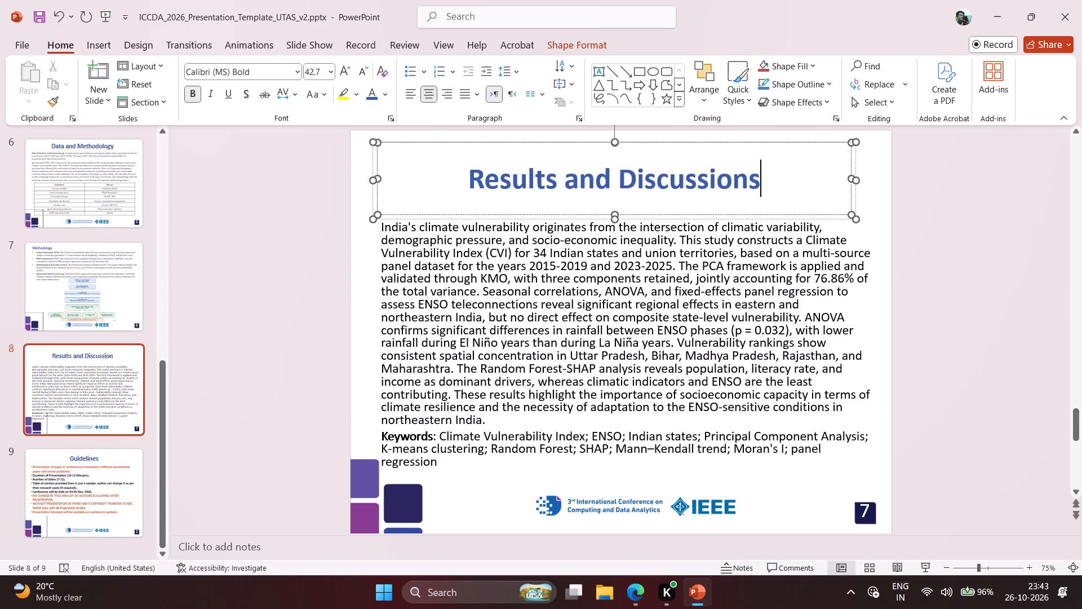
pyautogui.click(925, 259)
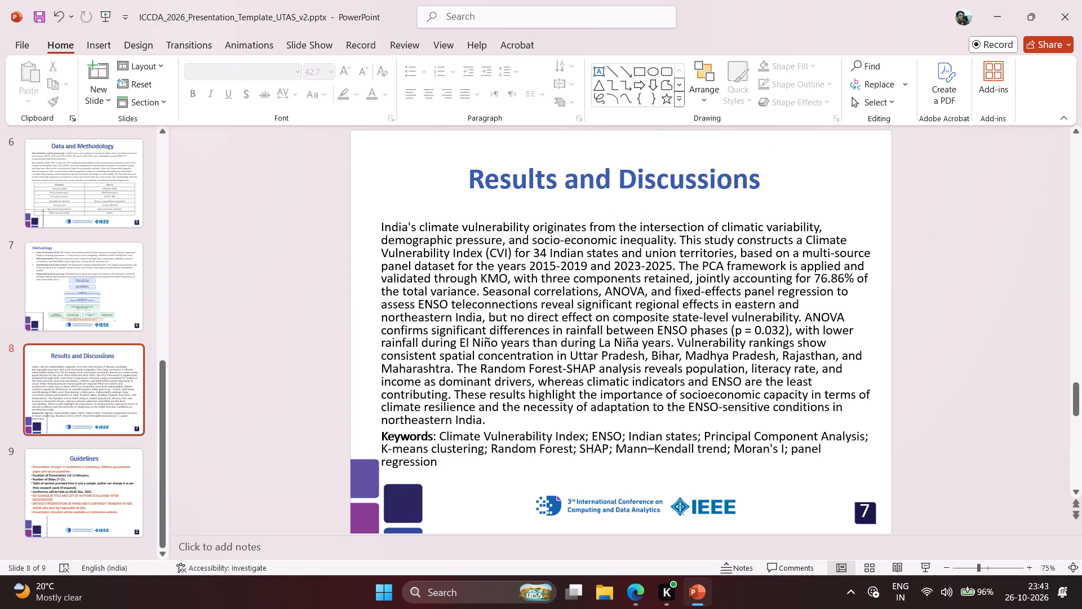
# Move the "Results and Discussions" title box up towards the top edge of slide 8.
pyautogui.click(711, 180)
pyautogui.moveTo(707, 142); pyautogui.dragTo(707, 137)
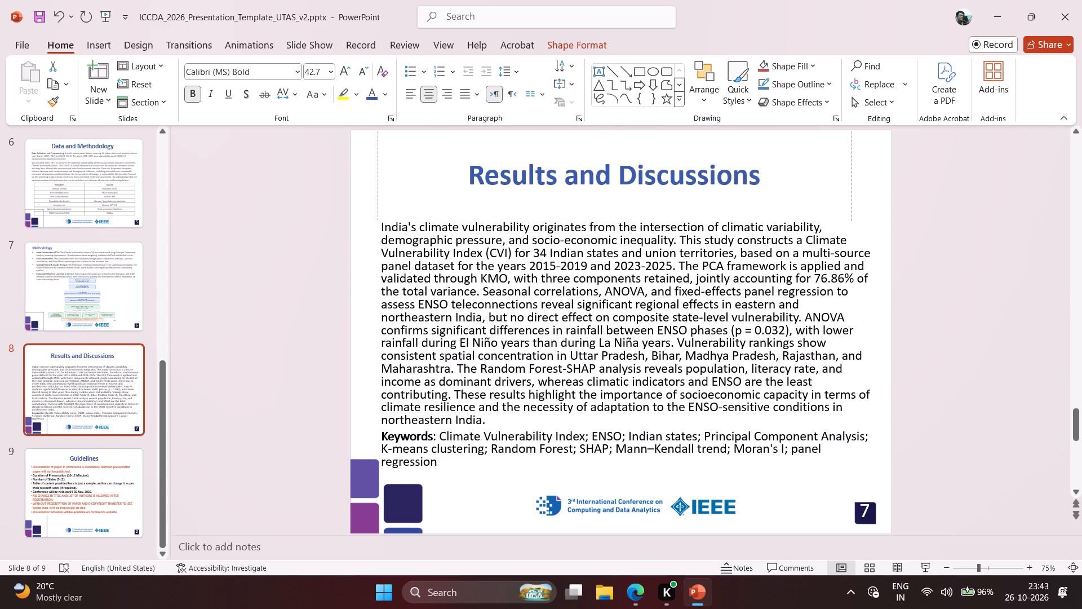
pyautogui.moveTo(707, 137); pyautogui.dragTo(707, 136)
# Move the body text box on slide 8 up so it sits directly beneath the title.
pyautogui.click(646, 270)
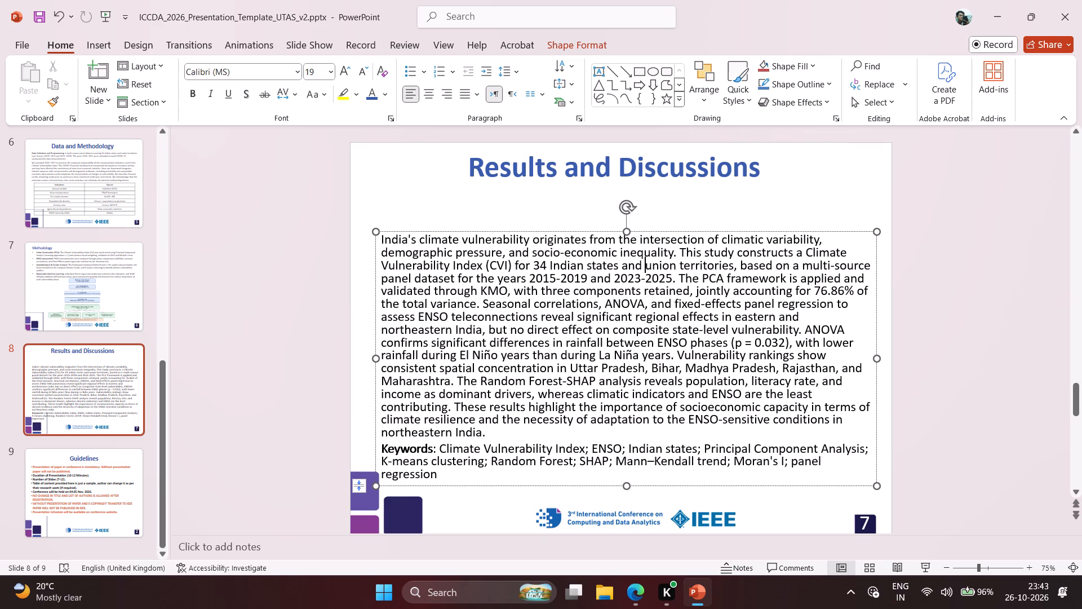
pyautogui.moveTo(497, 231); pyautogui.dragTo(497, 203)
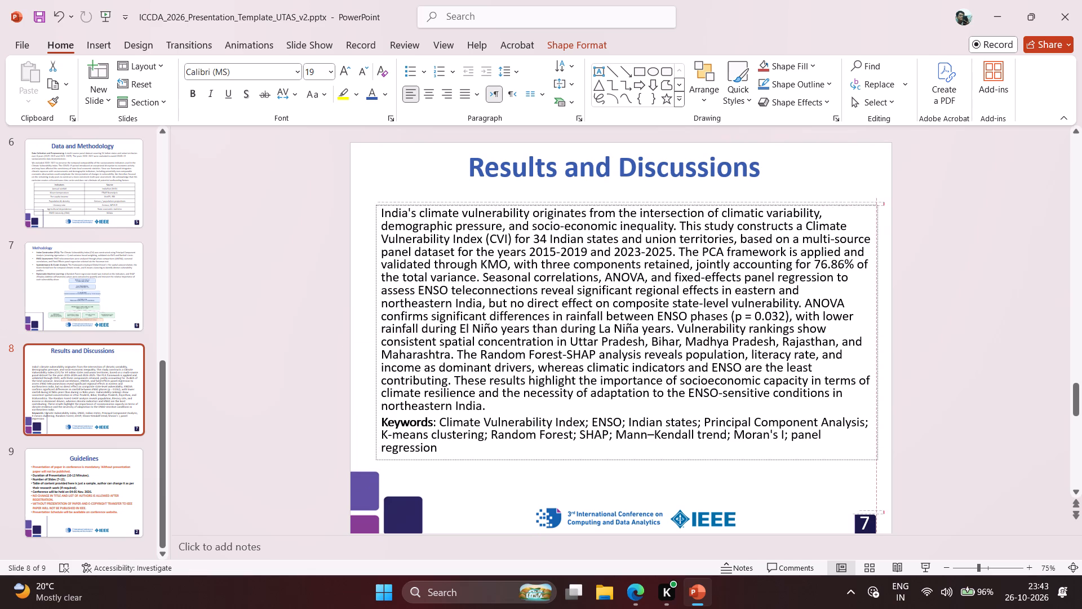
pyautogui.moveTo(497, 203); pyautogui.dragTo(496, 192)
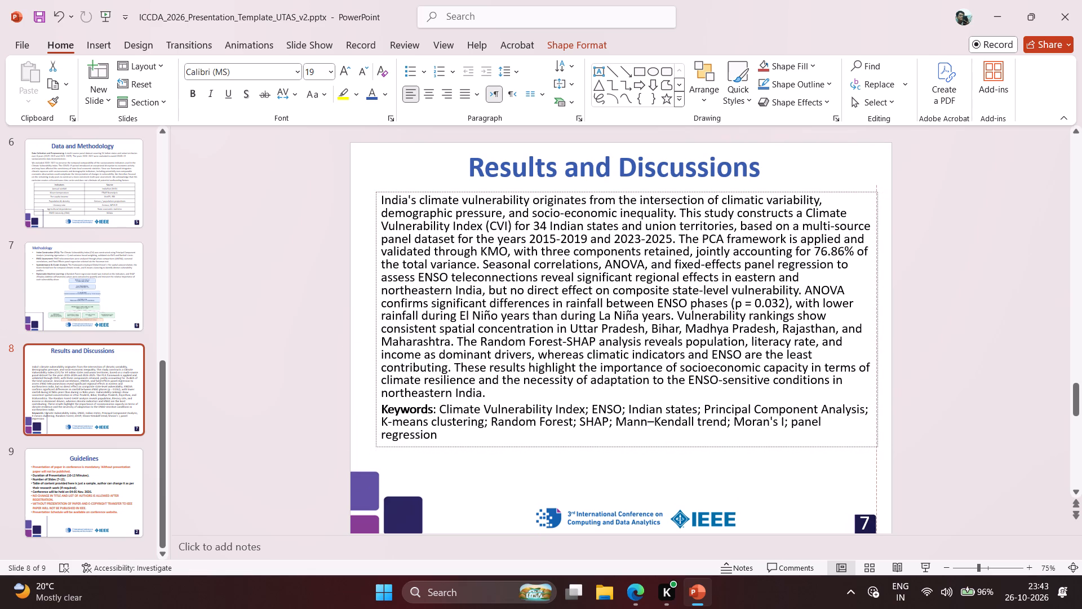
pyautogui.moveTo(496, 192); pyautogui.dragTo(498, 186)
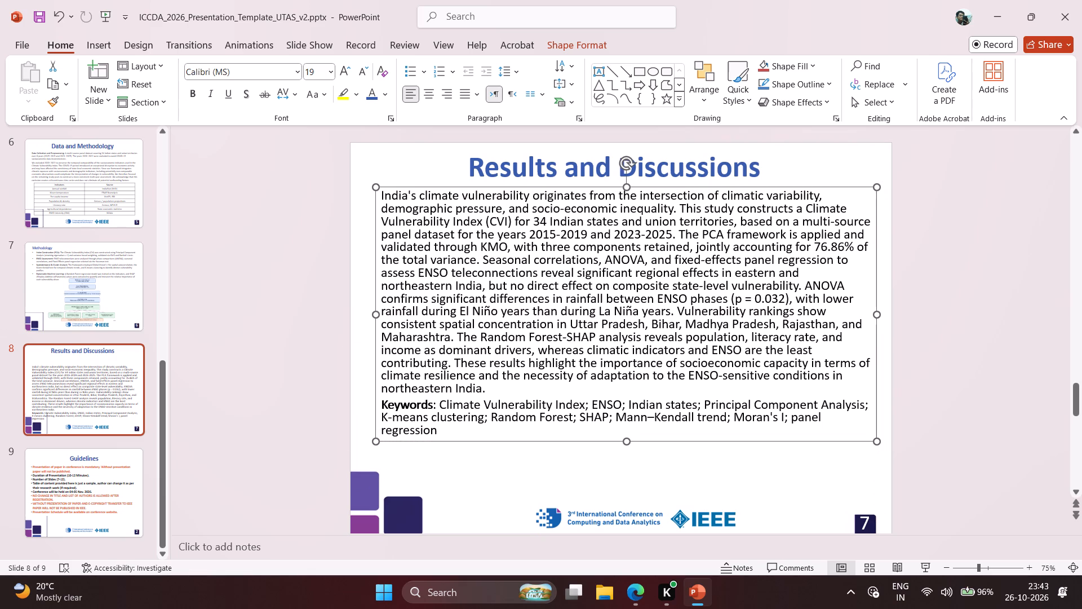
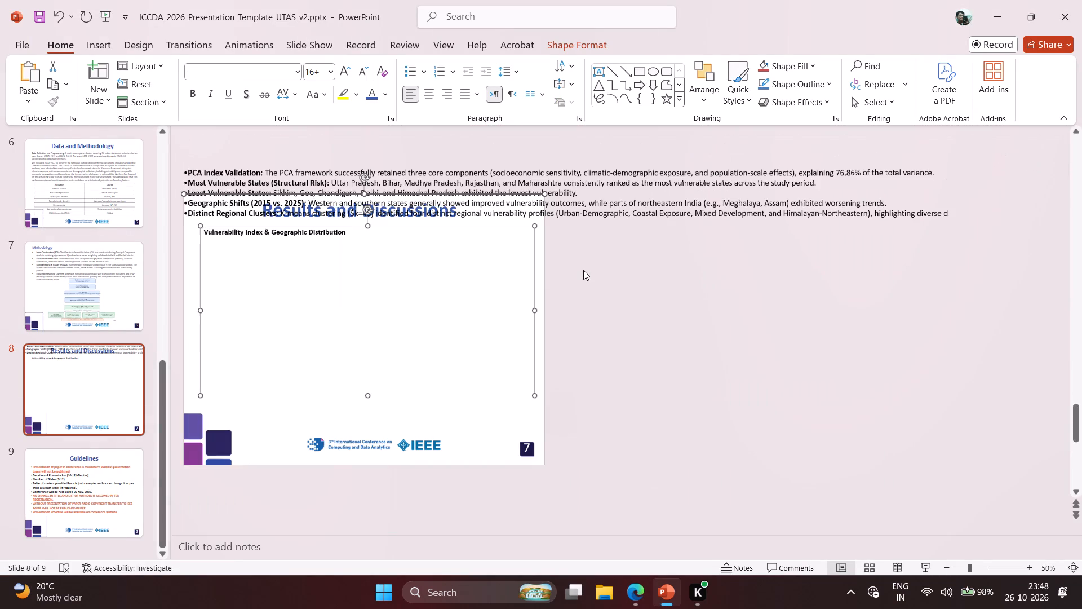
# Move the pasted bullet points out of their separate text box into the body text box below the heading.
pyautogui.click(598, 189)
pyautogui.hotkey('ctrl', 'a')
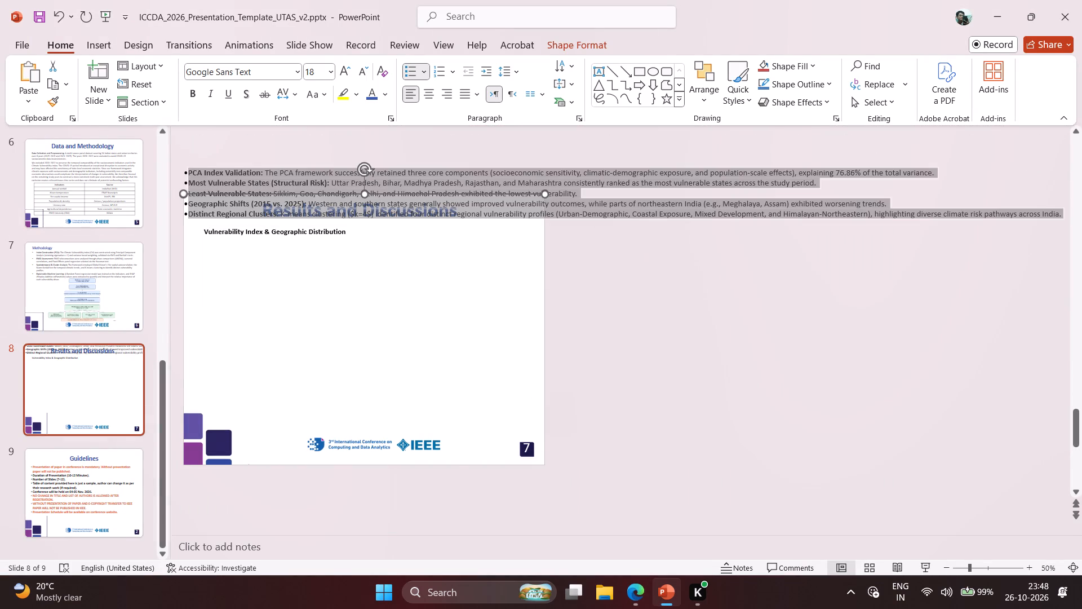
pyautogui.hotkey('ctrl', 'x')
pyautogui.click(580, 284)
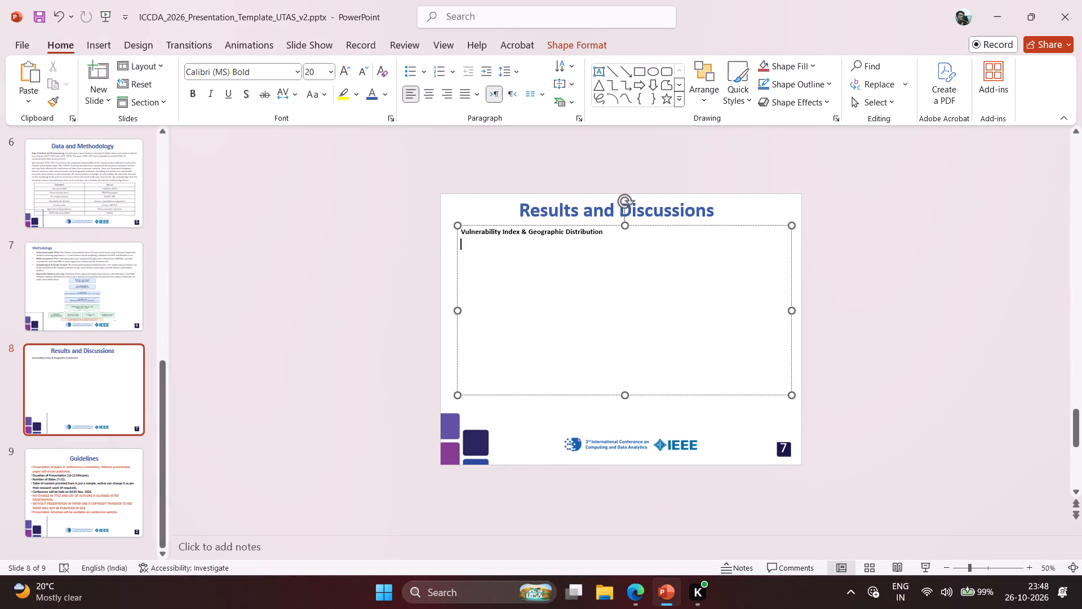
pyautogui.hotkey('ctrl', 'v')
pyautogui.keyDown('ctrl'); pyautogui.scroll(-1, 580, 284); pyautogui.keyUp('ctrl')
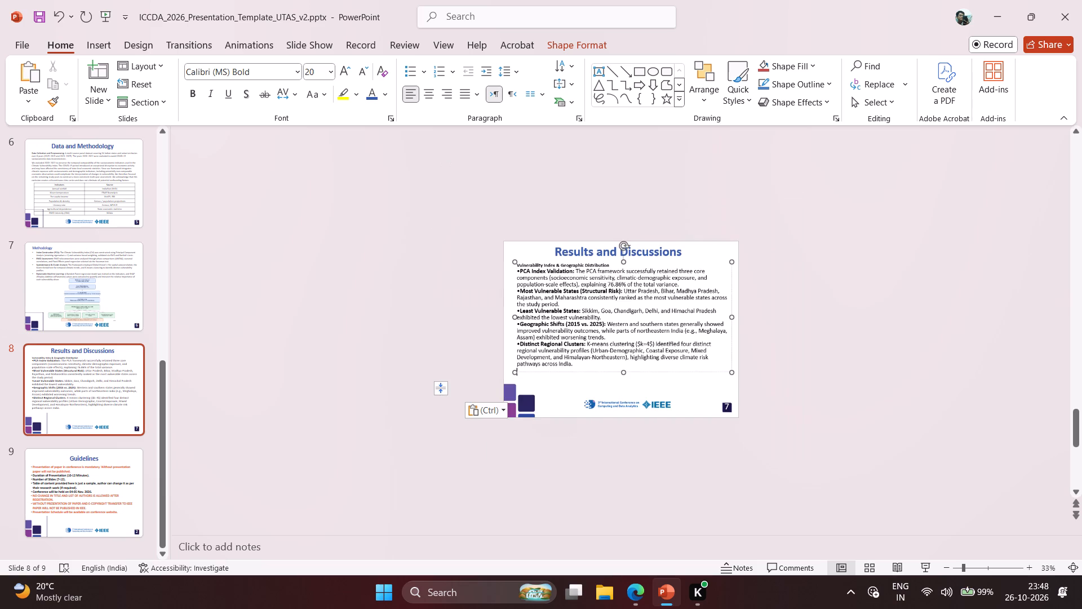
pyautogui.keyDown('ctrl'); pyautogui.scroll(3, 580, 284); pyautogui.keyUp('ctrl')
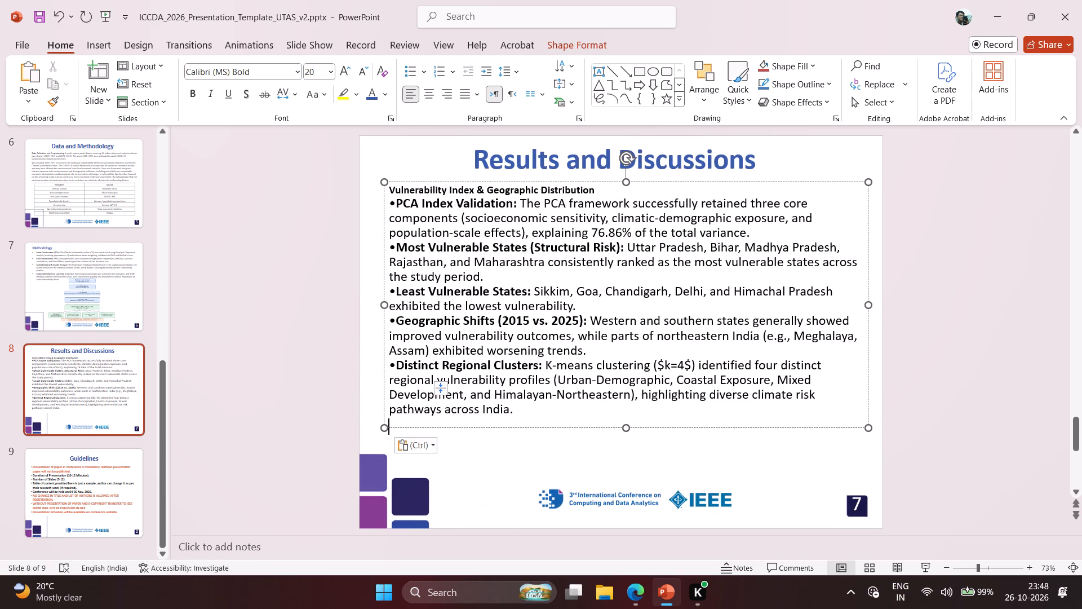
# Insert a blank line after the "Vulnerability Index & Geographic Distribution" heading and between each of the five bullet points.
pyautogui.click(610, 189)
pyautogui.press('Return')
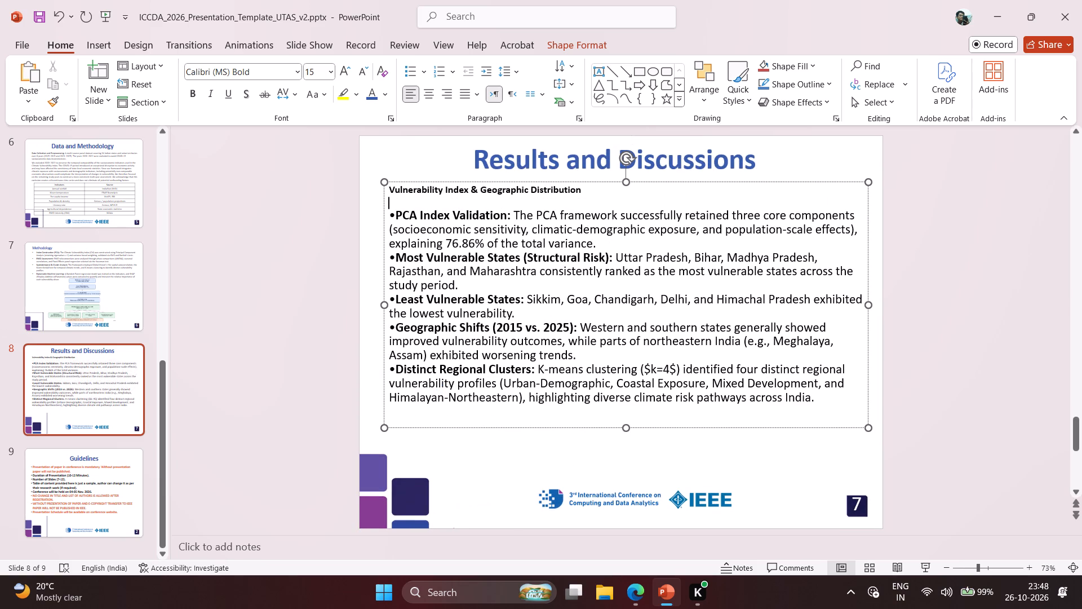
pyautogui.hotkey('shift', 'Down')
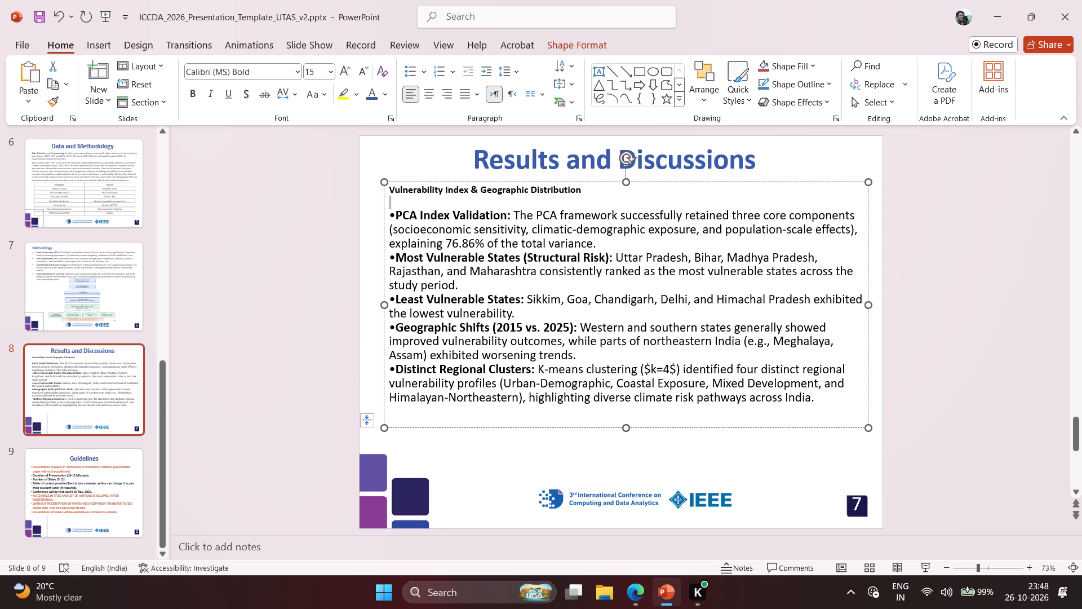
pyautogui.click(613, 244)
pyautogui.press('Return')
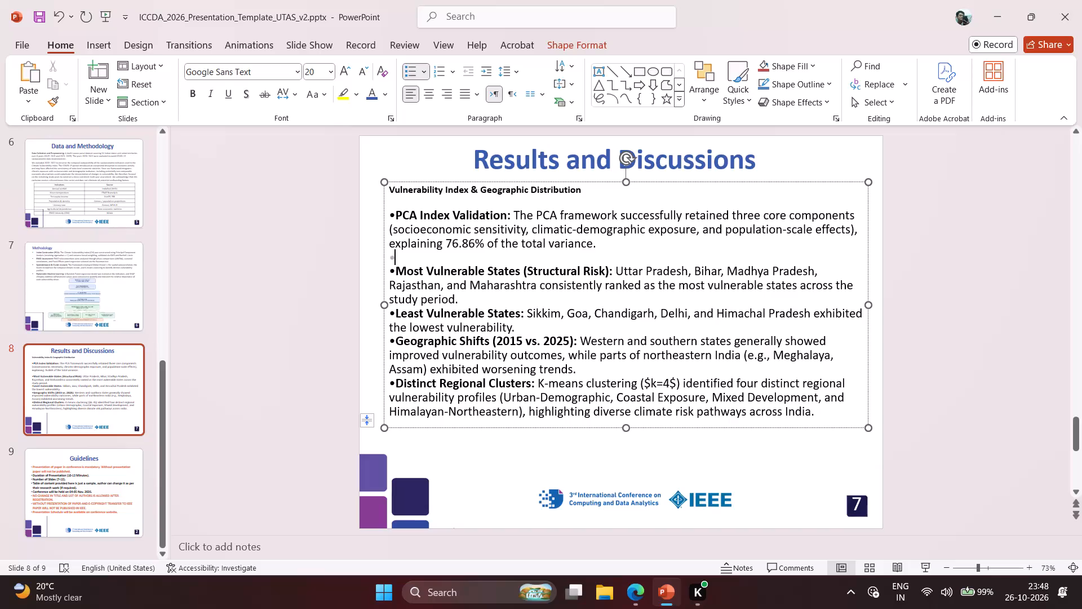
pyautogui.click(588, 297)
pyautogui.press('Return')
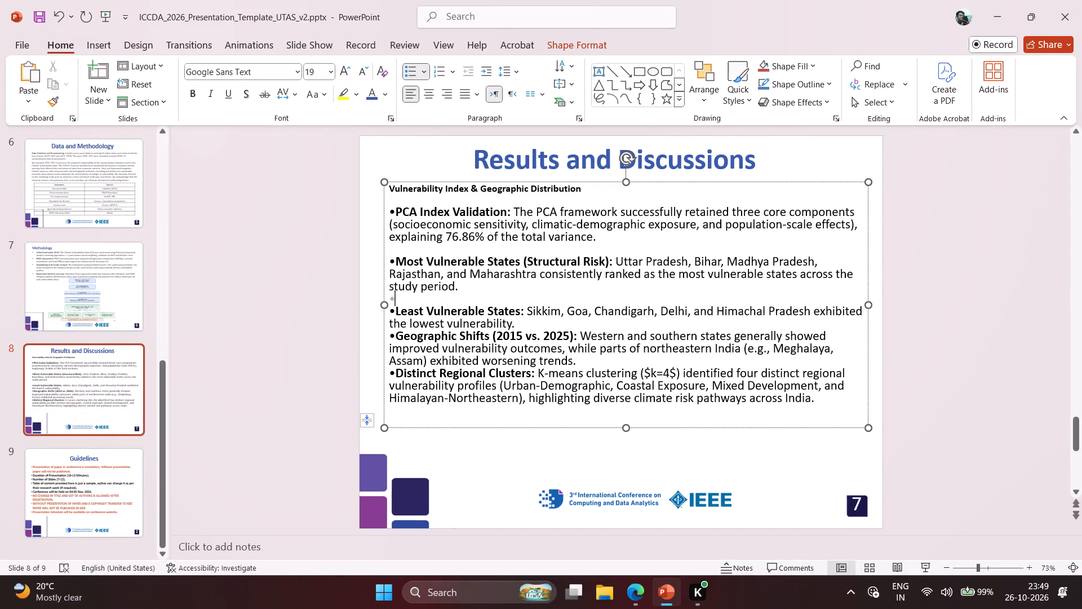
pyautogui.click(583, 326)
pyautogui.press('Return')
pyautogui.press('Return')
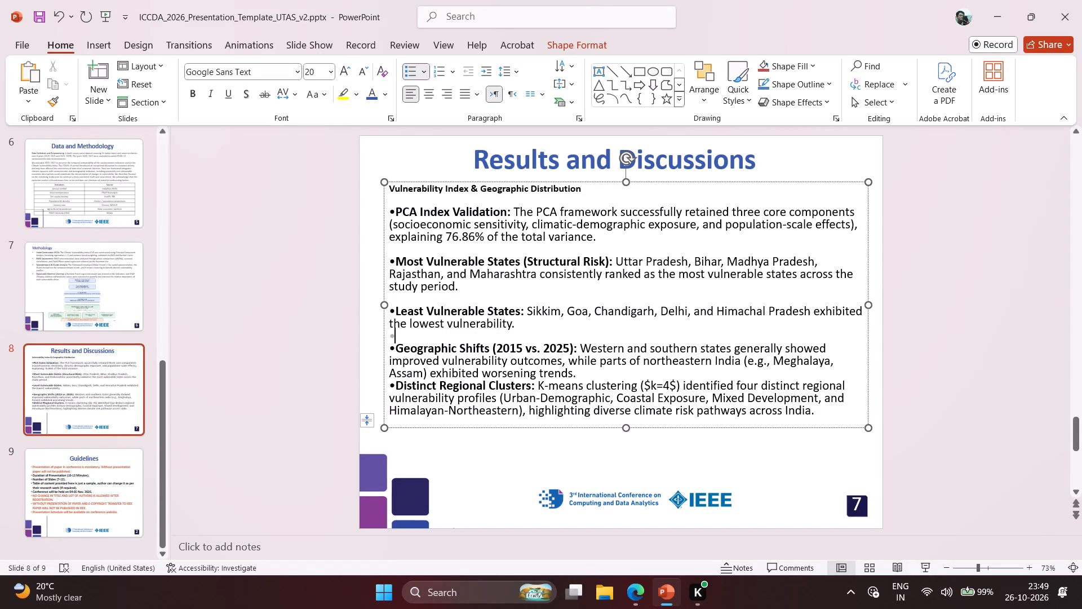
pyautogui.click(588, 374)
pyautogui.press('Return')
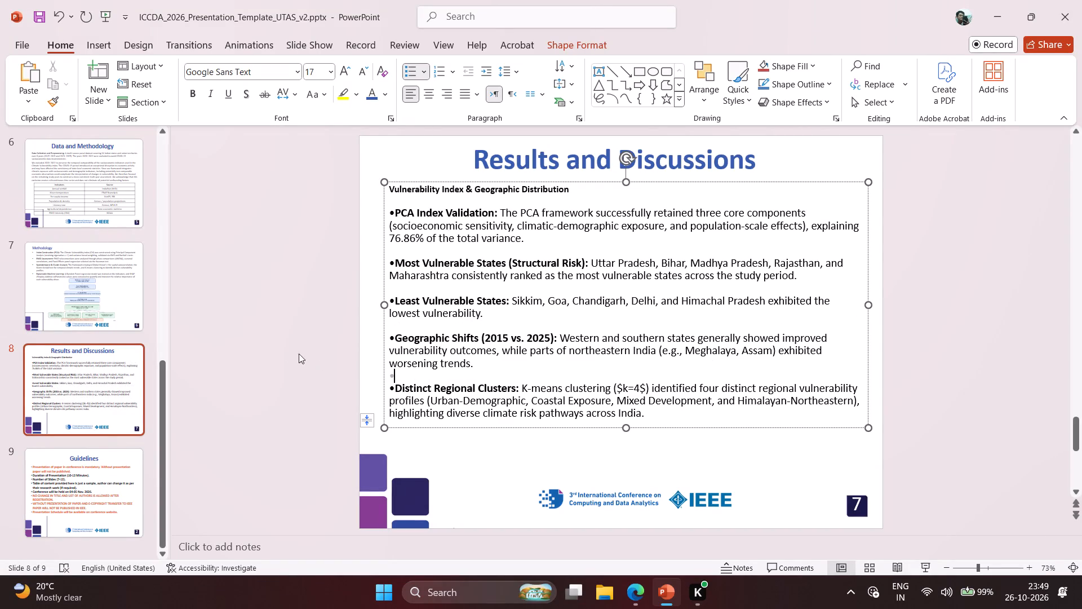
pyautogui.click(269, 343)
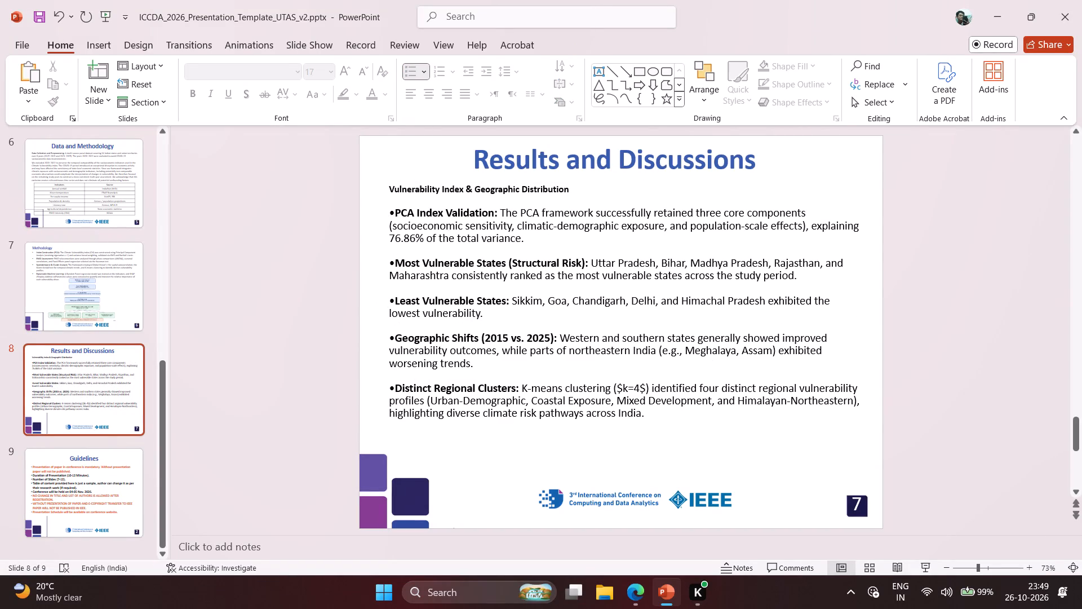
# Make the "Vulnerability Index & Geographic Distribution" heading bold and set its font size to 24.
pyautogui.click(423, 237)
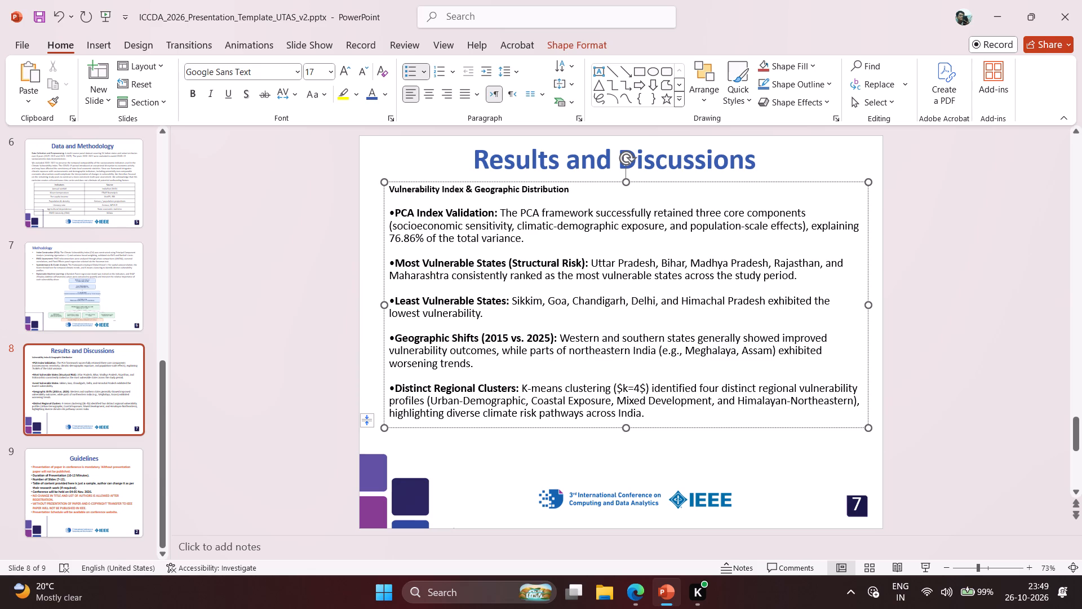
pyautogui.click(402, 187)
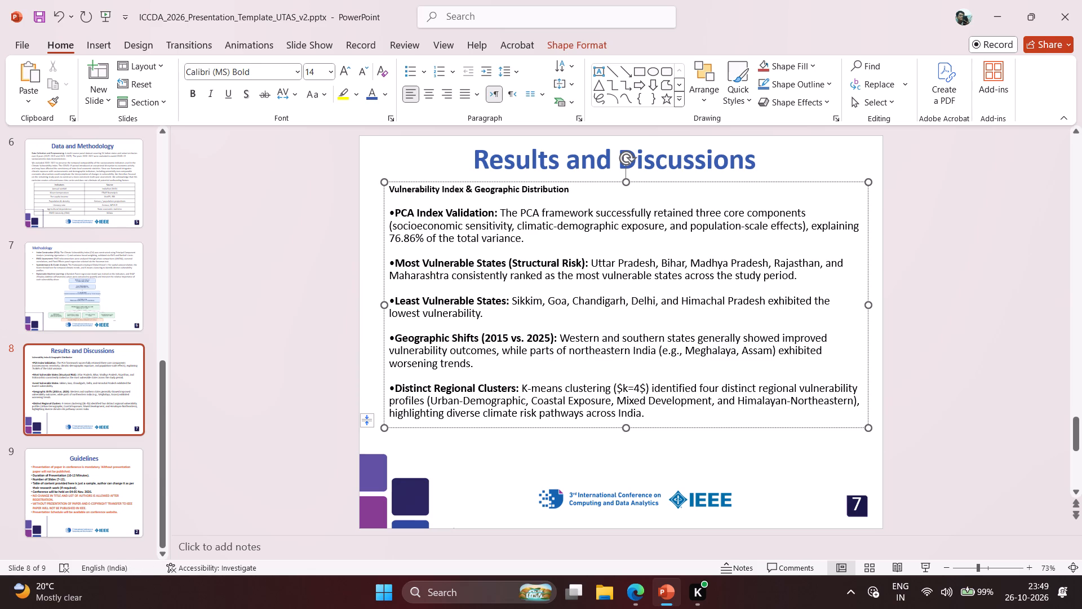
pyautogui.moveTo(389, 188); pyautogui.dragTo(578, 192)
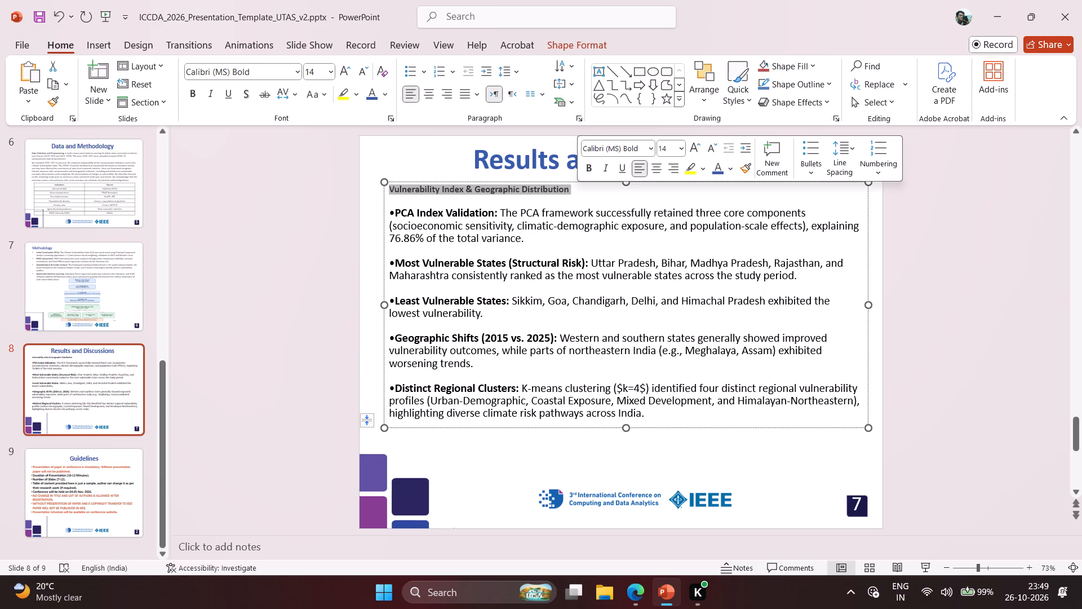
pyautogui.click(192, 93)
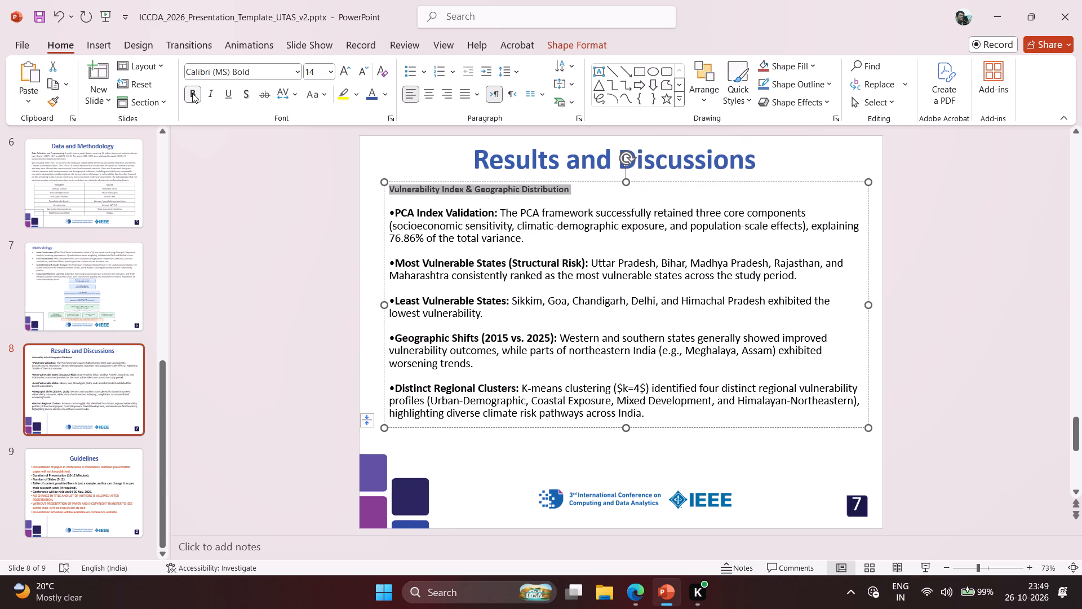
pyautogui.tripleClick(345, 67)
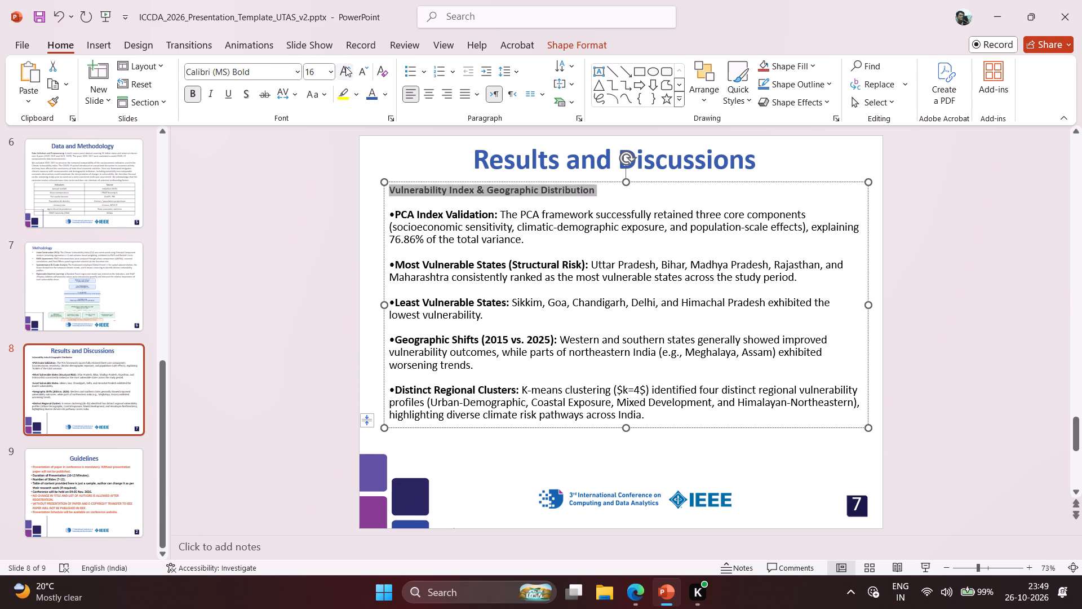
pyautogui.doubleClick(345, 67)
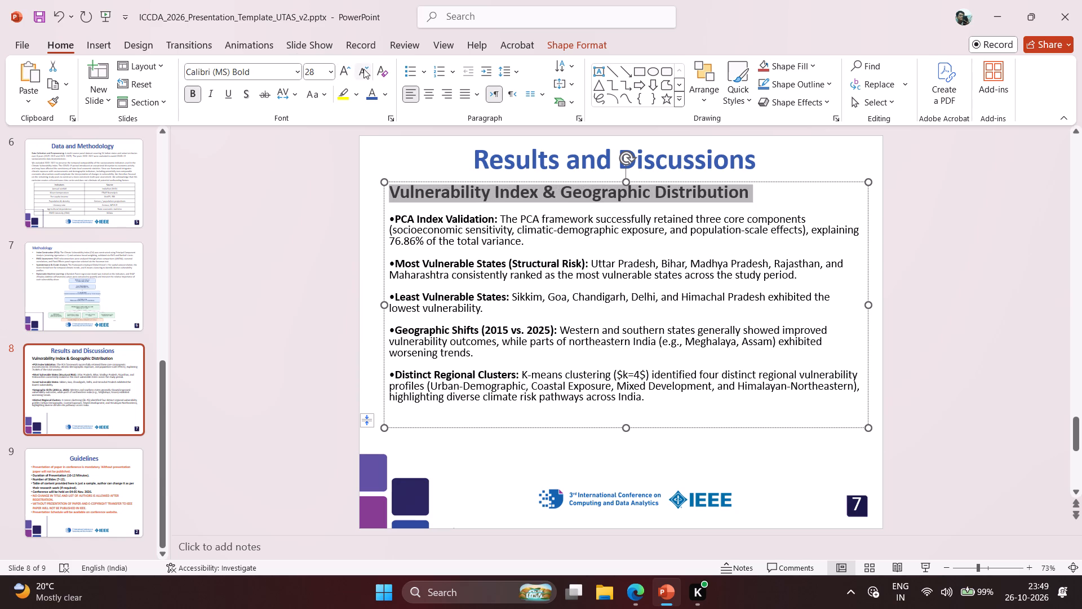
pyautogui.click(363, 69)
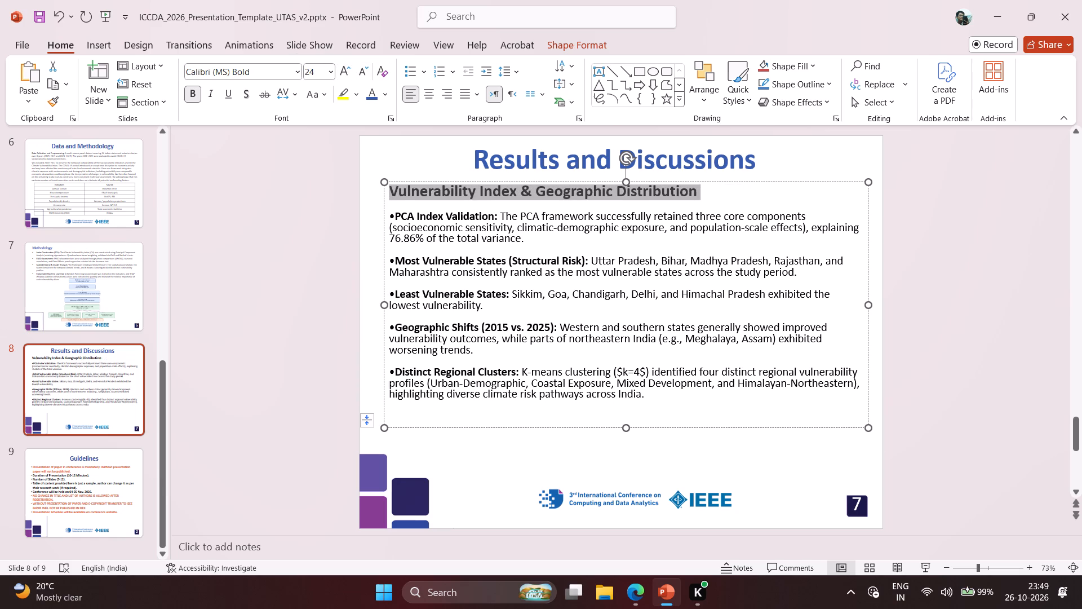
pyautogui.click(489, 159)
pyautogui.click(272, 202)
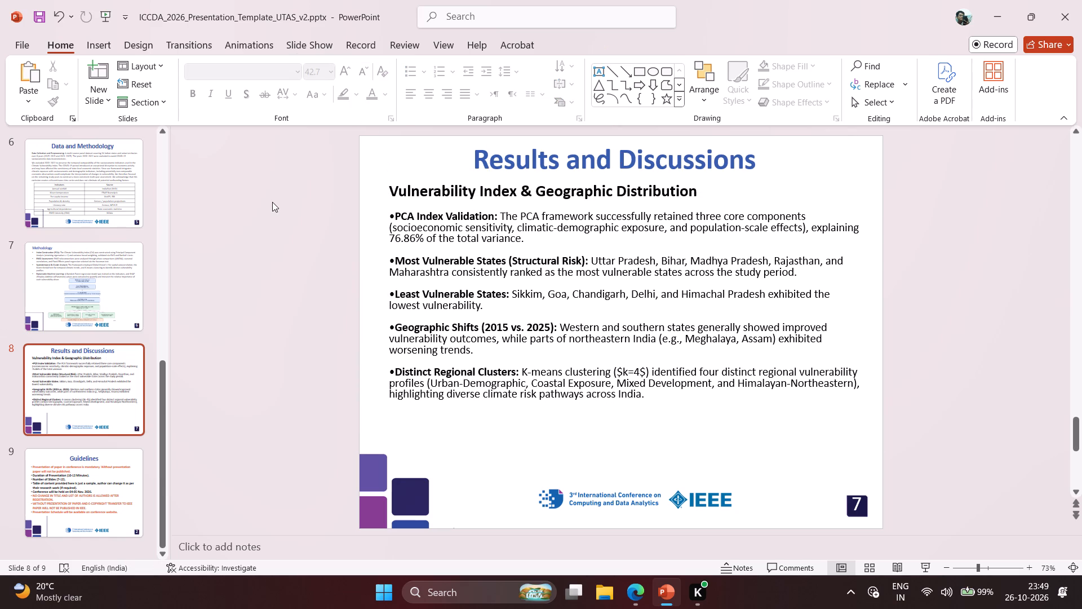
# Move the body text box slightly down to leave more space below the "Results and Discussions" title.
pyautogui.click(455, 262)
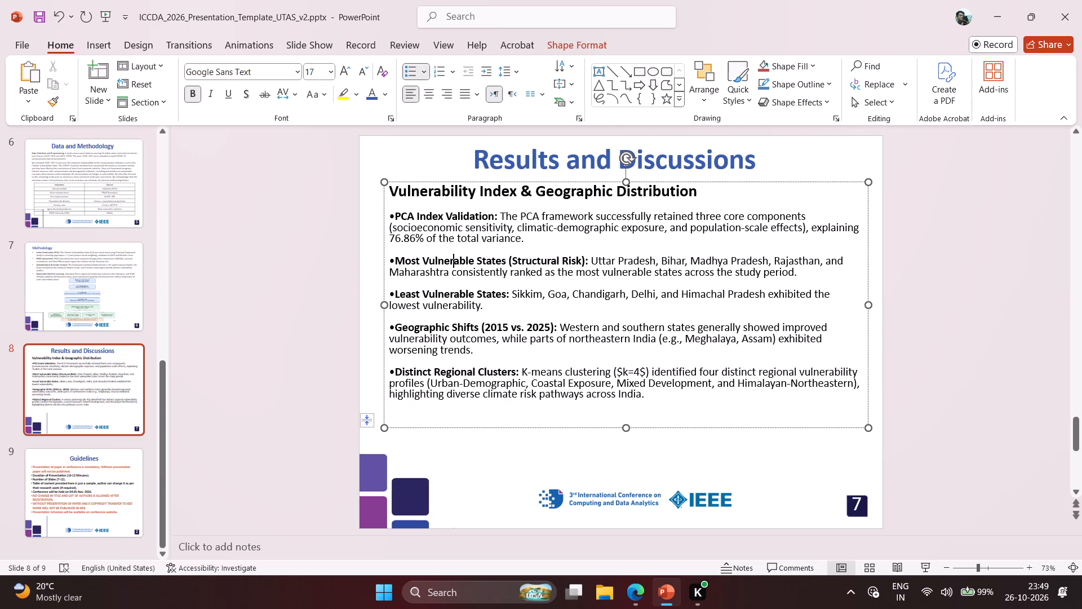
pyautogui.moveTo(571, 182); pyautogui.dragTo(571, 203)
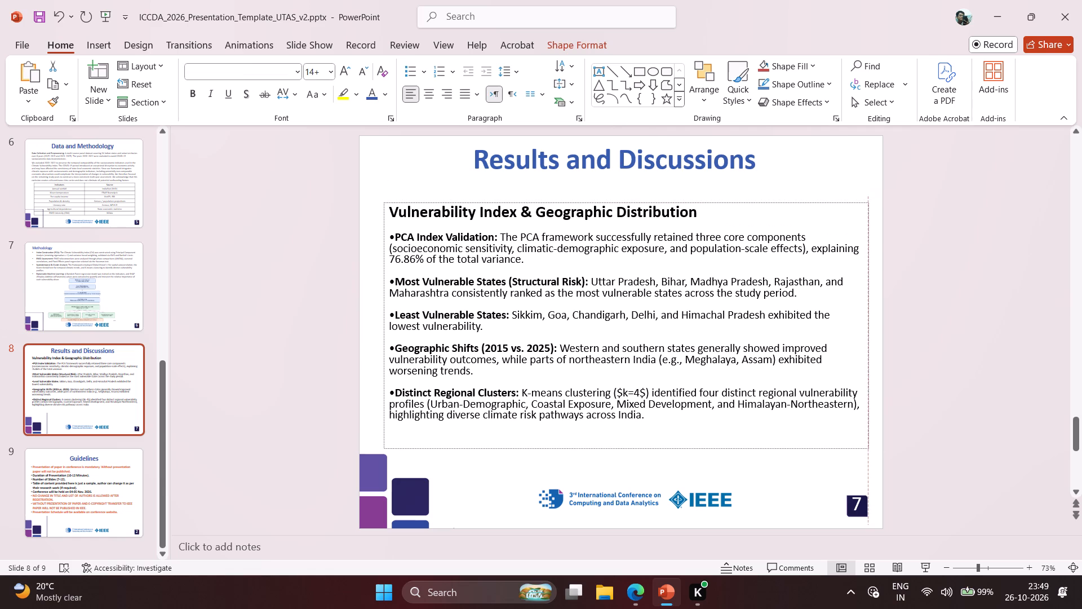
pyautogui.moveTo(571, 203); pyautogui.dragTo(572, 202)
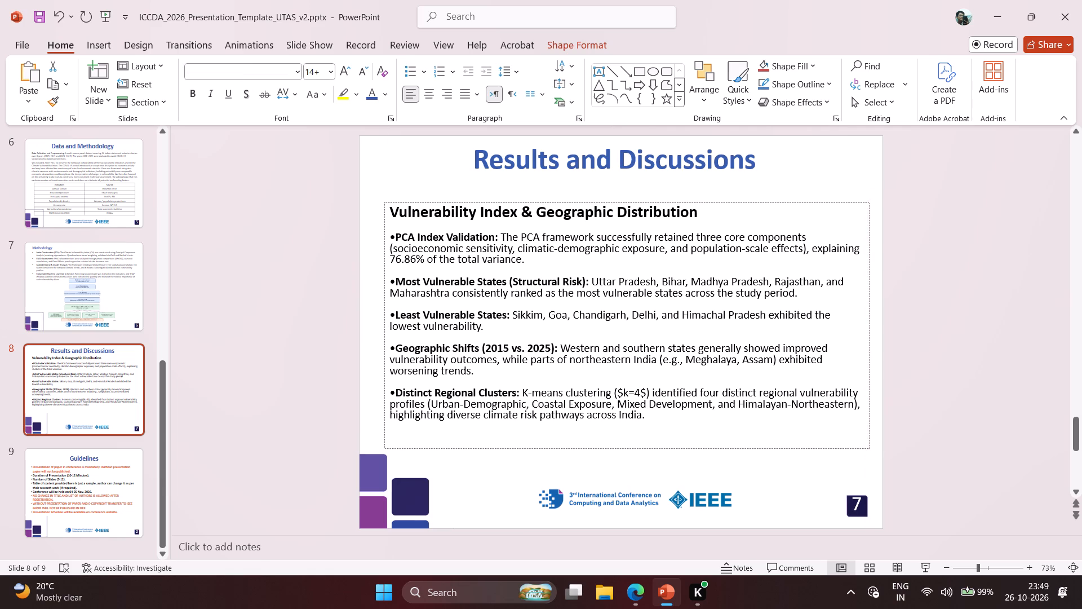
pyautogui.moveTo(572, 202); pyautogui.dragTo(572, 201)
# Set the font of all the text in the body text box to Calibri (MS).
pyautogui.click(518, 231)
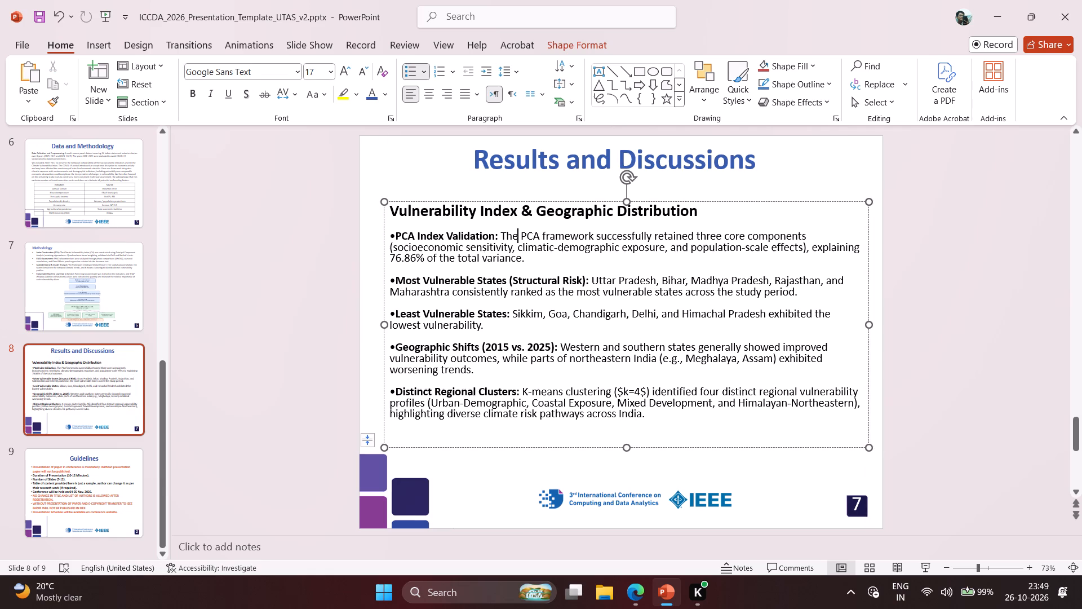
pyautogui.hotkey('ctrl', 'a')
pyautogui.click(511, 236)
pyautogui.hotkey('ctrl', 'a')
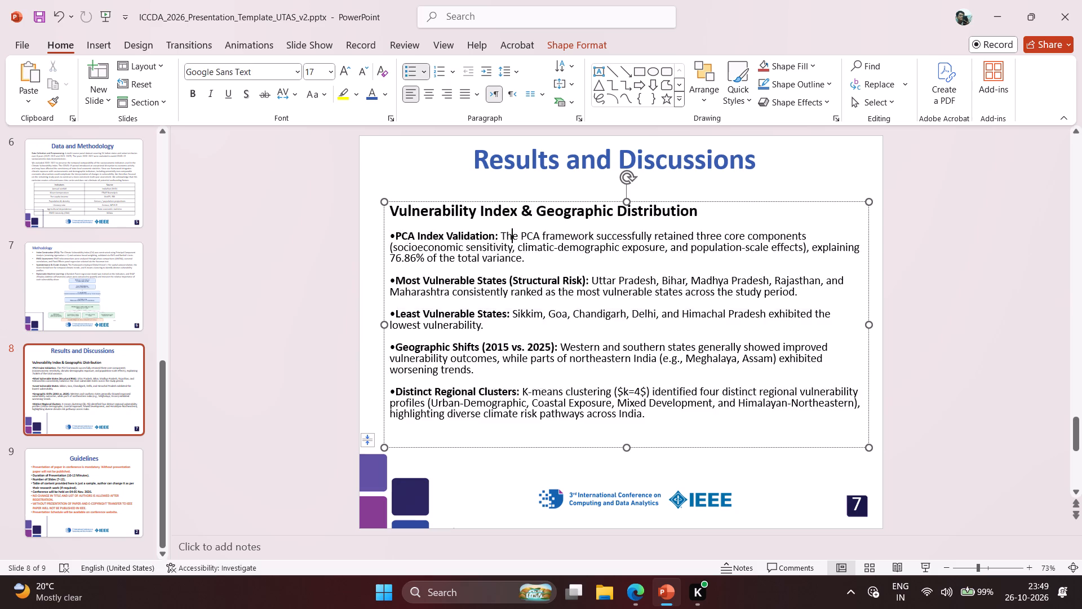
pyautogui.click(300, 70)
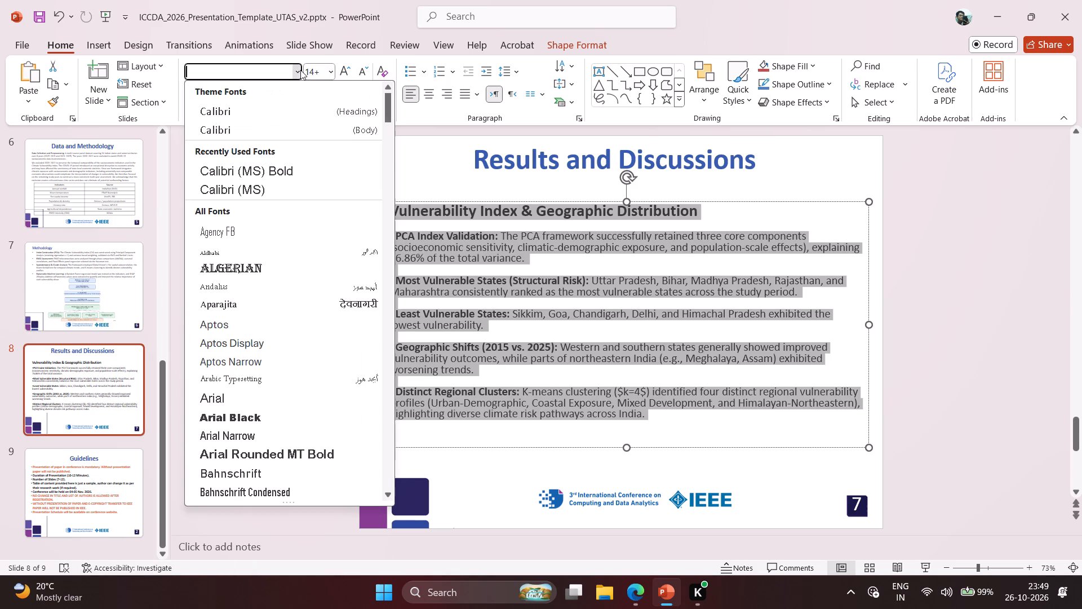
pyautogui.click(274, 182)
# Set the font of the "Vulnerability Index & Geographic Distribution" heading to Calibri (MS) Bold.
pyautogui.click(397, 211)
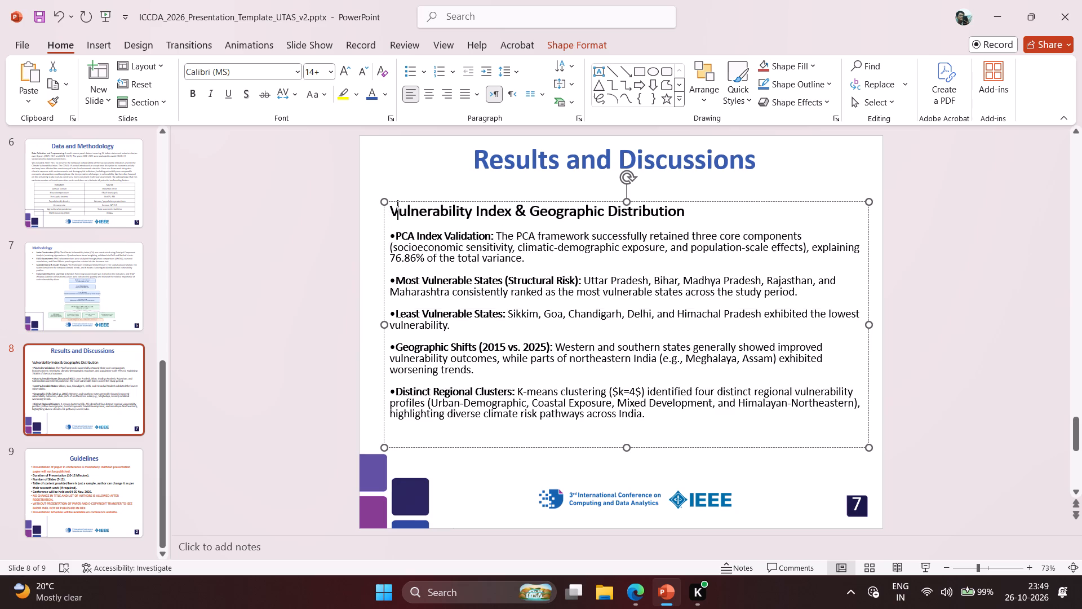
pyautogui.moveTo(337, 214); pyautogui.dragTo(690, 212)
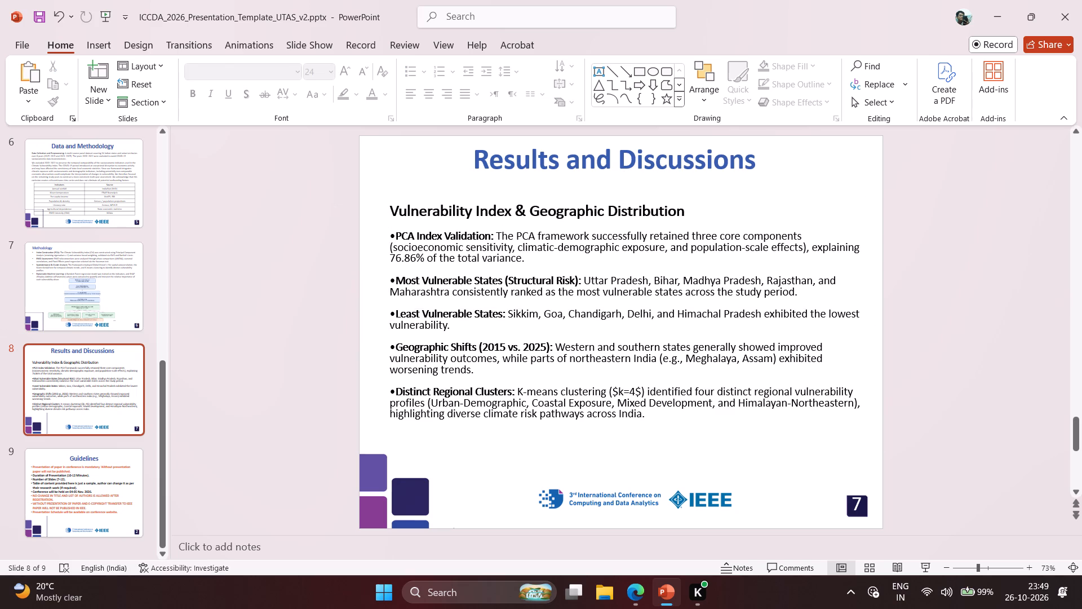
pyautogui.click(690, 212)
pyautogui.moveTo(690, 212); pyautogui.dragTo(387, 209)
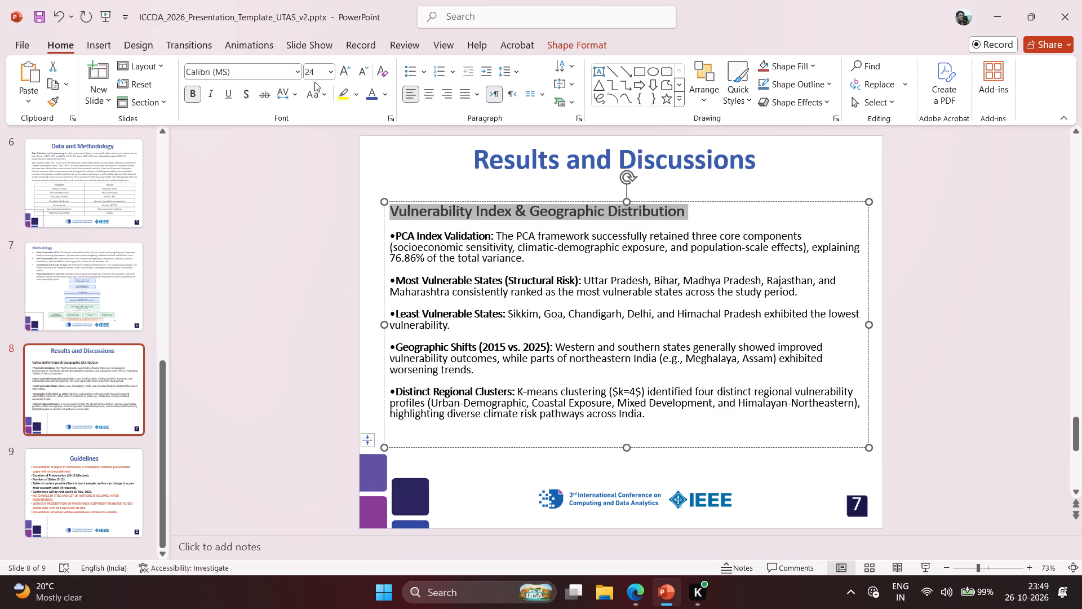
pyautogui.click(298, 70)
pyautogui.click(279, 182)
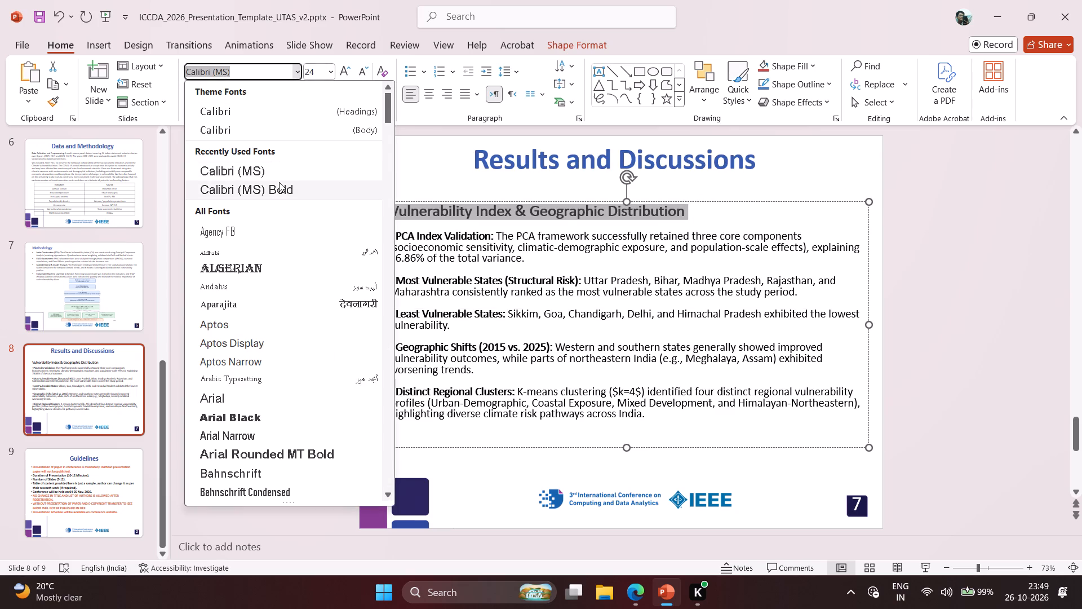
pyautogui.click(281, 226)
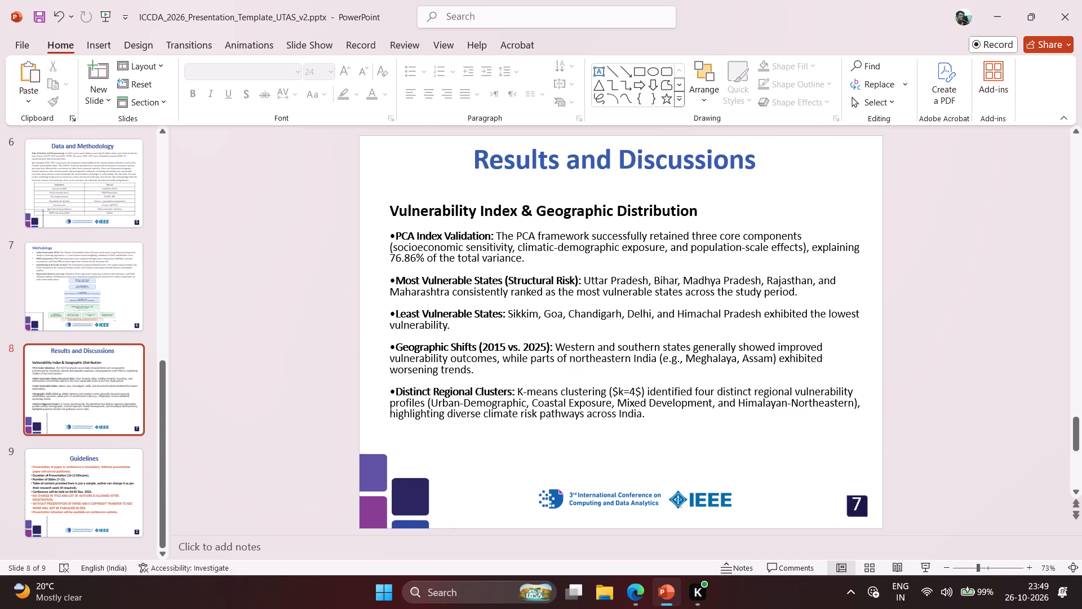
# Move the "Results and Discussions" title slightly down on the slide.
pyautogui.click(623, 158)
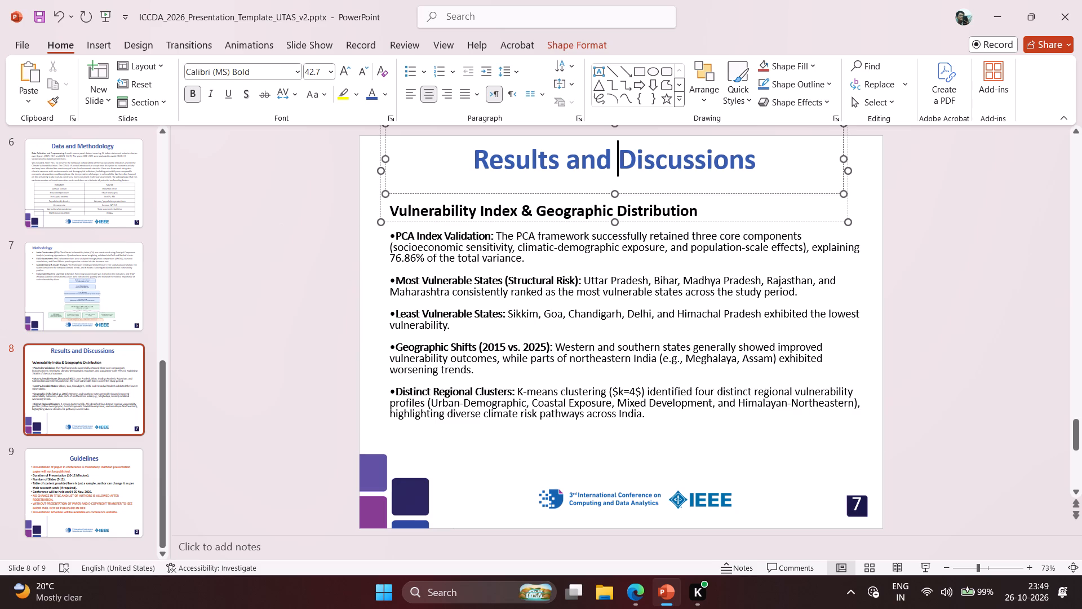
pyautogui.click(729, 192)
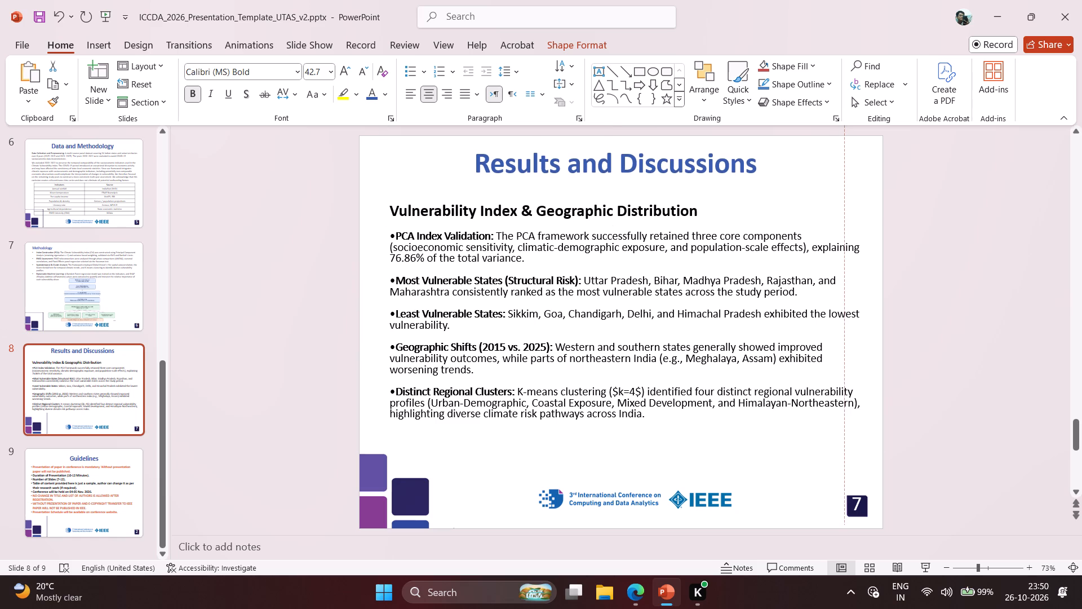
pyautogui.click(269, 297)
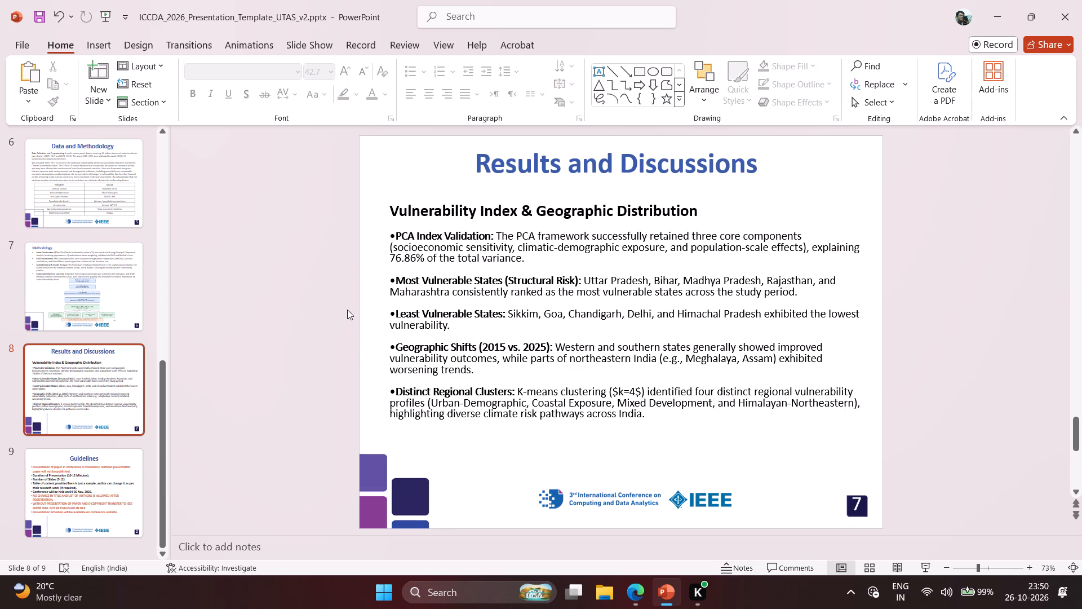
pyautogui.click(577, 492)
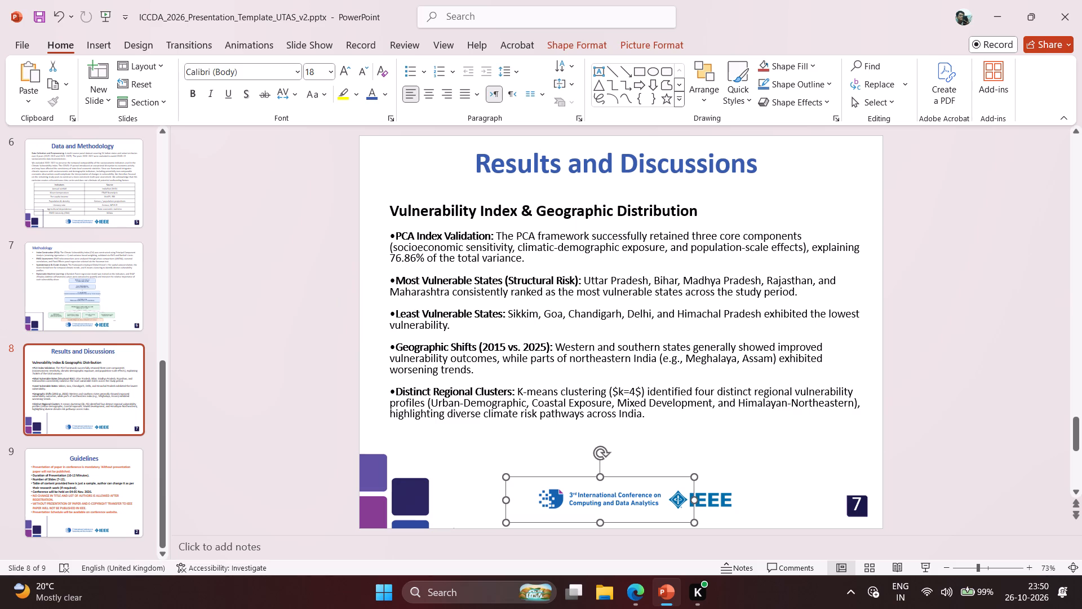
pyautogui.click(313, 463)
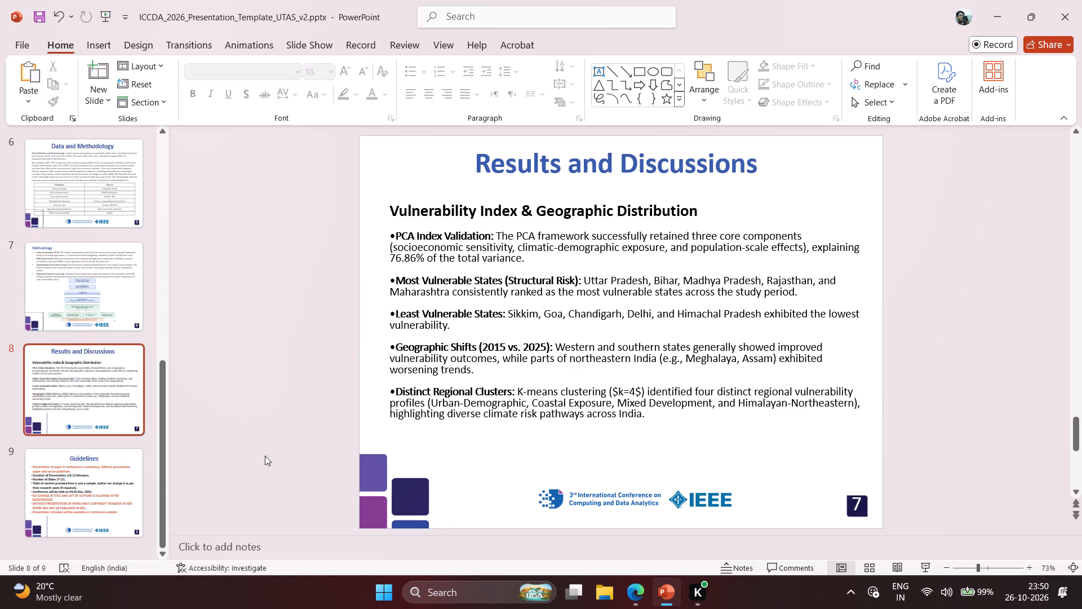
# Duplicate the Results and Discussions slide, slide 8.
pyautogui.rightClick(85, 382)
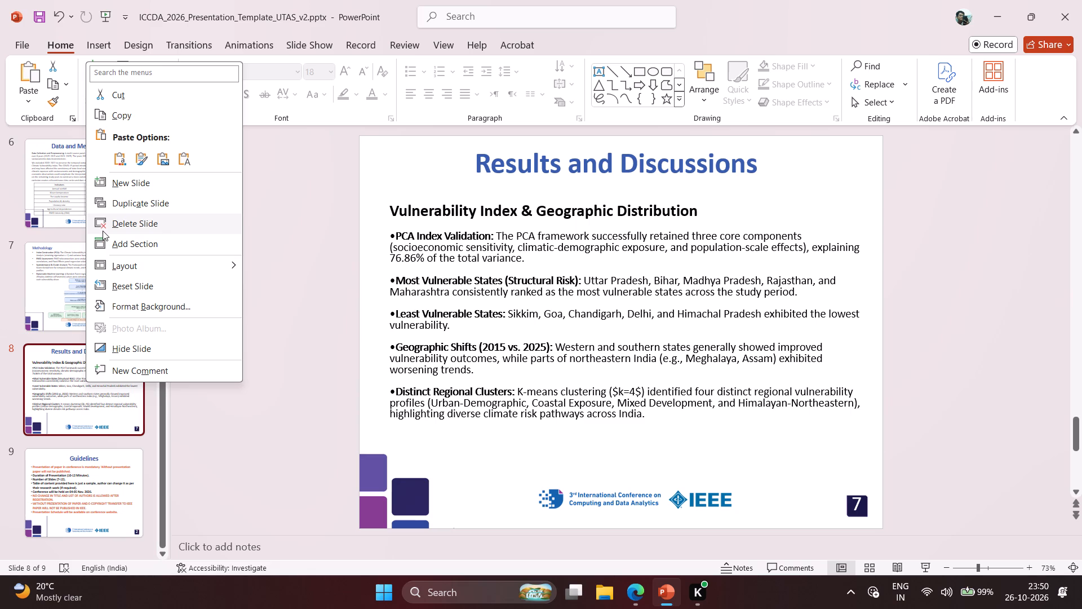
pyautogui.click(124, 206)
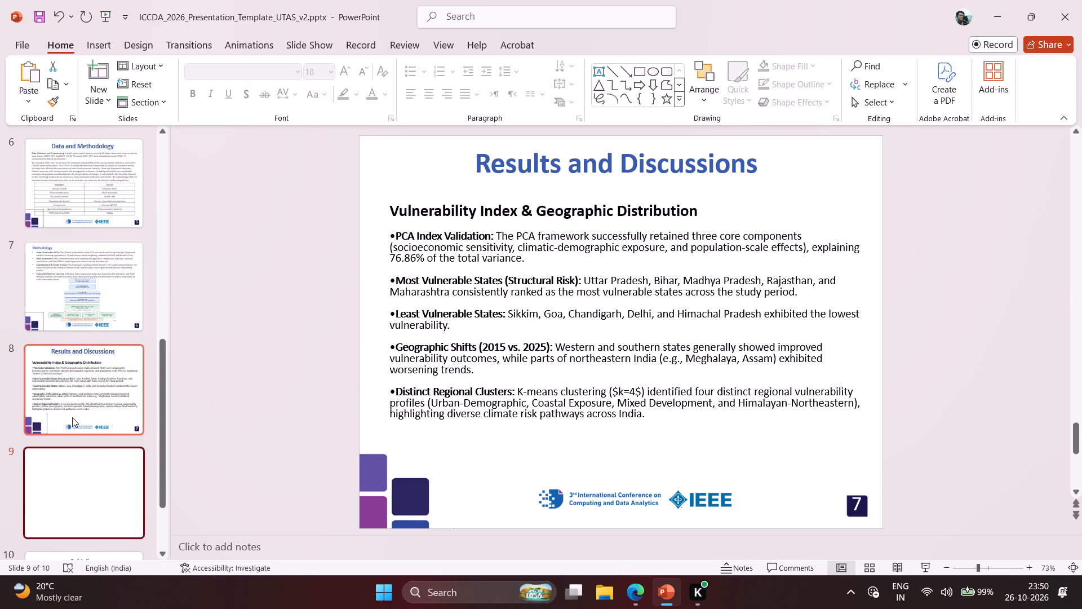
# Change the slide number on the duplicated Results and Discussions slide, slide 9, to 8.
pyautogui.click(72, 457)
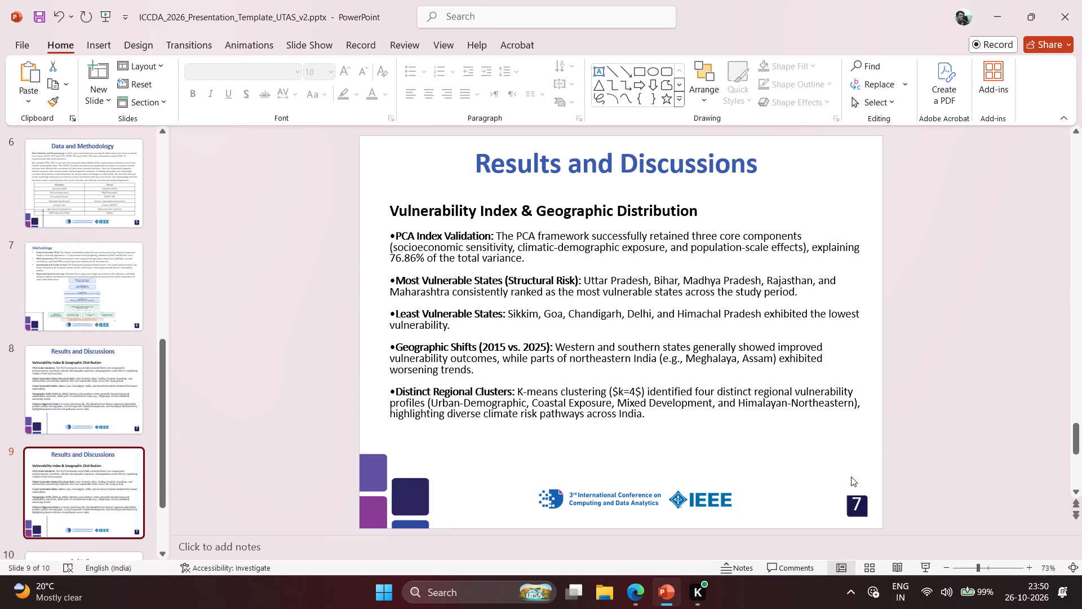
pyautogui.click(862, 509)
pyautogui.doubleClick(861, 504)
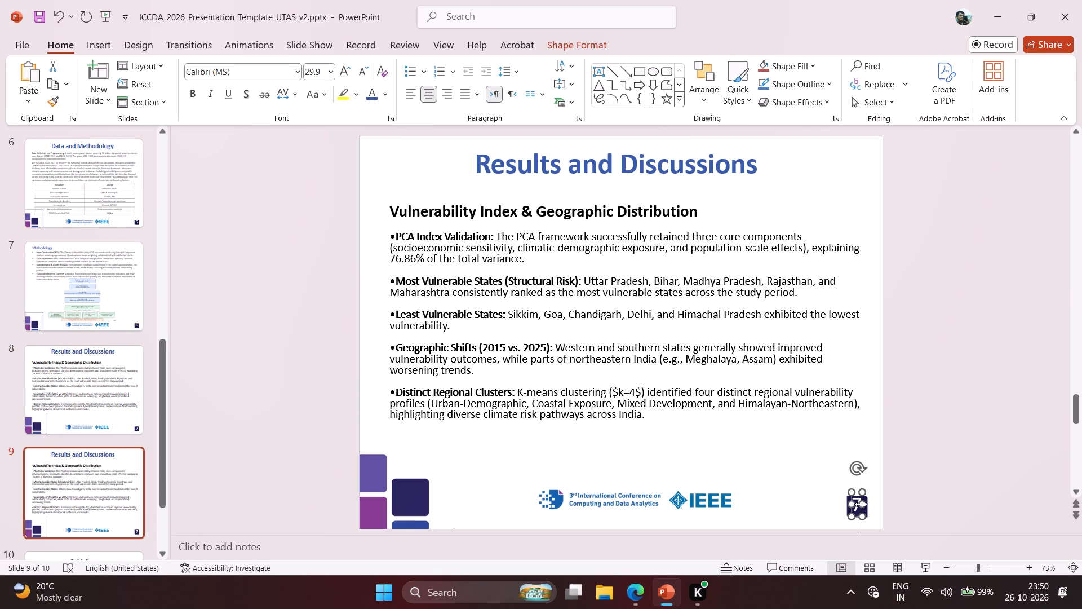
pyautogui.click(861, 504)
pyautogui.press('BackSpace')
pyautogui.hotkey('ctrl', 'z')
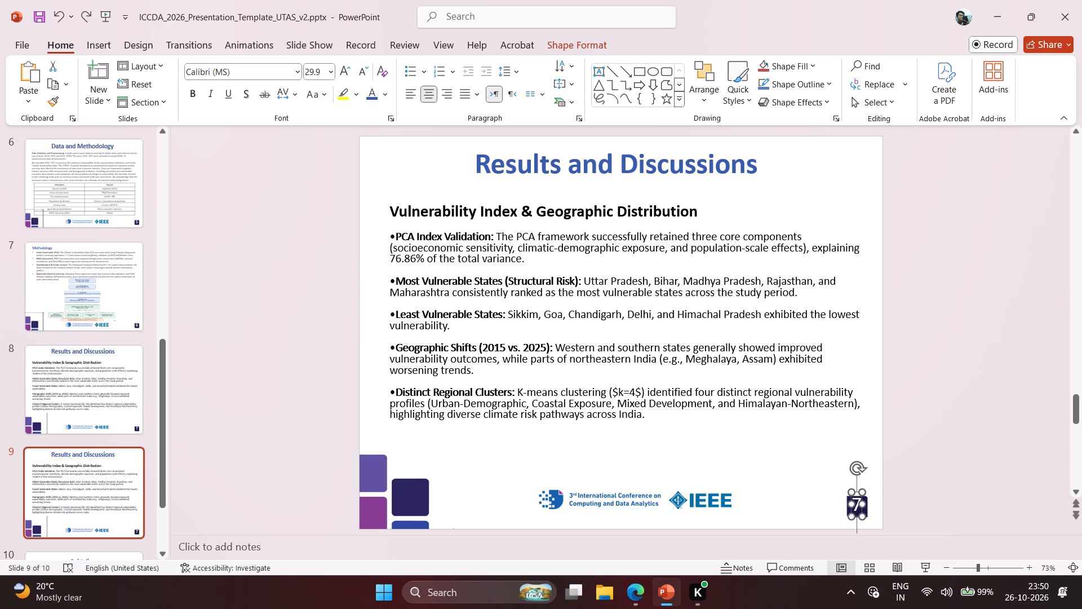
pyautogui.doubleClick(856, 505)
pyautogui.press('8')
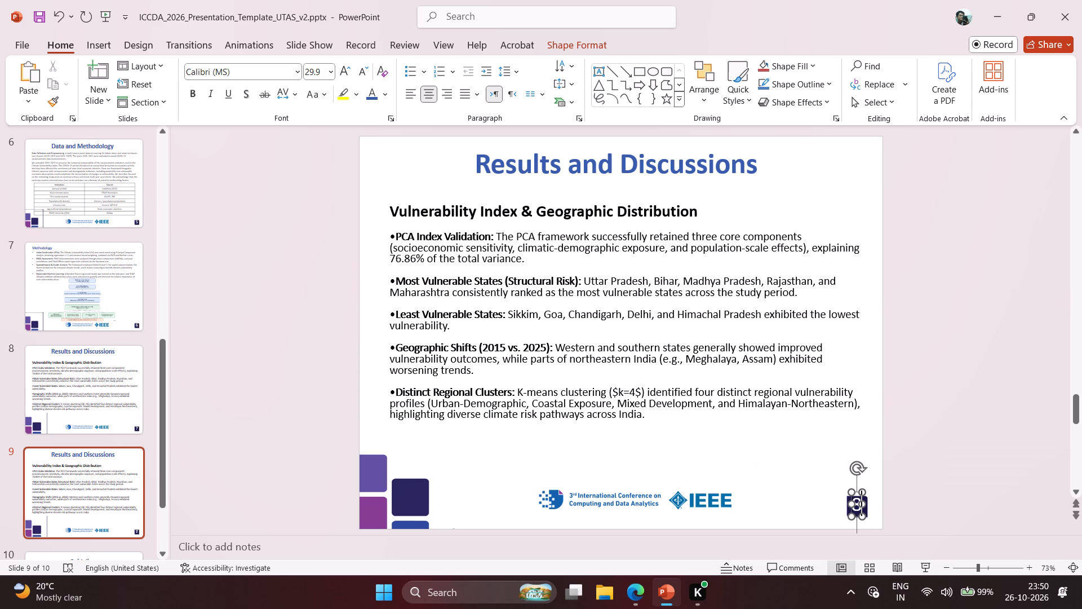
pyautogui.click(917, 472)
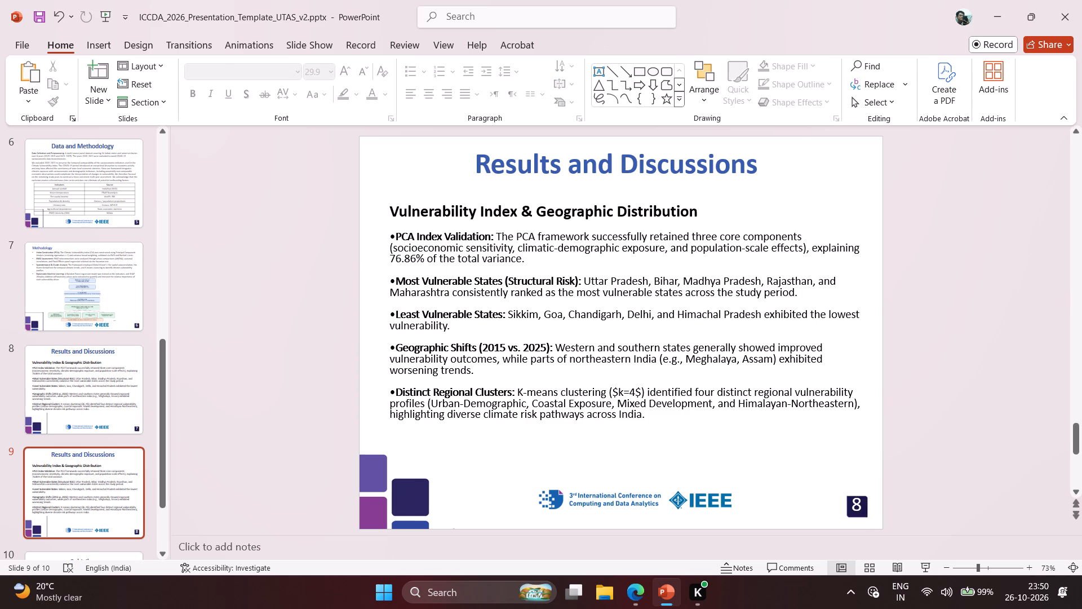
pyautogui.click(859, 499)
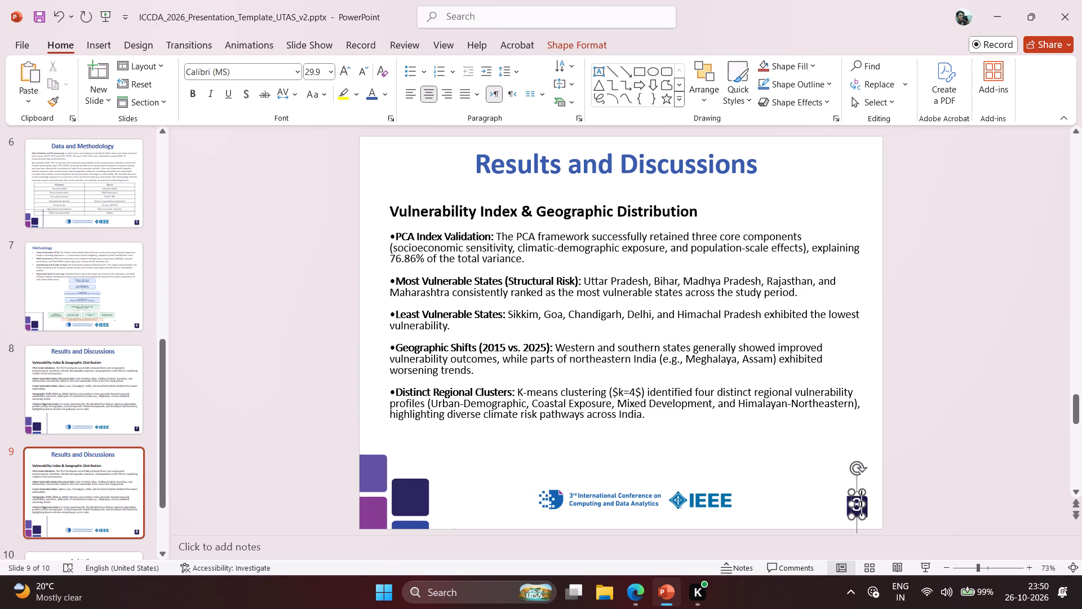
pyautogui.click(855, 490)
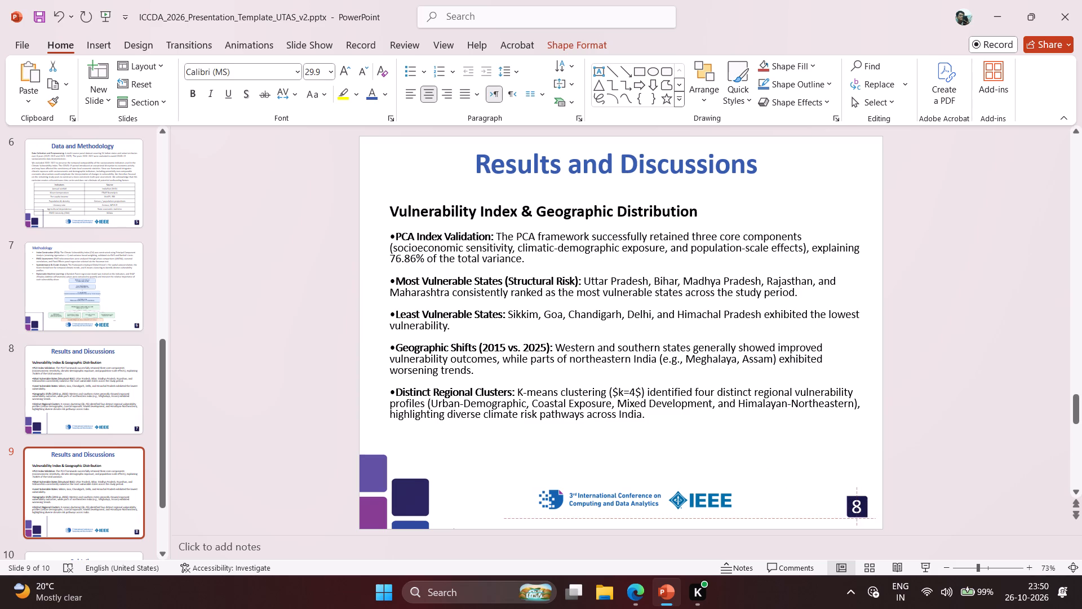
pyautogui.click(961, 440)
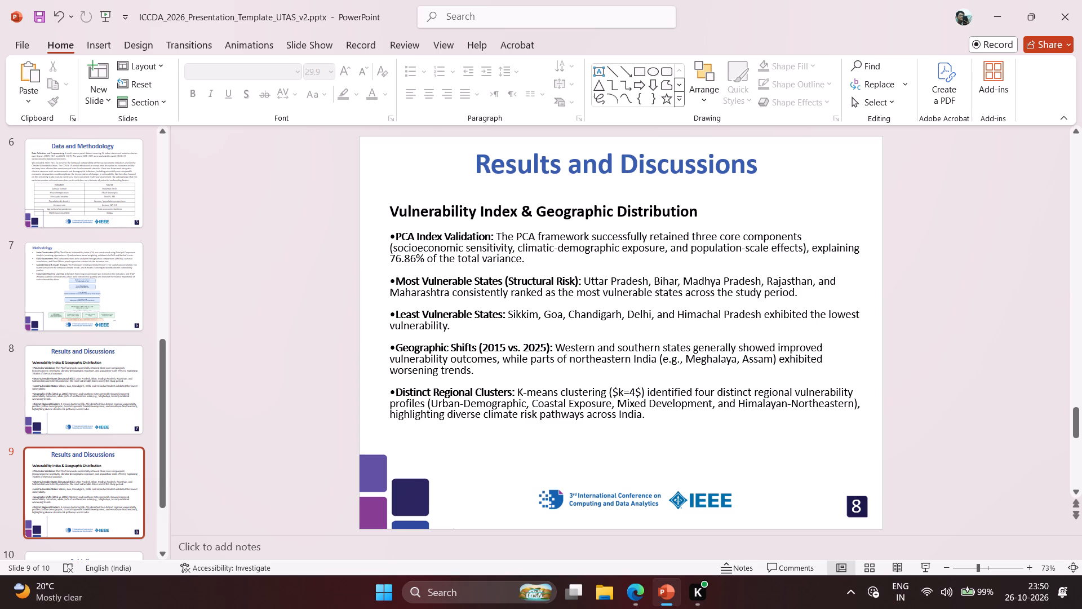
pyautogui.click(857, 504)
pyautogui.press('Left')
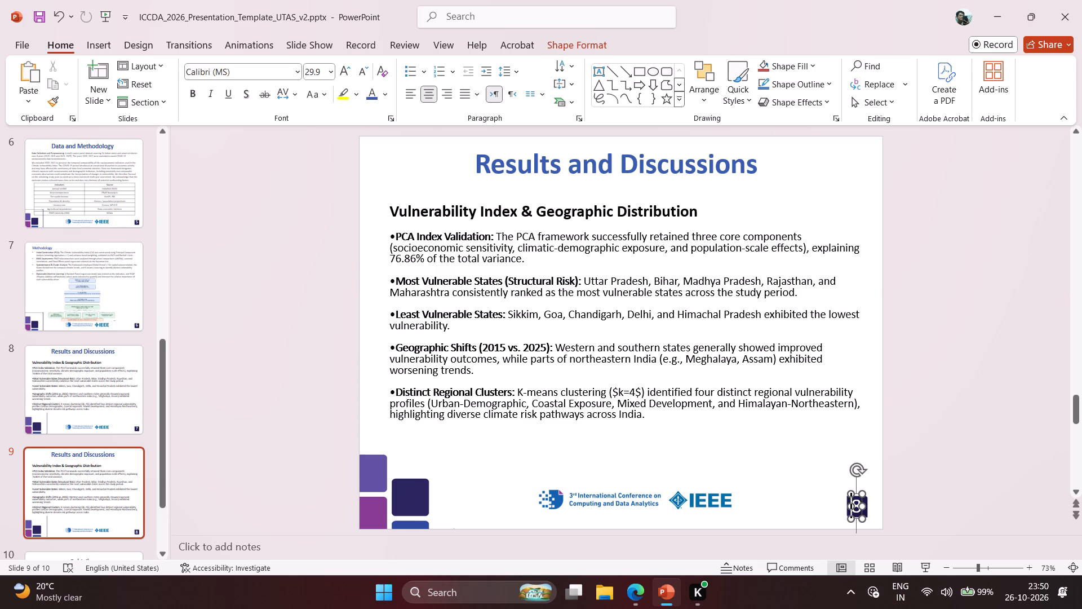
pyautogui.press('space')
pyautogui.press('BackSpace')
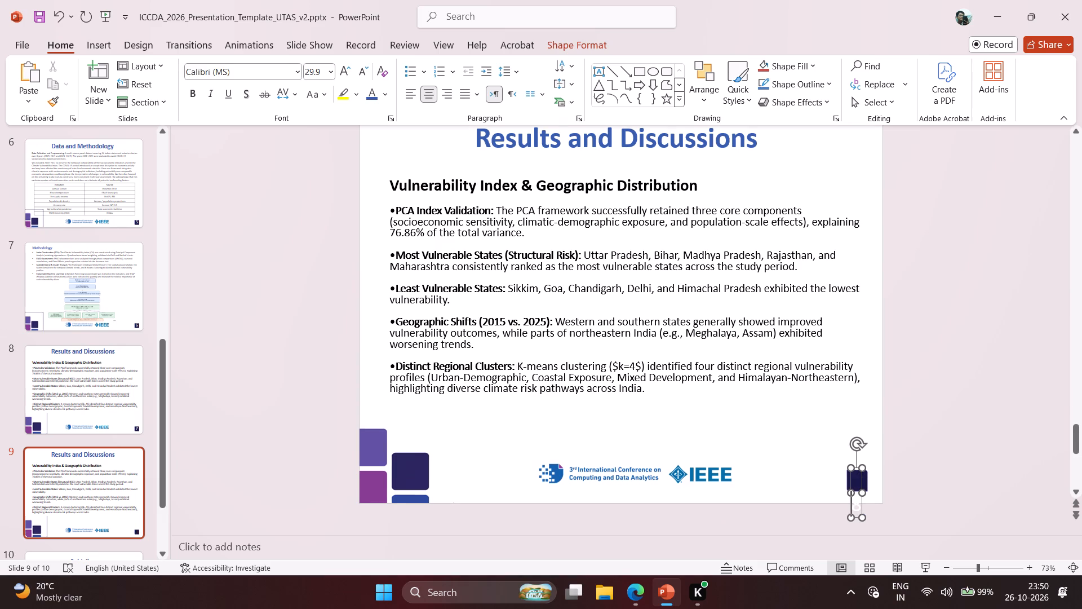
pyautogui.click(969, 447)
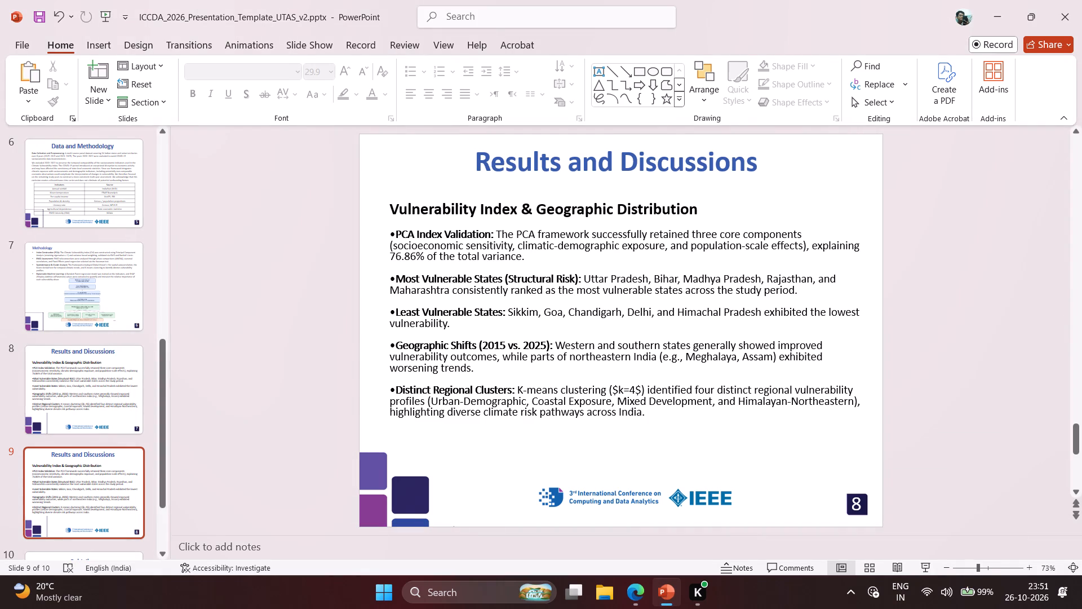
pyautogui.click(567, 332)
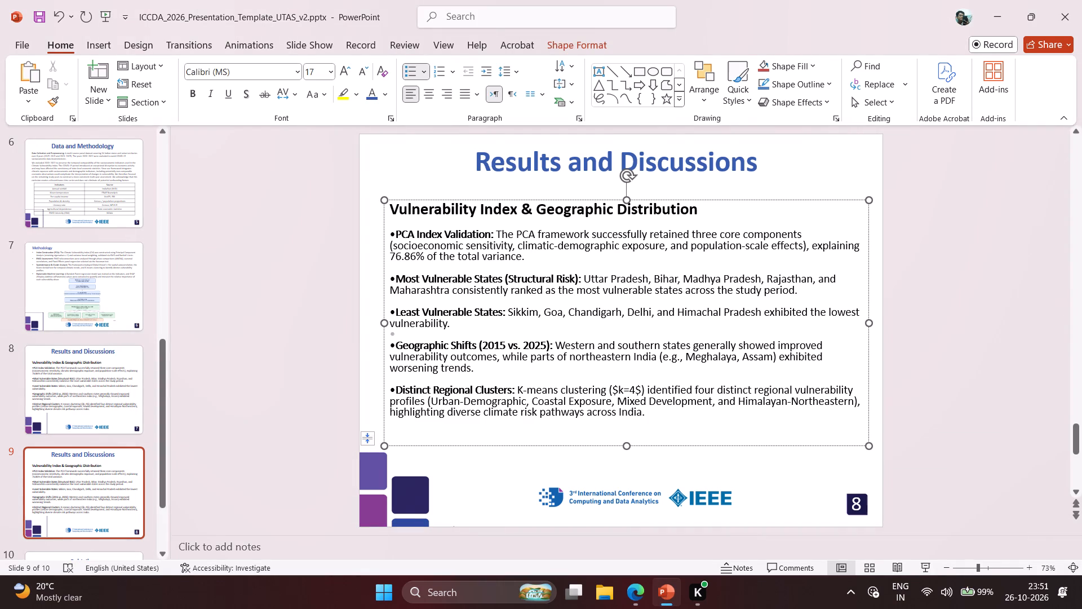
pyautogui.moveTo(391, 207); pyautogui.dragTo(706, 409)
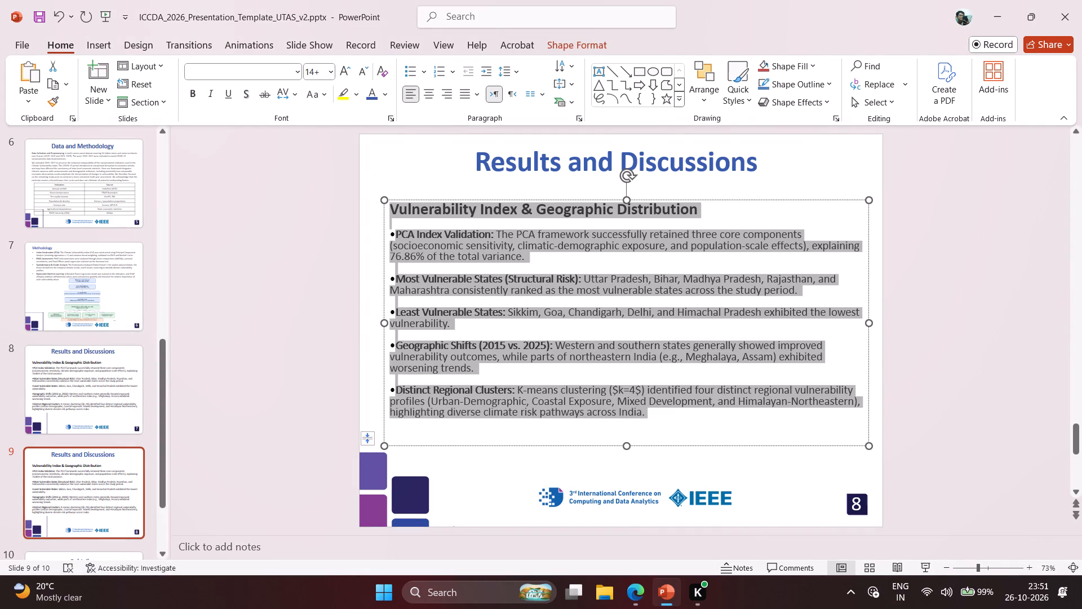
pyautogui.moveTo(706, 409); pyautogui.dragTo(705, 409)
pyautogui.hotkey('ctrl', 'v')
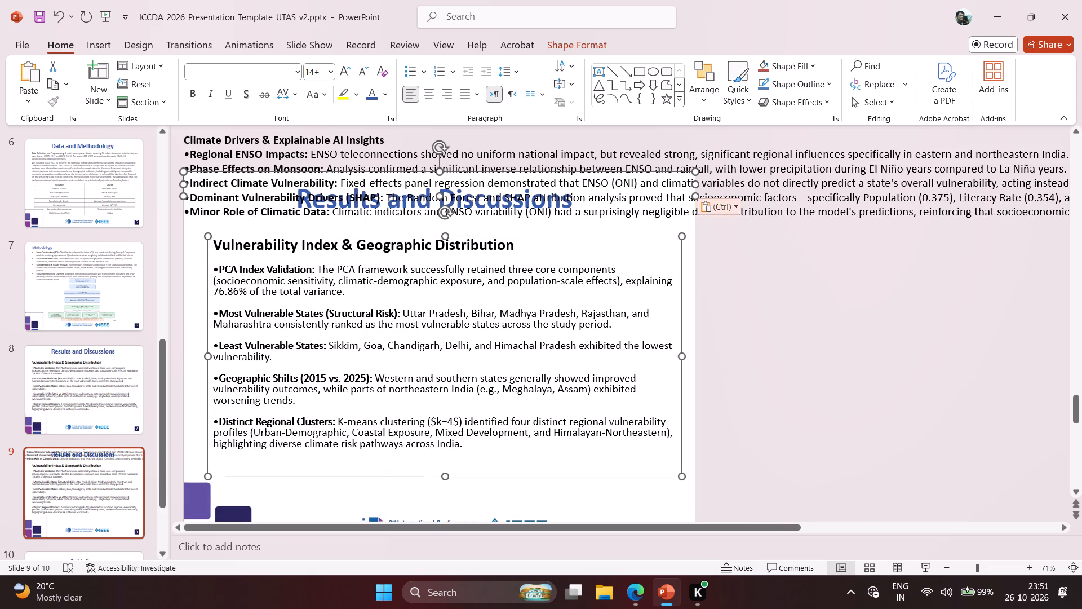
pyautogui.click(805, 177)
pyautogui.hotkey('ctrl', 'a')
pyautogui.hotkey('ctrl', 'x')
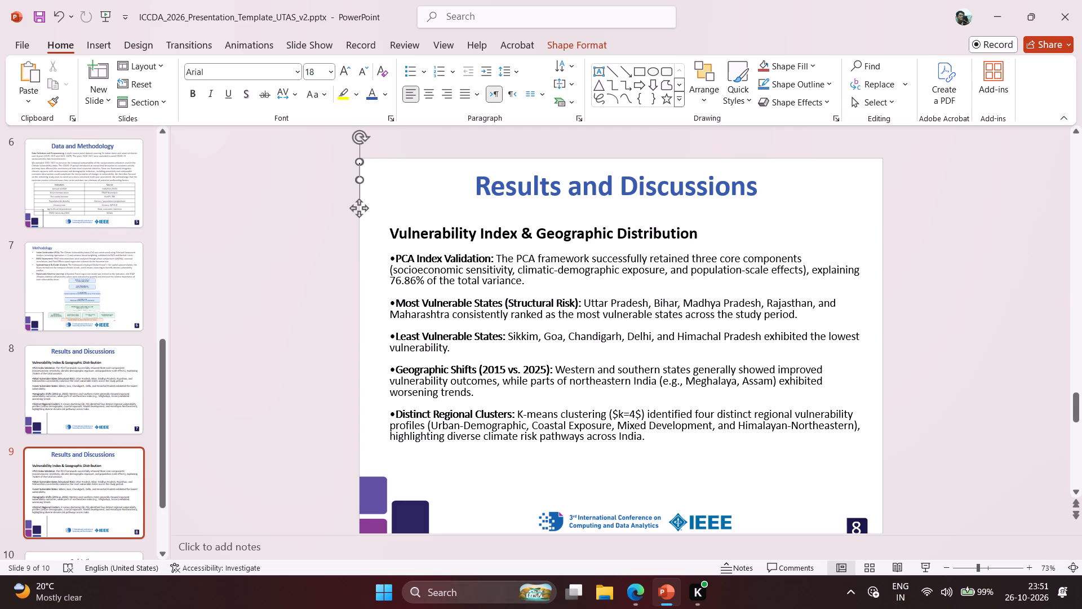
pyautogui.doubleClick(548, 367)
pyautogui.hotkey('ctrl', 'a')
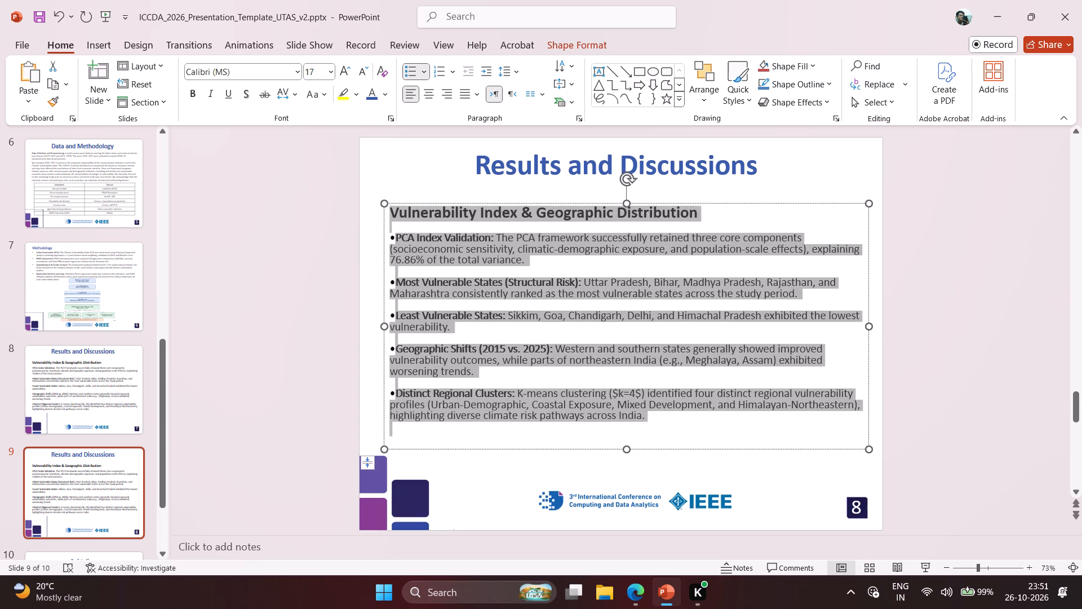
pyautogui.hotkey('ctrl', 'v')
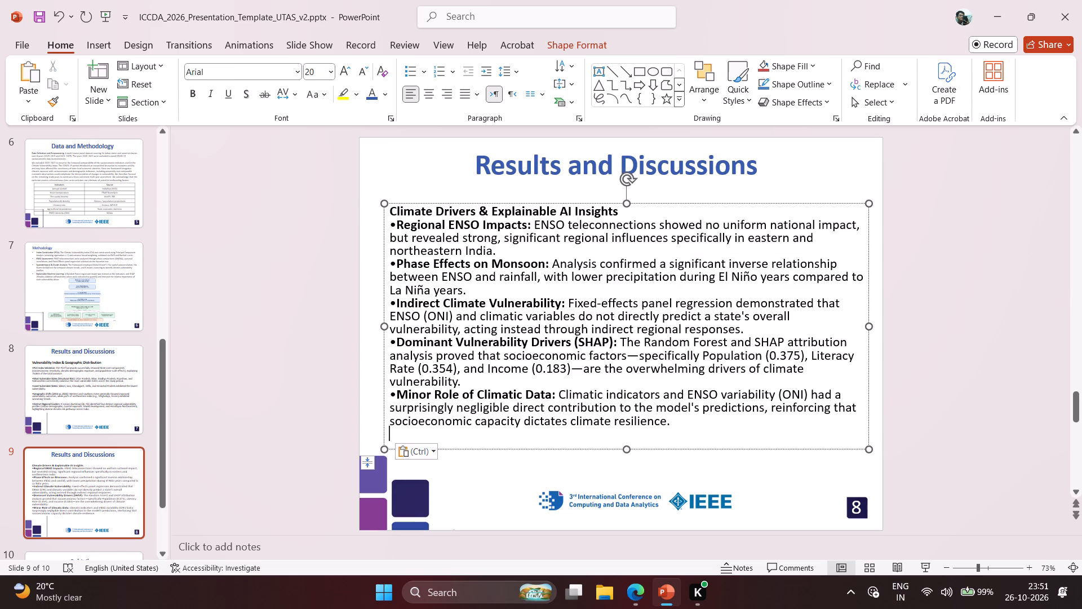
# On slide 9, insert a blank line below the "Climate Drivers & Explainable AI Insights" heading and another after the Regional ENSO Impacts bullet.
pyautogui.click(647, 215)
pyautogui.press('Return')
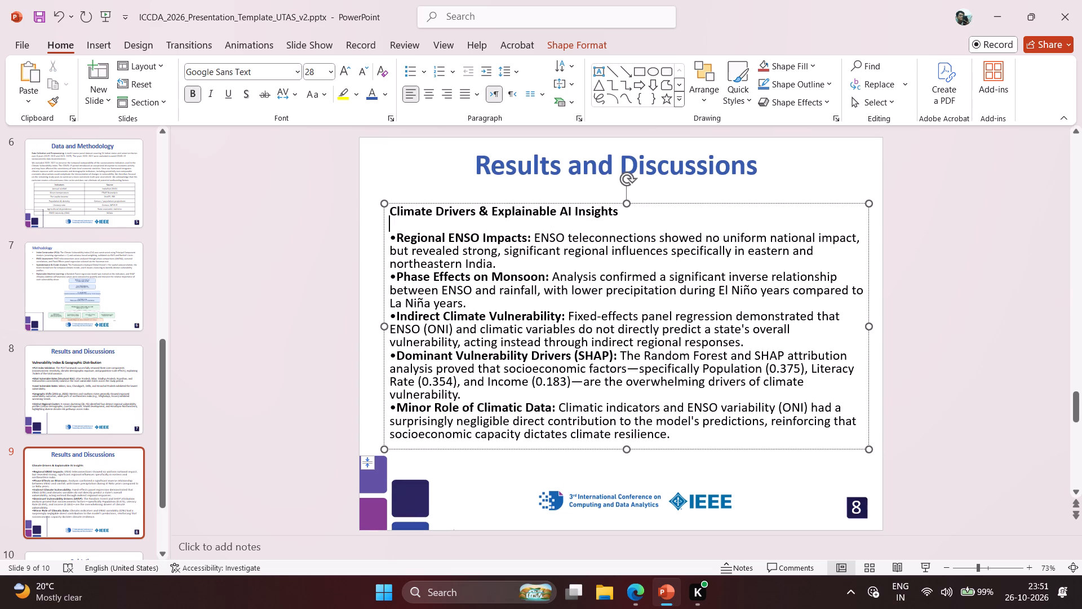
pyautogui.click(626, 268)
pyautogui.press('Return')
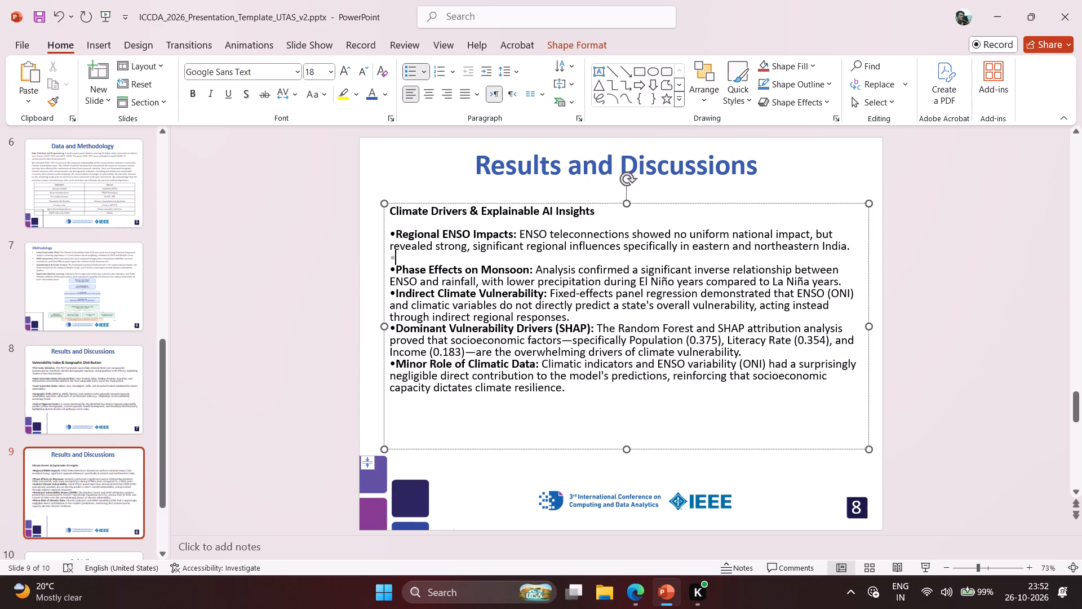
pyautogui.press('BackSpace')
pyautogui.press('BackSpace')
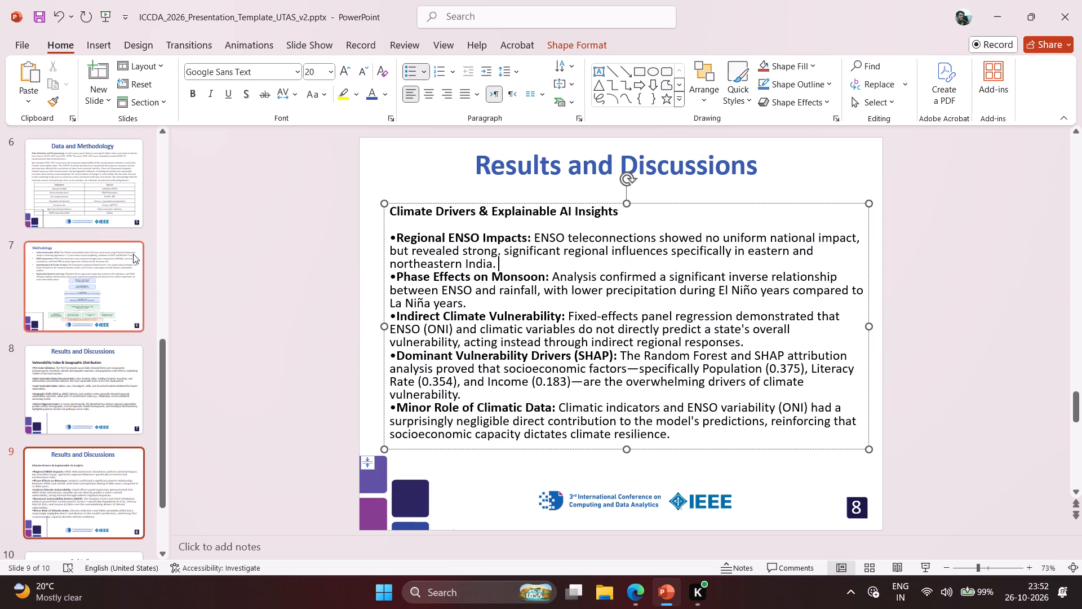
pyautogui.click(99, 403)
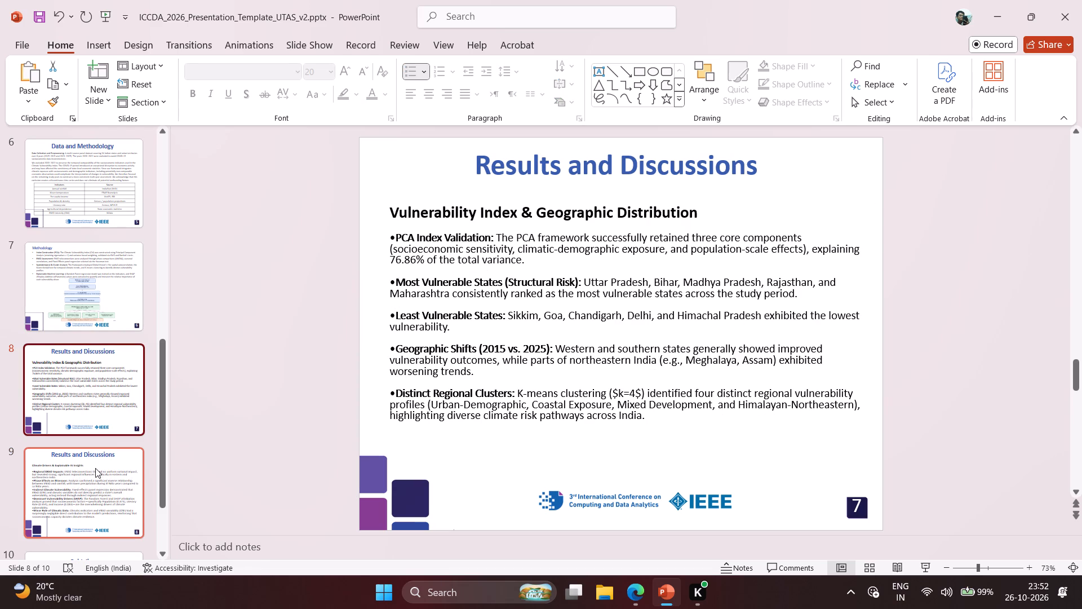
pyautogui.click(95, 469)
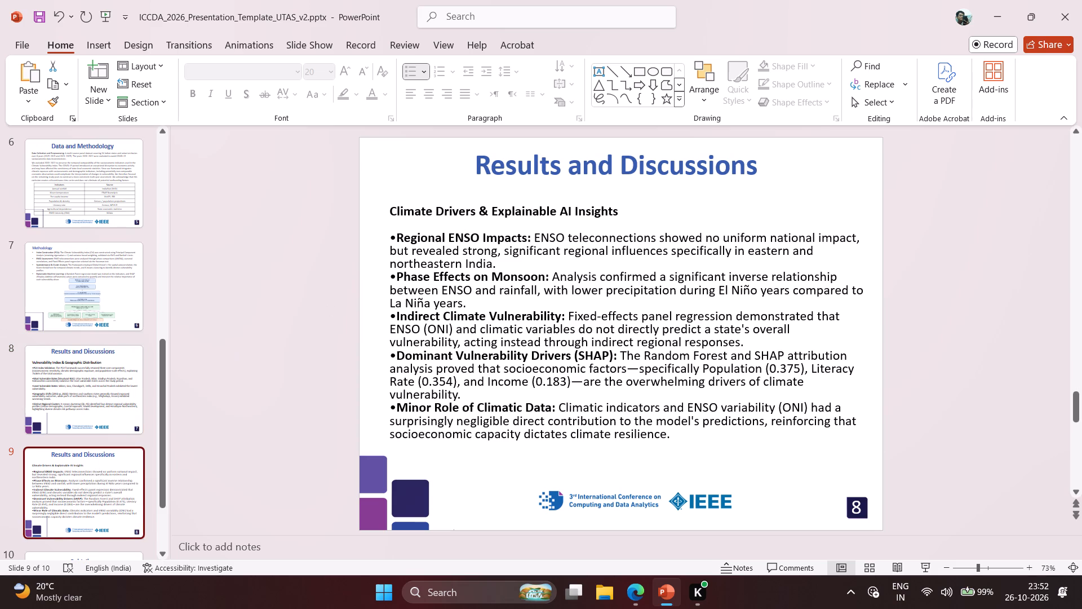
pyautogui.click(508, 265)
pyautogui.press('Return')
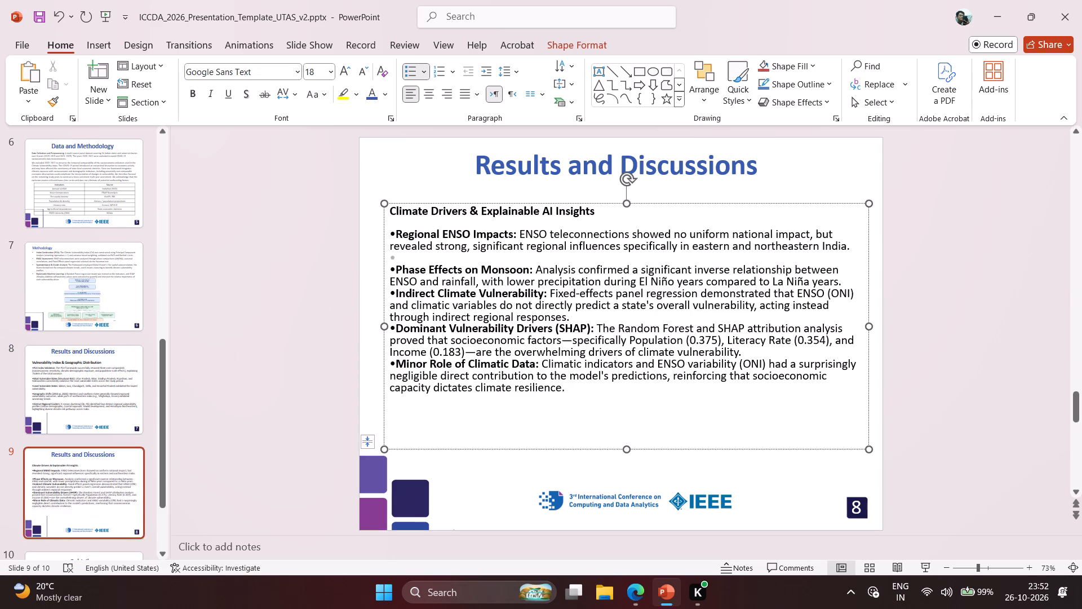
# Insert unbulleted blank lines after the Phase Effects on Monsoon, Indirect Climate Vulnerability and Dominant Vulnerability Drivers bullets on slide 9.
pyautogui.click(847, 279)
pyautogui.press('Left')
pyautogui.press('Return')
pyautogui.press('BackSpace')
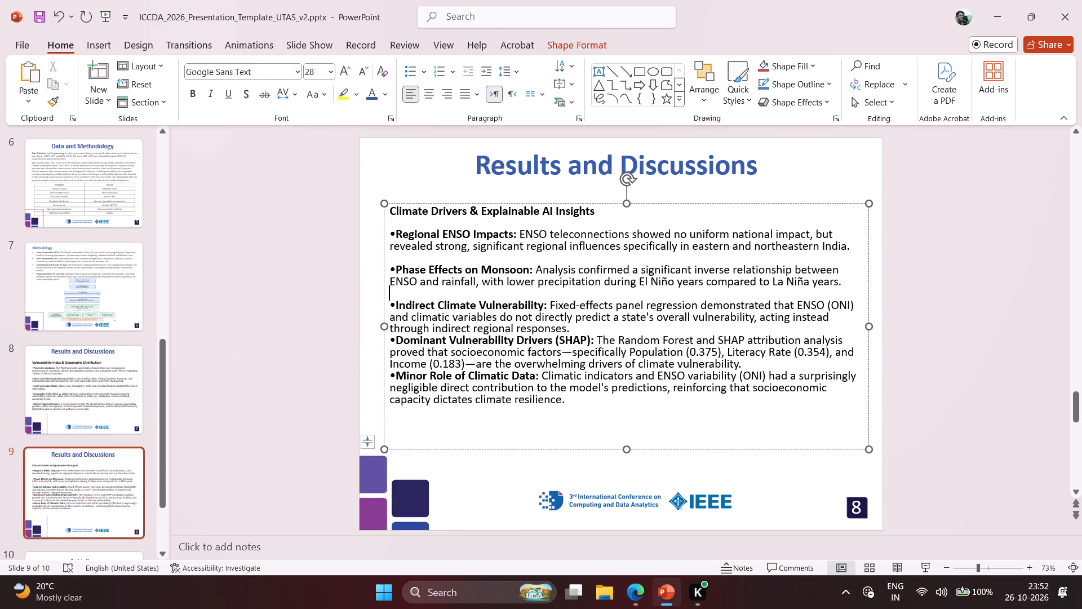
pyautogui.click(783, 327)
pyautogui.press('Return')
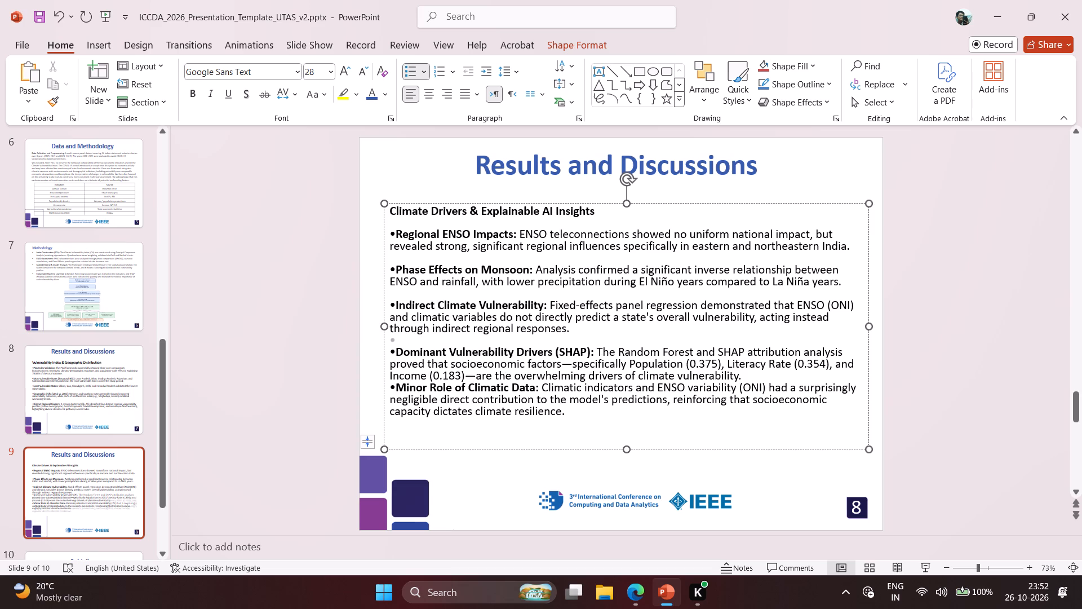
pyautogui.press('BackSpace')
pyautogui.click(775, 372)
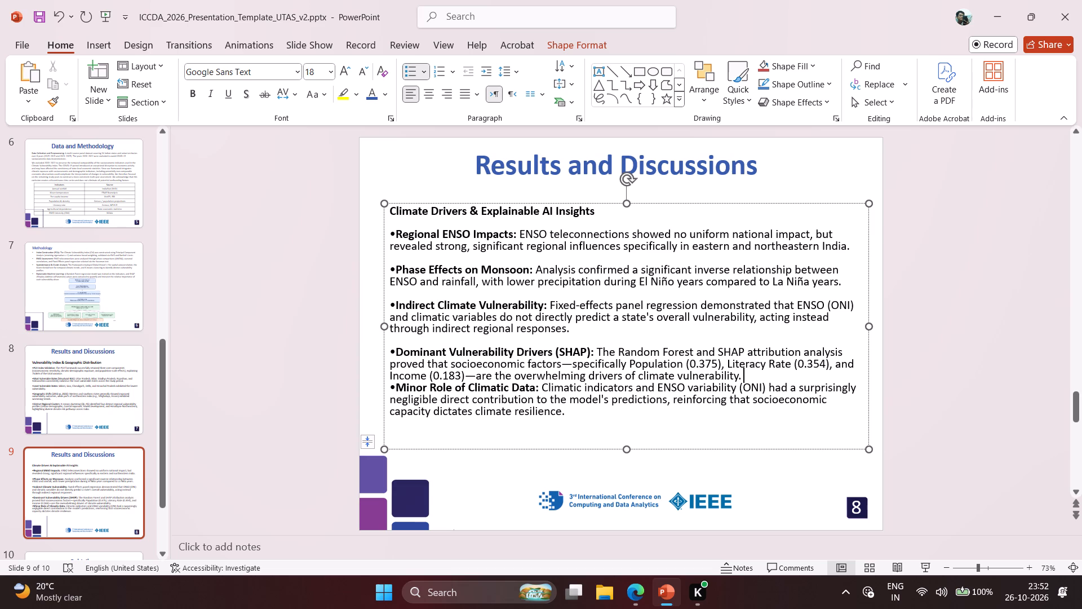
pyautogui.press('Return')
pyautogui.press('BackSpace')
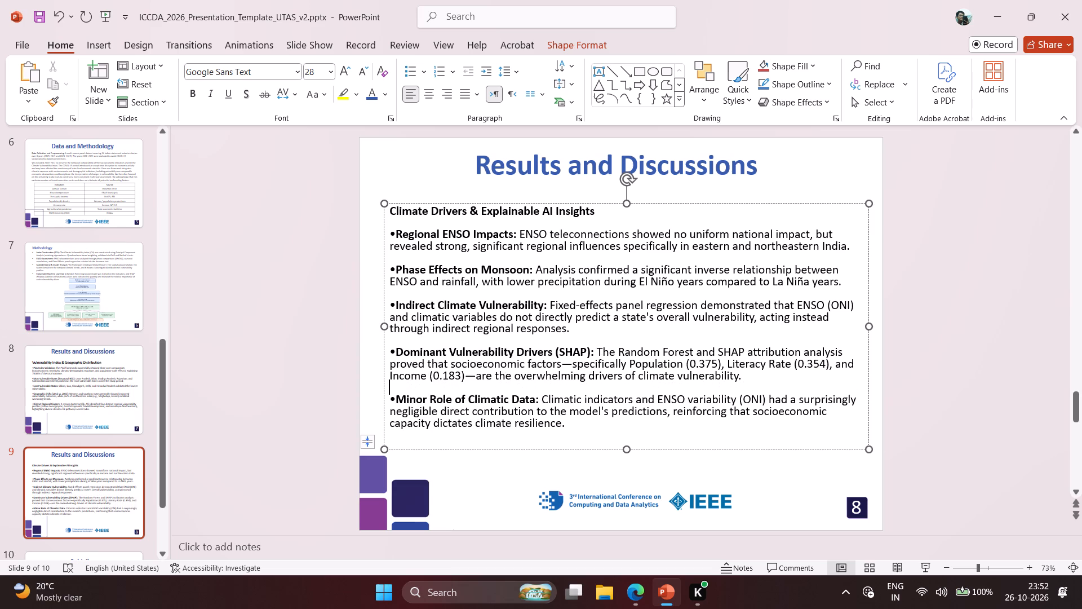
# On slide 8, remove both dollar signs around k=4 in the Distinct Regional Clusters bullet.
pyautogui.click(102, 368)
pyautogui.click(483, 216)
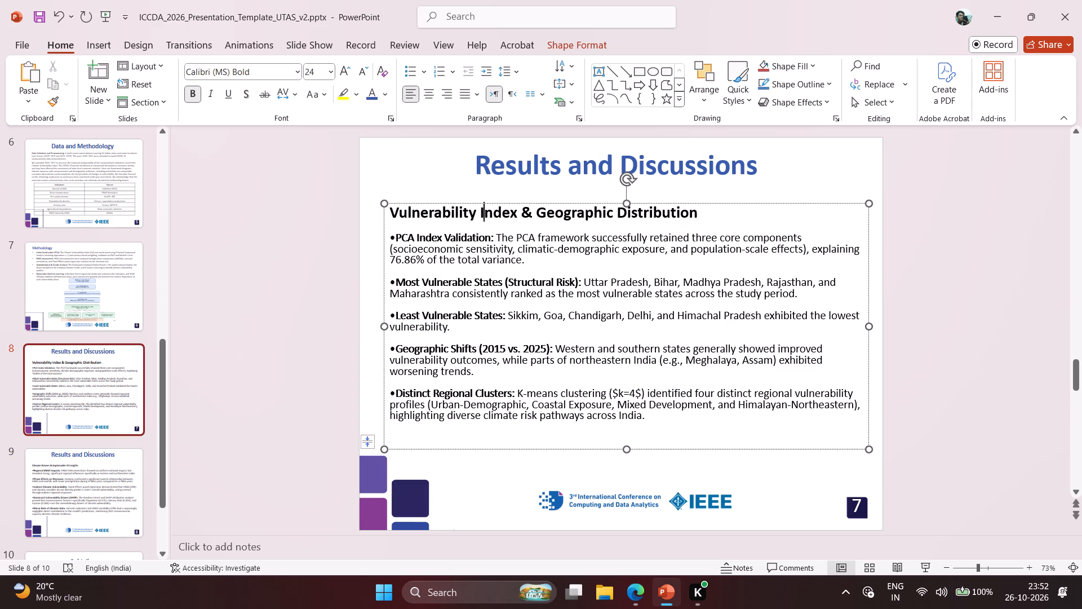
pyautogui.click(467, 255)
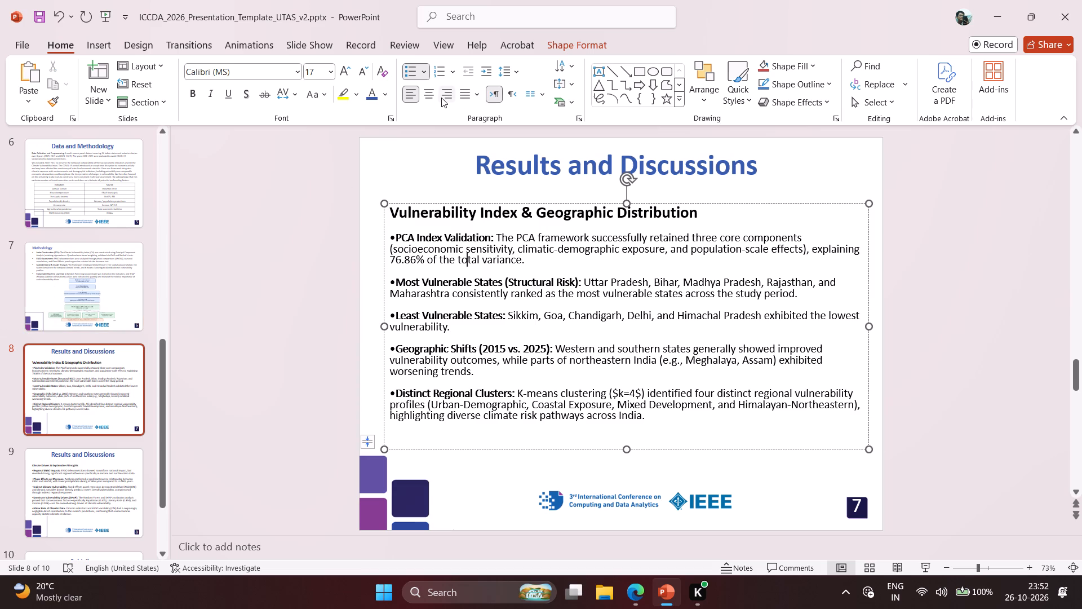
pyautogui.click(462, 284)
pyautogui.click(640, 395)
pyautogui.press('BackSpace')
pyautogui.press('Left')
pyautogui.press('Left')
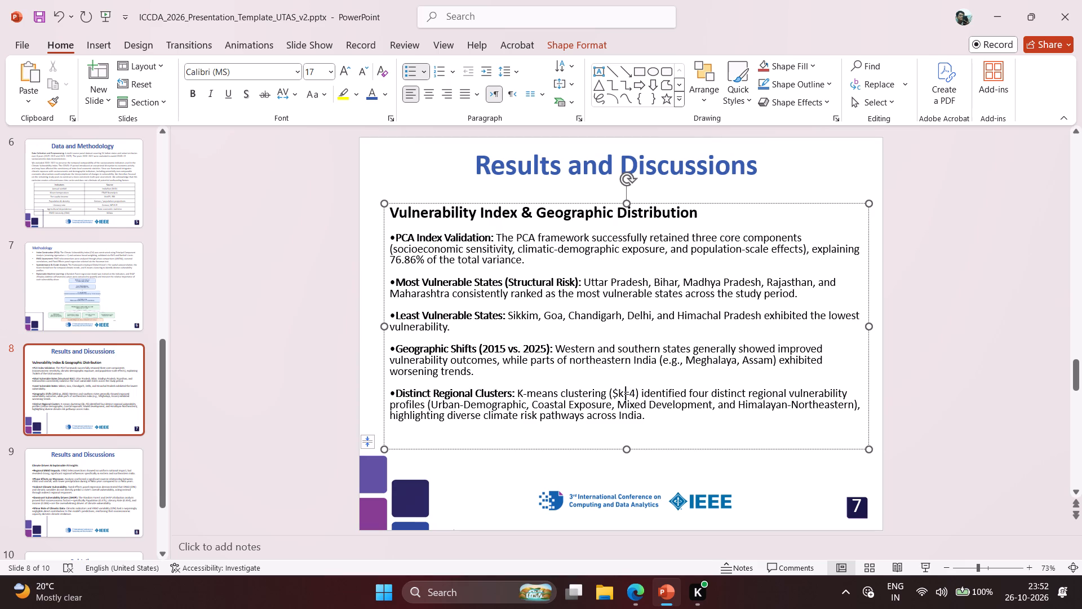
pyautogui.press('Left')
pyautogui.press('BackSpace')
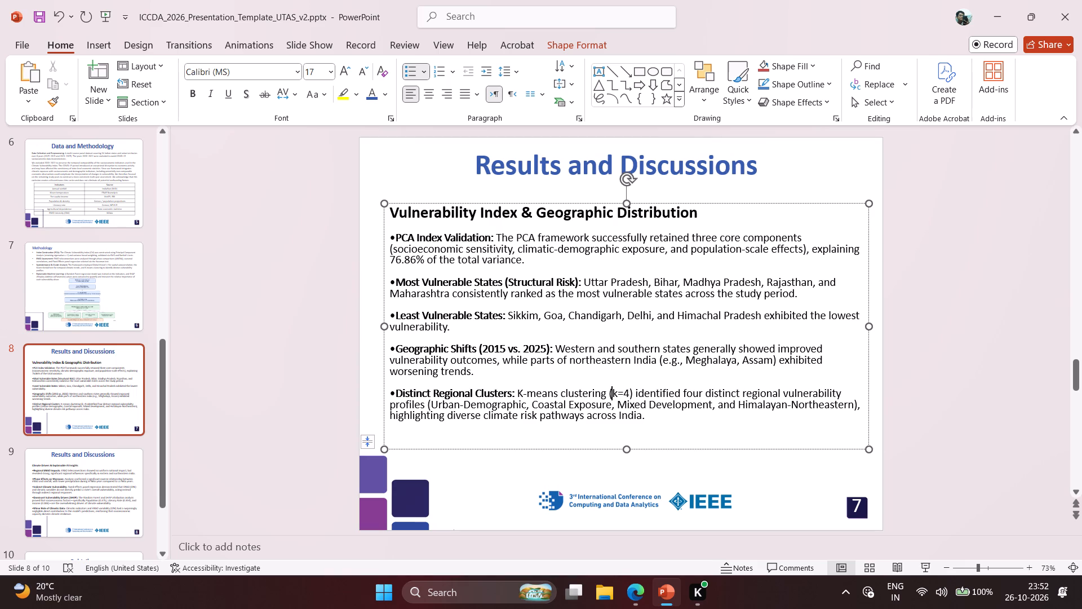
# Justify the five bullet paragraphs below the "Vulnerability Index & Geographic Distribution" heading on slide 8.
pyautogui.moveTo(651, 420); pyautogui.dragTo(390, 237)
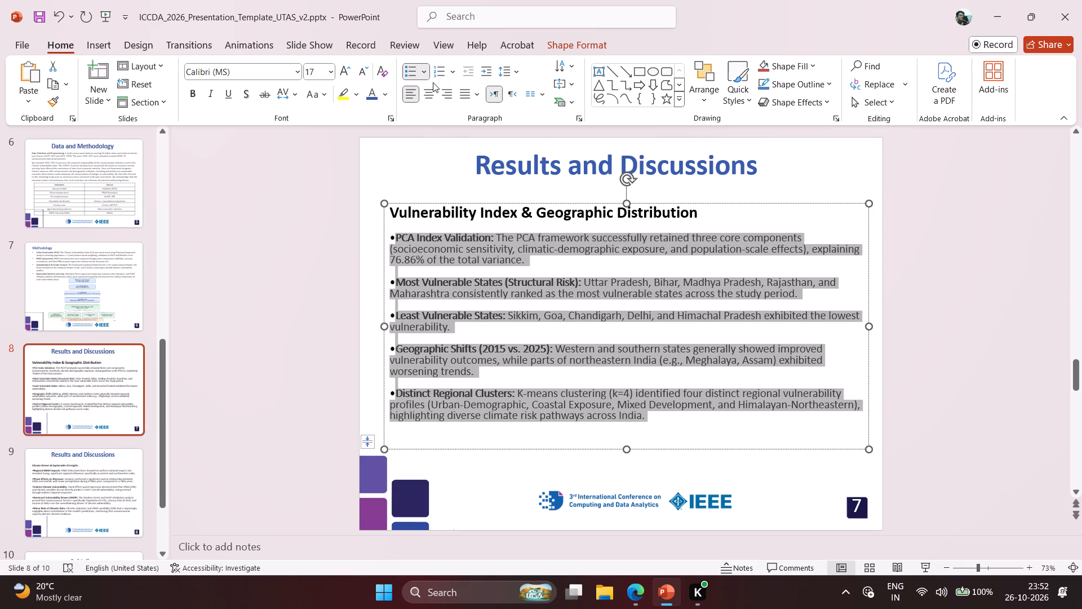
pyautogui.click(467, 100)
pyautogui.click(473, 109)
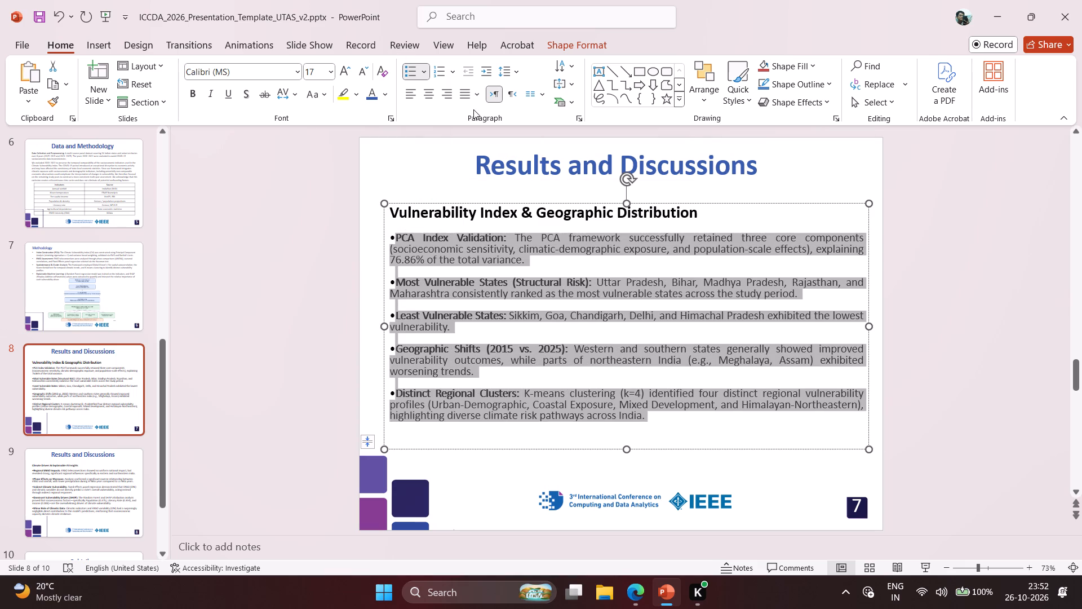
pyautogui.click(325, 200)
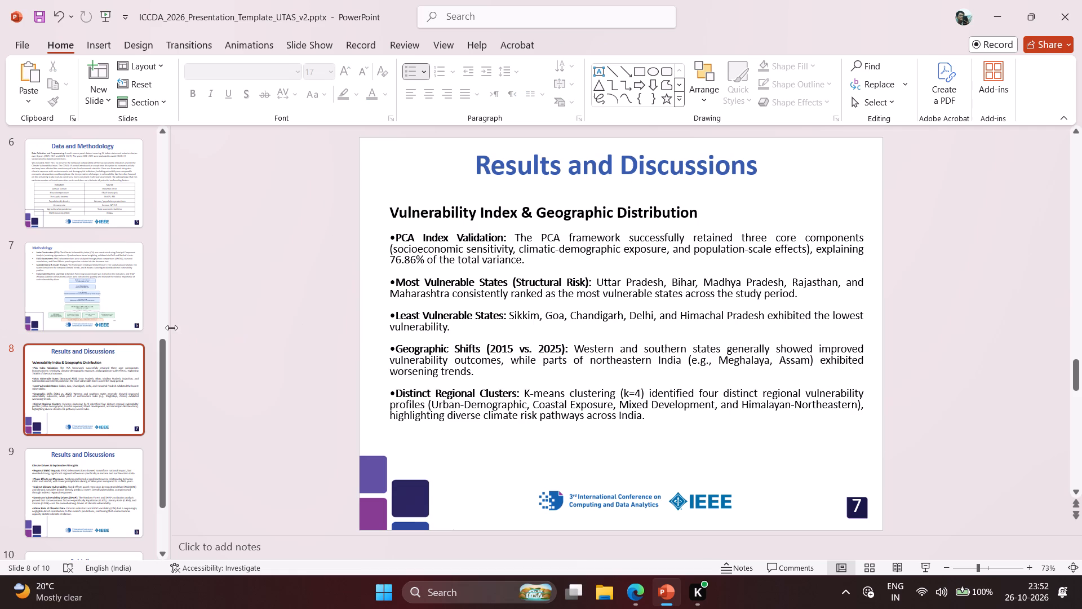
# Justify the four bullet paragraphs under the Methodology heading on slide 7, leaving the heading out.
pyautogui.click(111, 298)
pyautogui.doubleClick(624, 232)
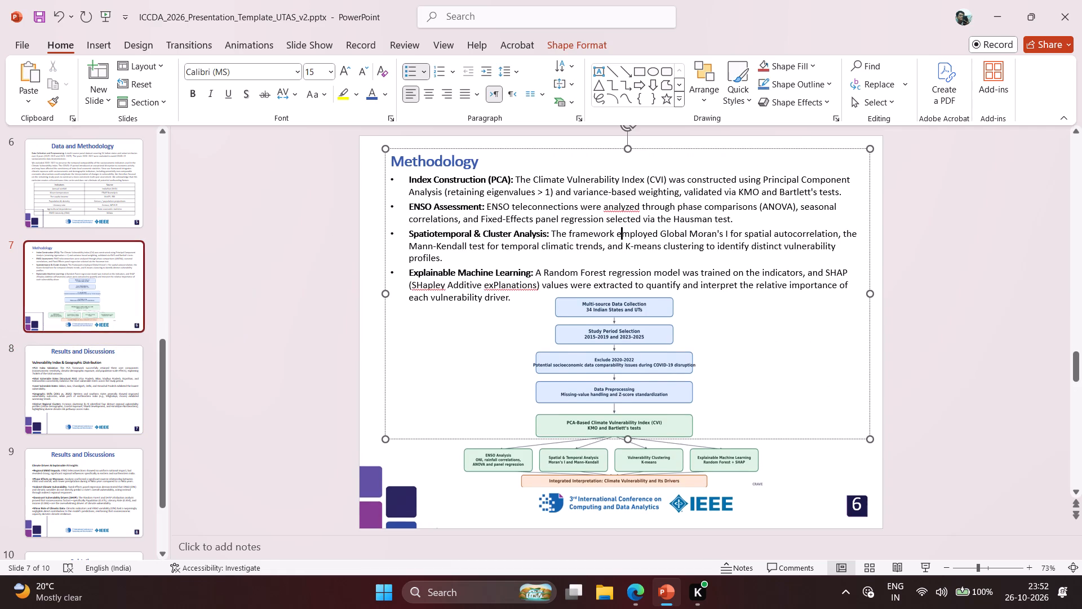
pyautogui.hotkey('ctrl', 'a')
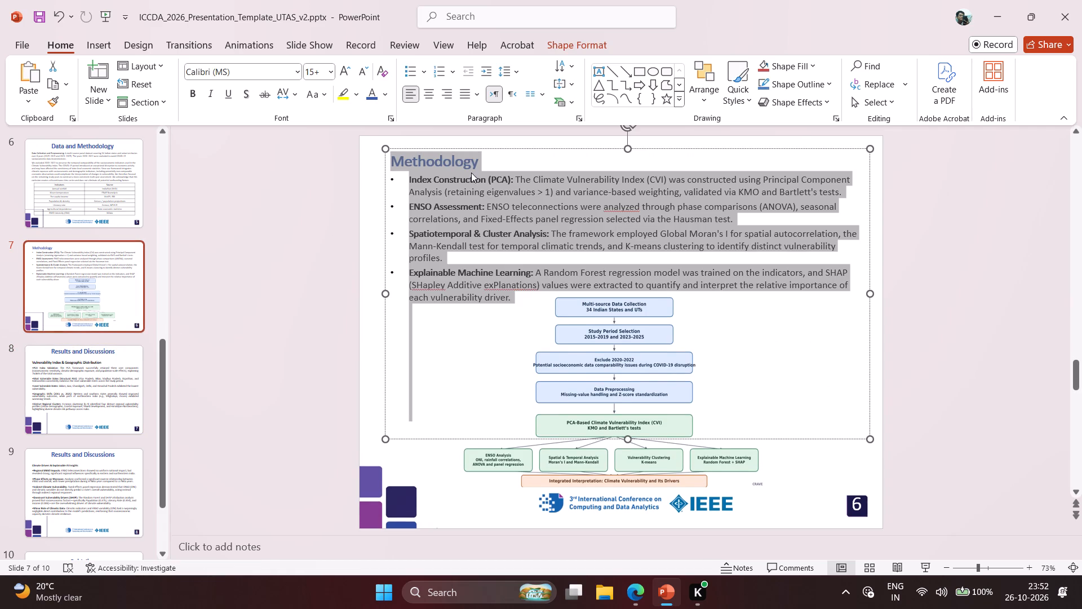
pyautogui.hotkey('shift', 'Down')
pyautogui.hotkey('shift', 'Down')
pyautogui.click(509, 300)
pyautogui.click(512, 265)
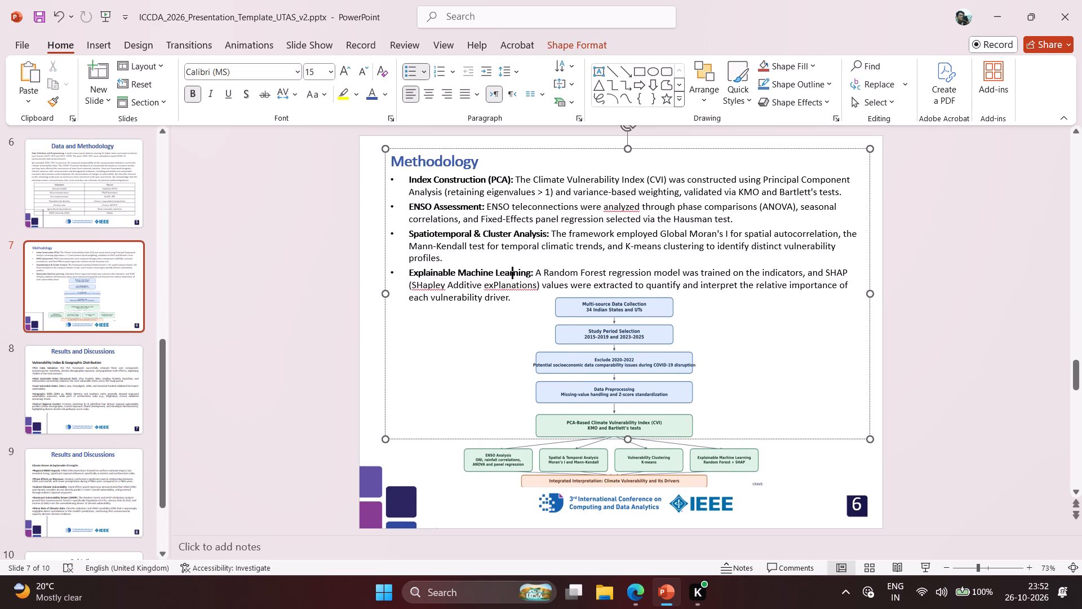
pyautogui.moveTo(407, 181); pyautogui.dragTo(526, 314)
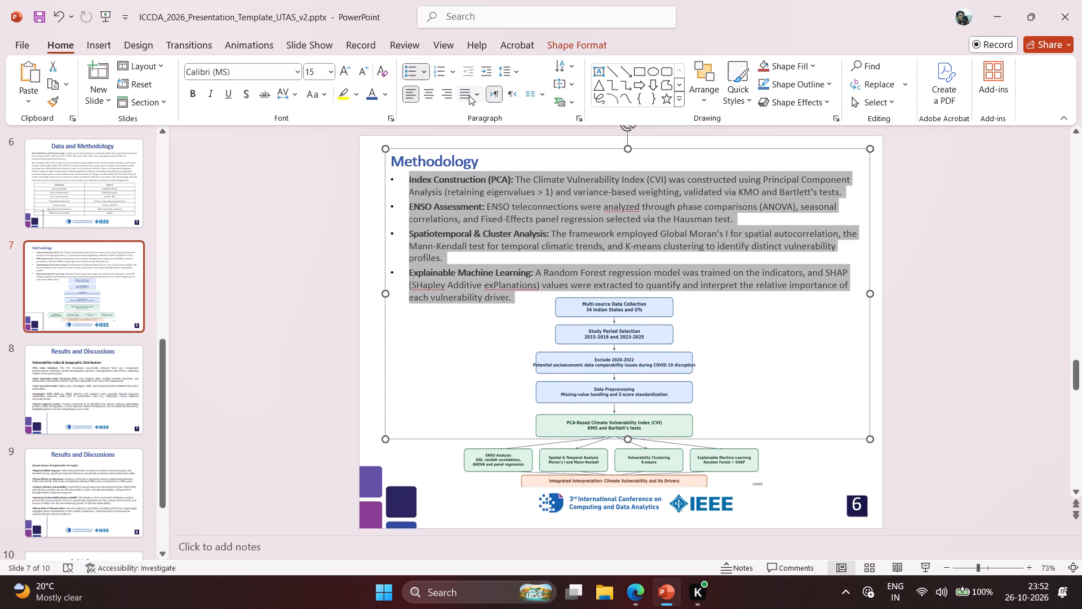
pyautogui.click(473, 97)
pyautogui.click(478, 108)
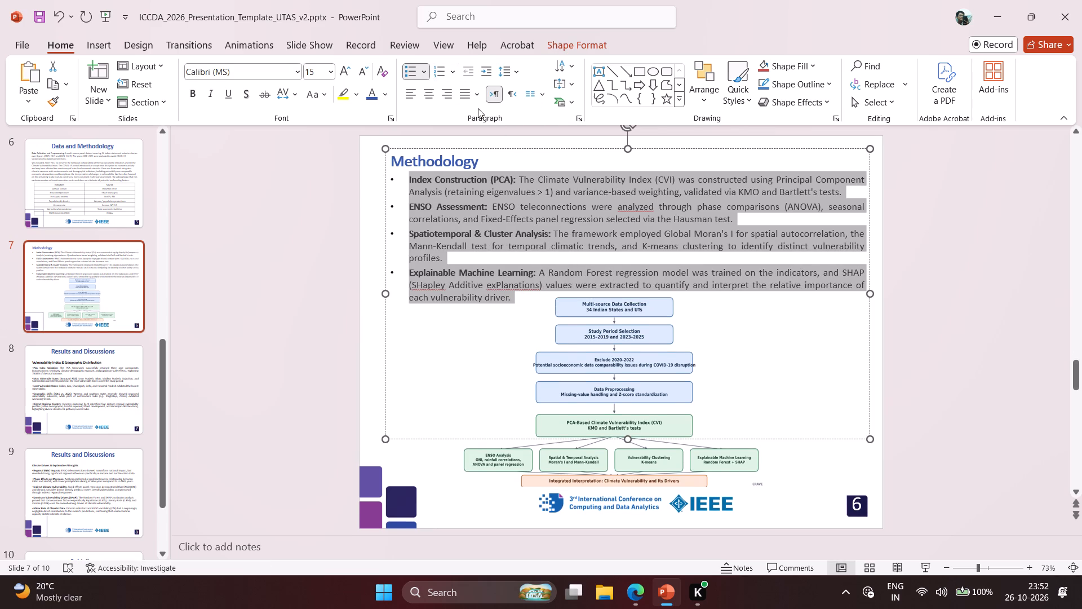
pyautogui.click(291, 226)
# Shift the Methodology text box on slide 7 slightly to the left.
pyautogui.click(470, 217)
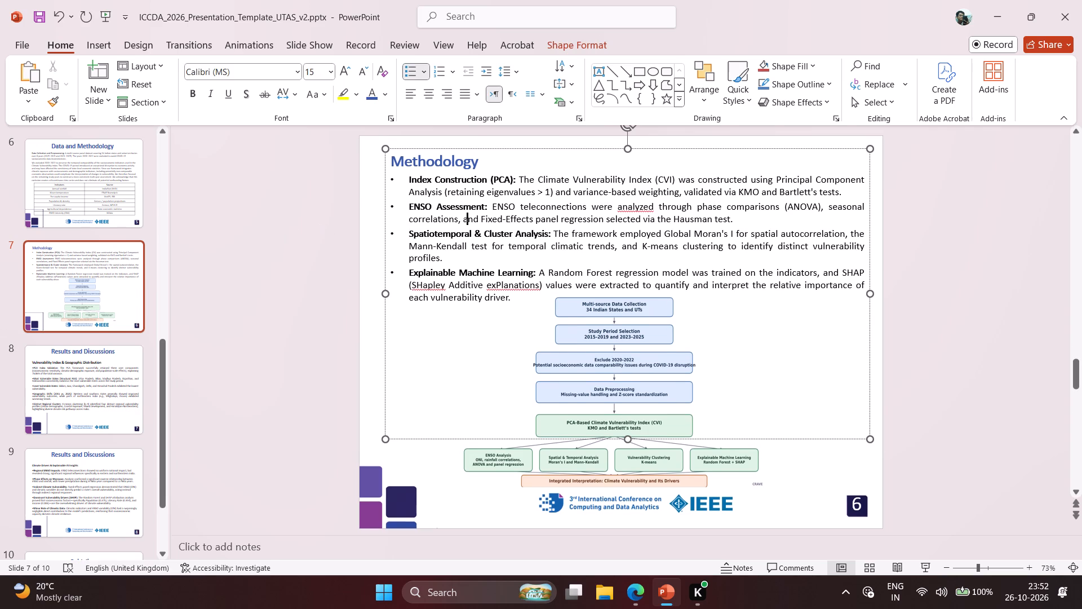
pyautogui.click(666, 149)
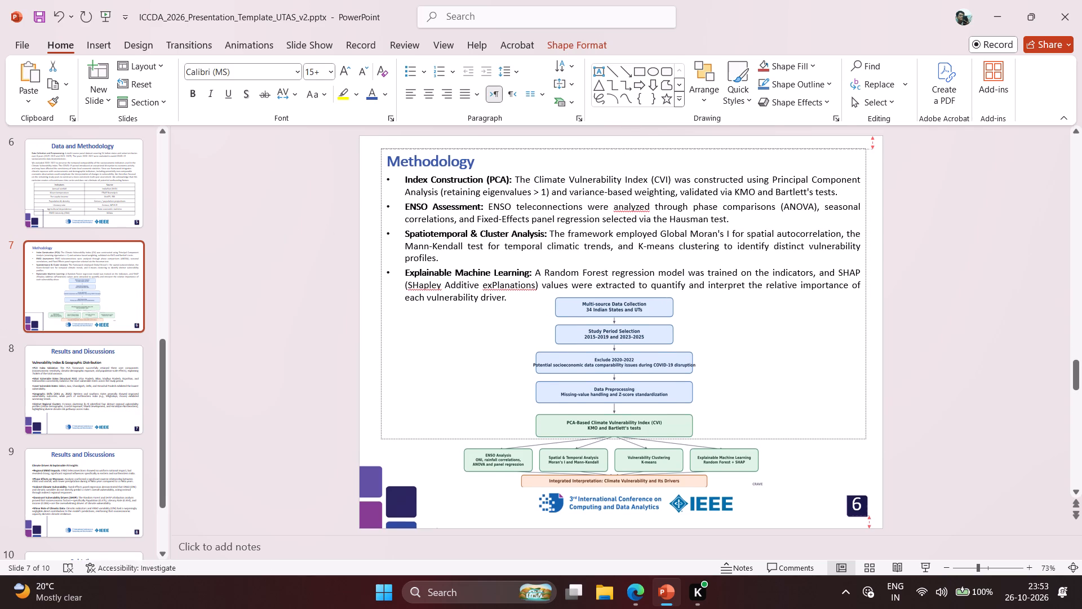
pyautogui.click(258, 297)
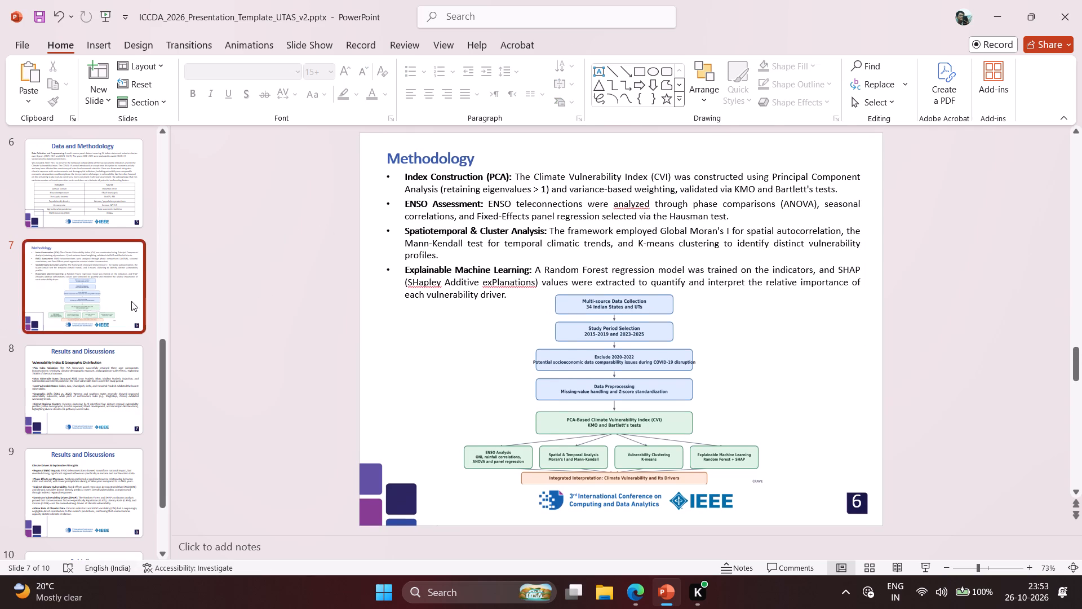
# Set the "Climate Drivers & Explainable AI Insights" heading on slide 9 to font size 24.
pyautogui.click(74, 364)
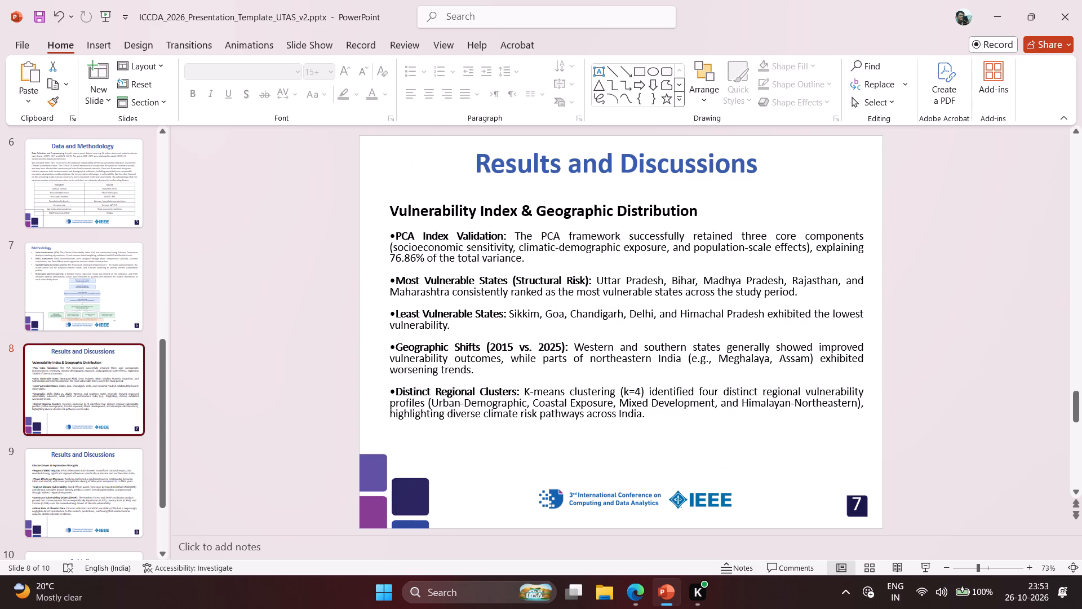
pyautogui.click(85, 475)
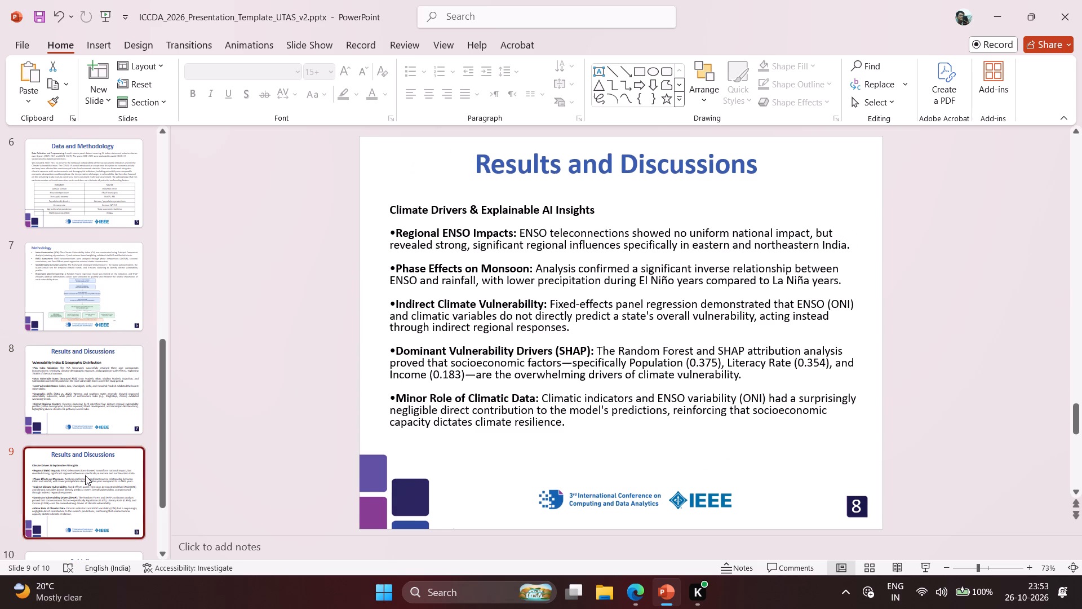
pyautogui.doubleClick(416, 216)
pyautogui.hotkey('ctrl', 'a')
pyautogui.doubleClick(414, 211)
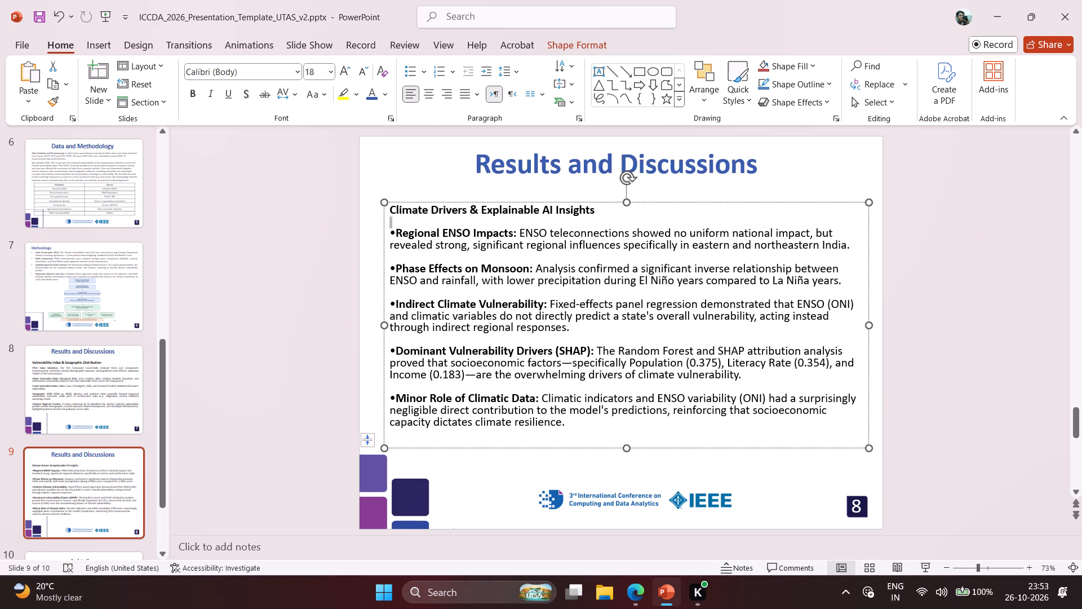
pyautogui.hotkey('shift', 'Right')
pyautogui.hotkey('shift', 'Right')
pyautogui.hotkey('shift', 'Right')
pyautogui.hotkey('shift', 'Right')
pyautogui.hotkey('shift', 'Right')
pyautogui.hotkey('shift', 'Right')
pyautogui.hotkey('shift', 'Right')
pyautogui.hotkey('shift', 'Right')
pyautogui.hotkey('shift', 'Right')
pyautogui.hotkey('shift', 'Right')
pyautogui.hotkey('shift', 'Right')
pyautogui.hotkey('shift', 'Right')
pyautogui.hotkey('shift', 'Right')
pyautogui.hotkey('shift', 'Right')
pyautogui.hotkey('shift', 'Right')
pyautogui.hotkey('shift', 'Right')
pyautogui.hotkey('shift', 'Right')
pyautogui.hotkey('shift', 'Right')
pyautogui.hotkey('shift', 'Right')
pyautogui.hotkey('shift', 'Right')
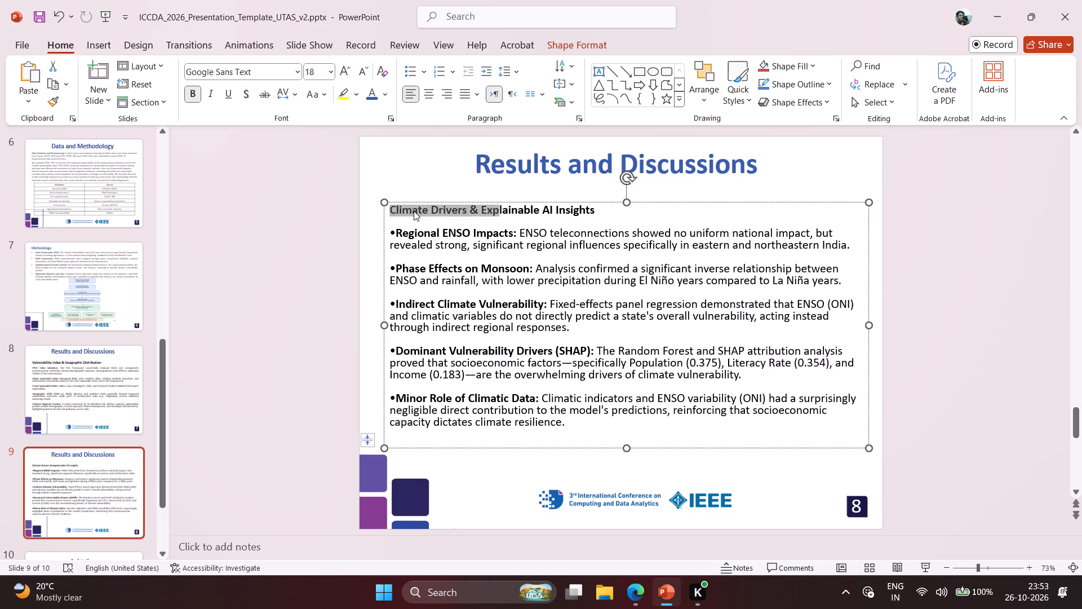
pyautogui.hotkey('shift', 'Right')
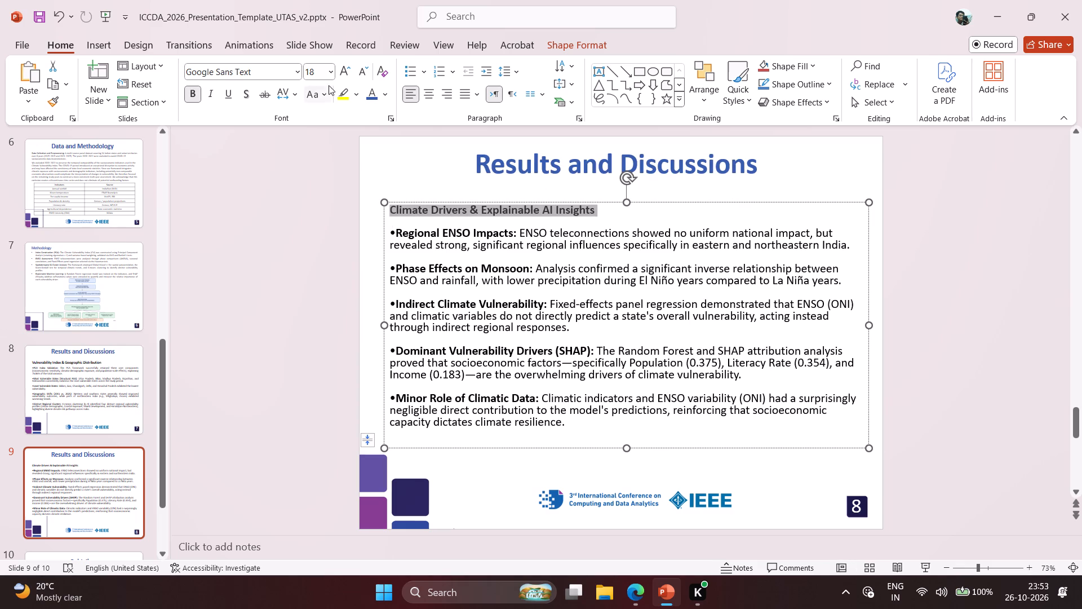
pyautogui.click(329, 72)
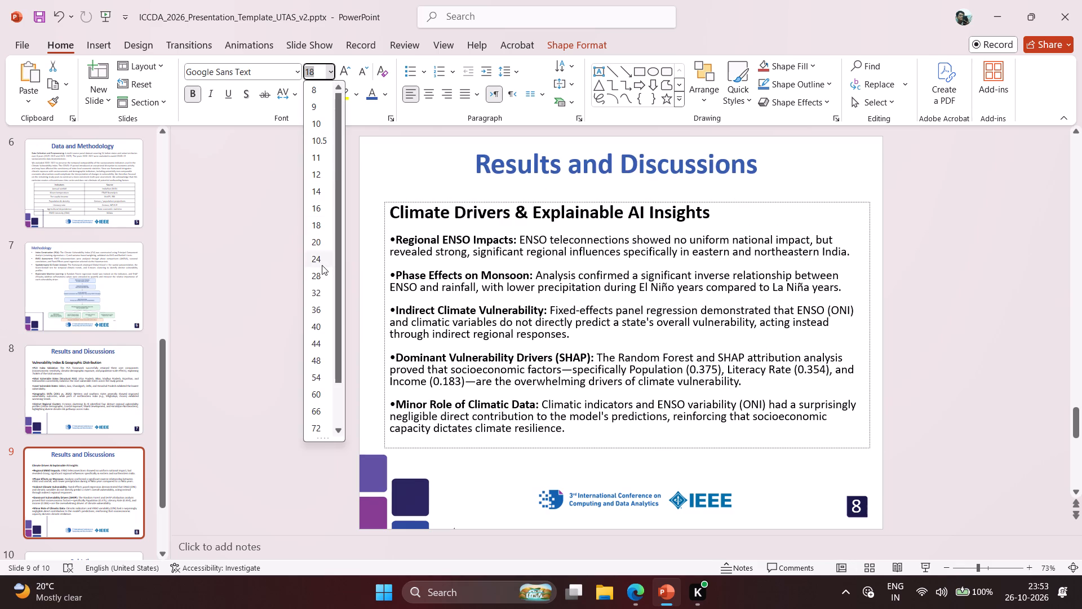
pyautogui.click(322, 265)
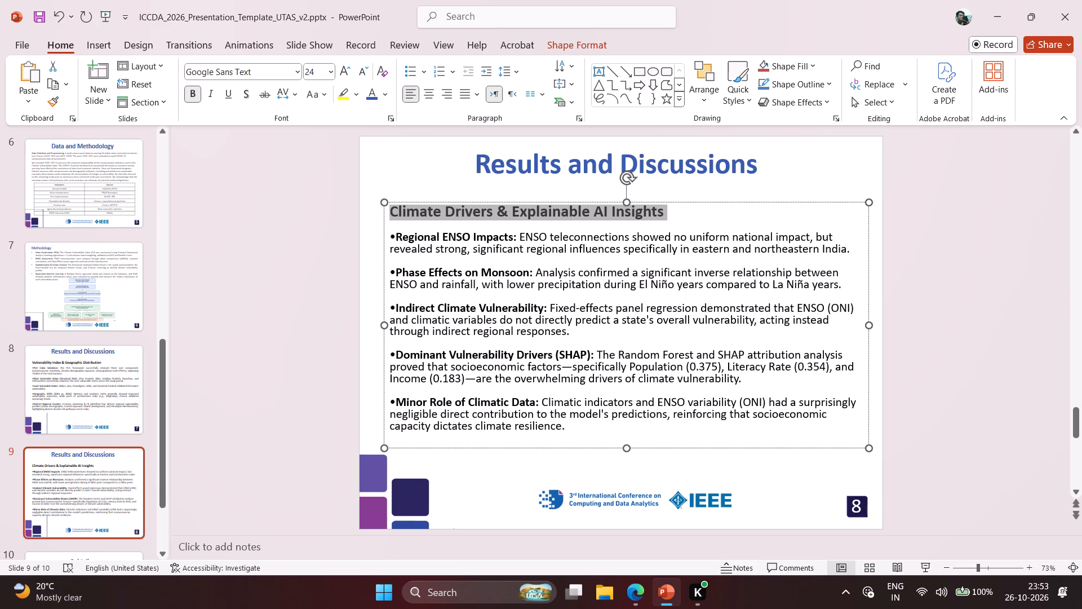
# Set the five bullet paragraphs below the "Vulnerability Index & Geographic Distribution" heading on slide 8 to font size 18.
pyautogui.hotkey('ctrl', 'a')
pyautogui.click(407, 246)
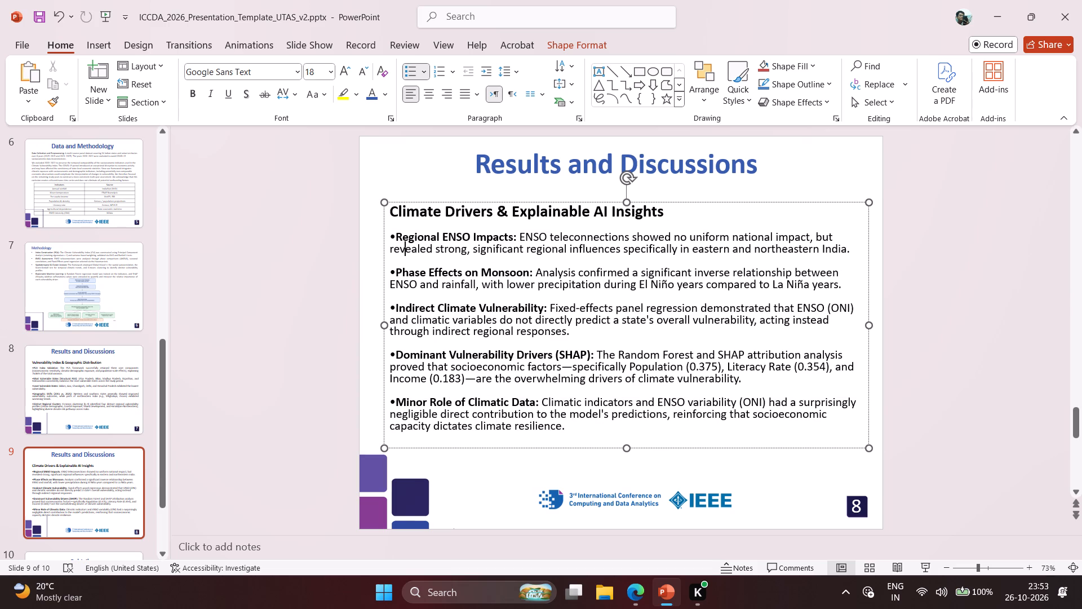
pyautogui.click(89, 369)
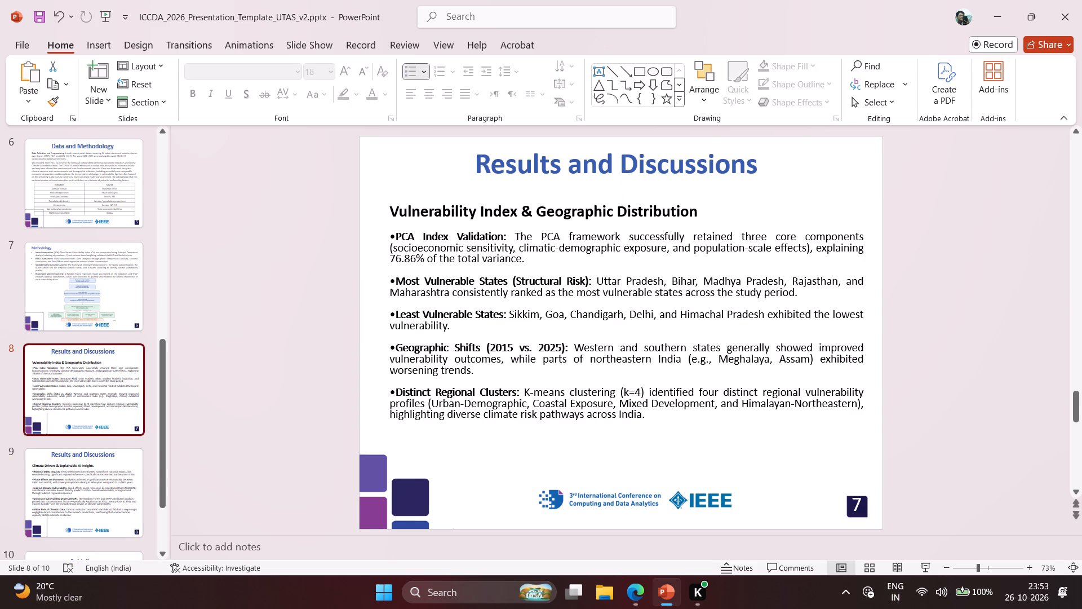
pyautogui.click(474, 257)
pyautogui.hotkey('ctrl', 'a')
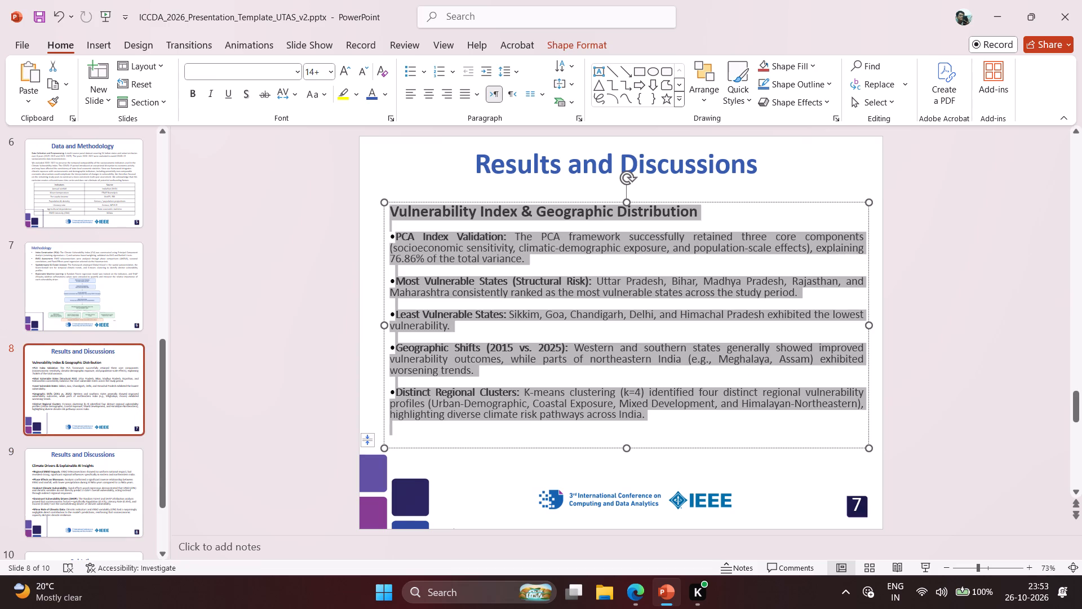
pyautogui.click(666, 413)
pyautogui.moveTo(666, 413); pyautogui.dragTo(382, 239)
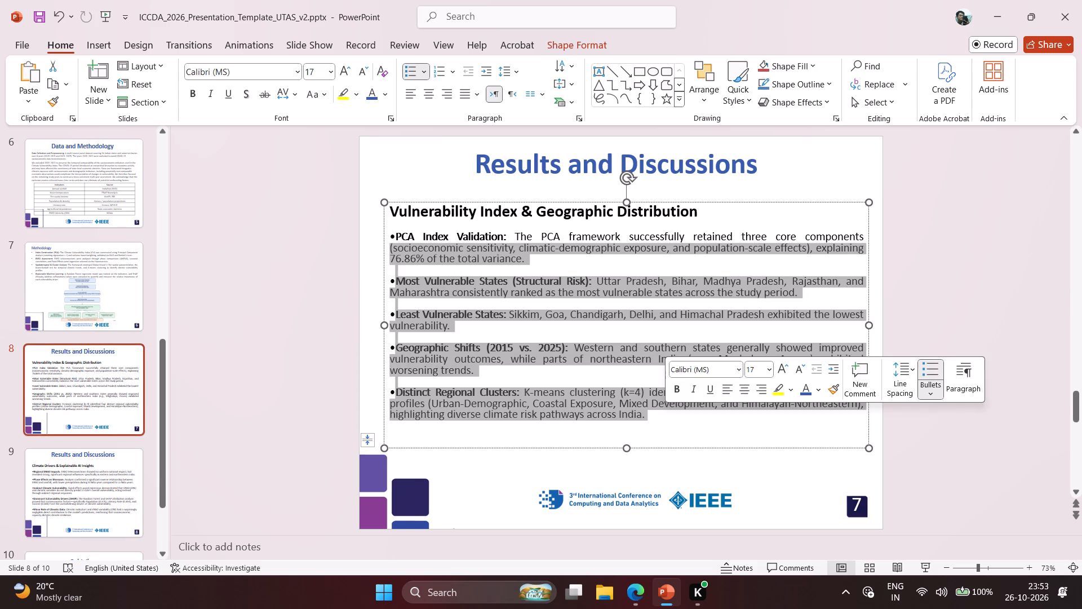
pyautogui.moveTo(382, 239); pyautogui.dragTo(382, 236)
pyautogui.click(331, 68)
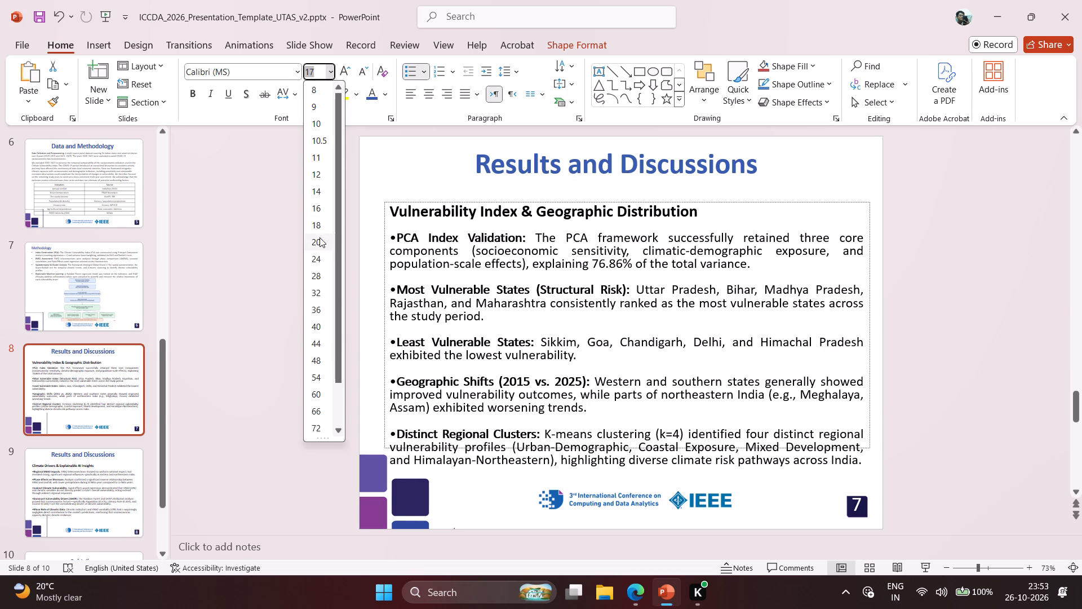
pyautogui.click(319, 227)
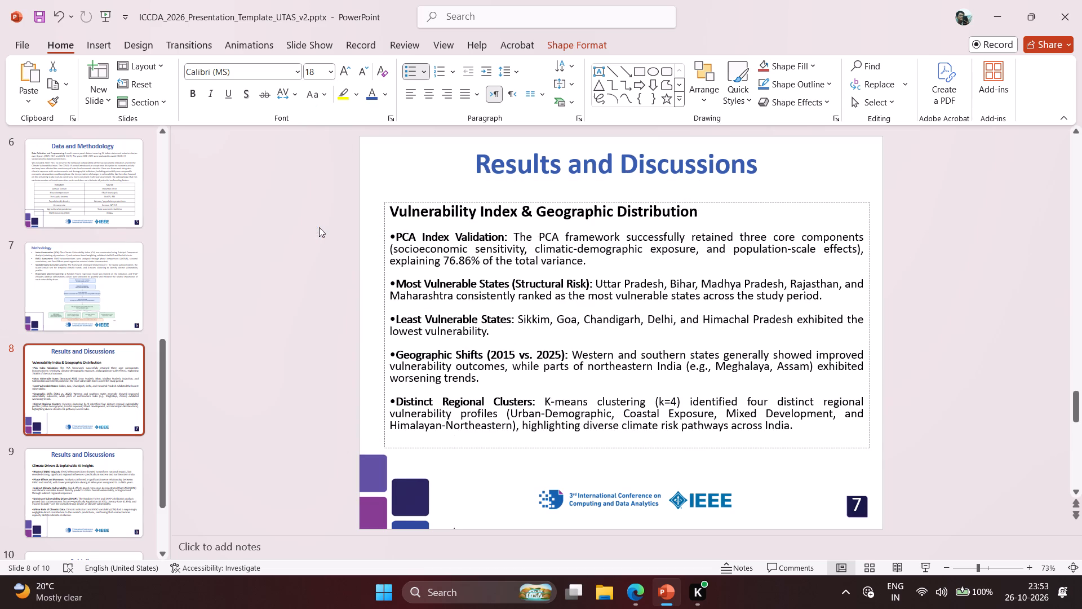
# Change the font of the "Climate Drivers & Explainable AI Insights" heading on slide 9 to Calibri (MS) Bold.
pyautogui.click(110, 479)
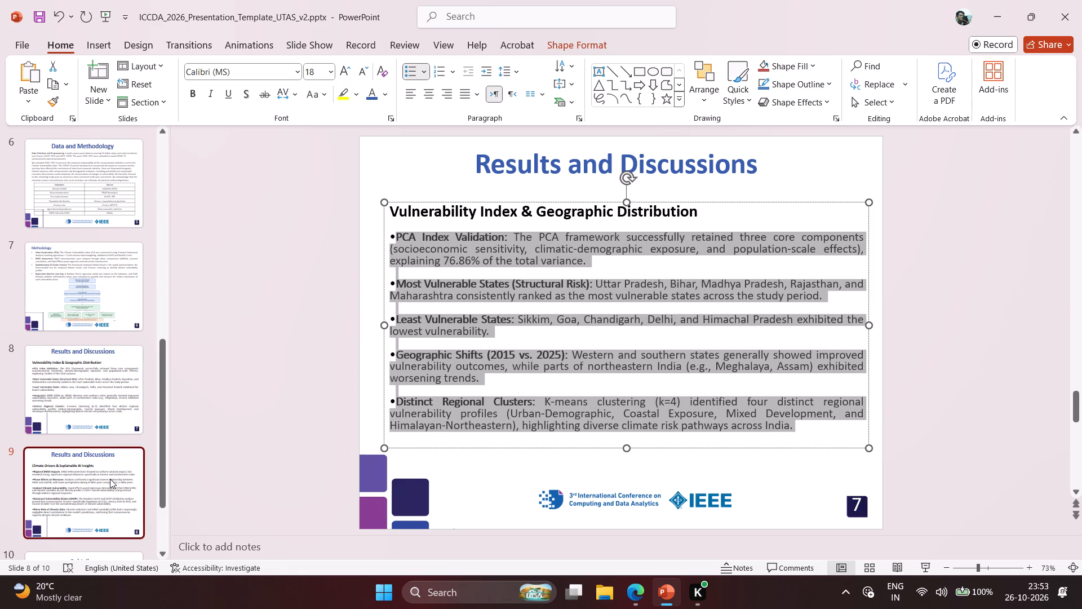
pyautogui.click(569, 323)
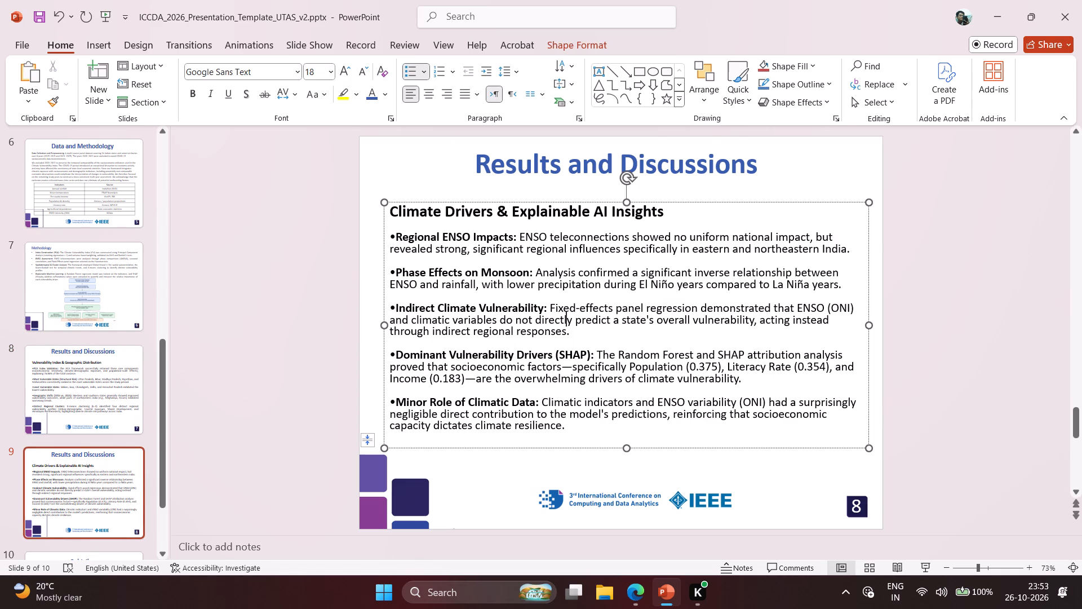
pyautogui.moveTo(668, 207); pyautogui.dragTo(382, 216)
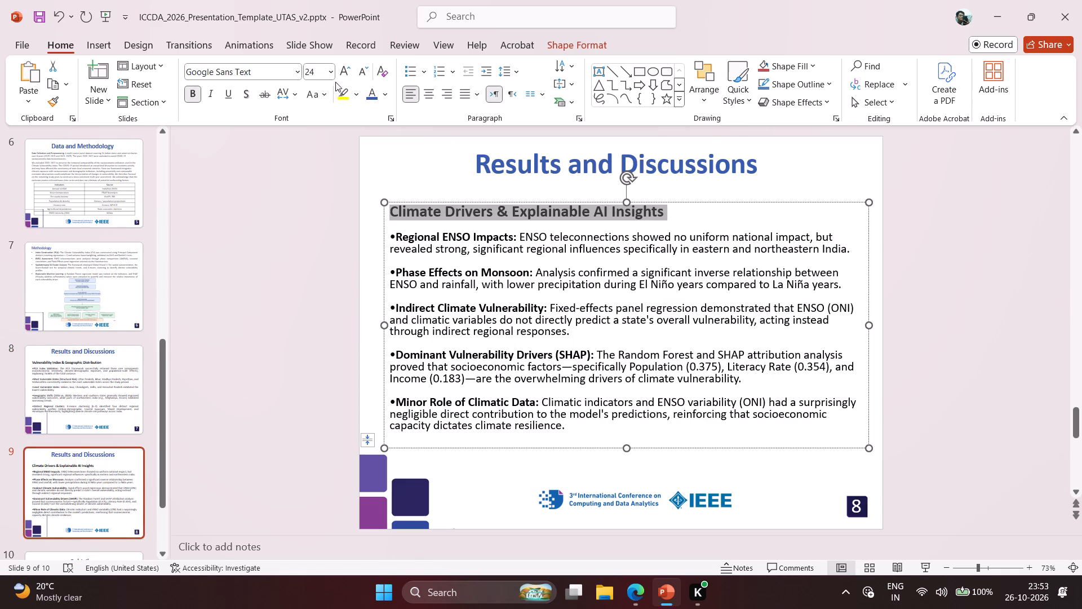
pyautogui.moveTo(570, 429); pyautogui.dragTo(404, 236)
pyautogui.hotkey('ctrl', 'a')
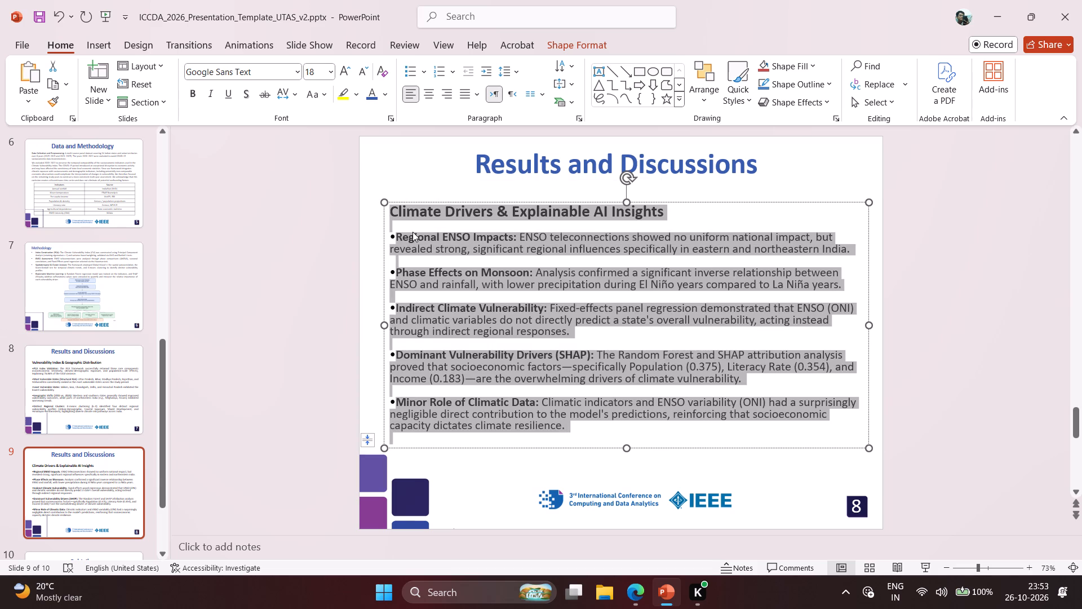
pyautogui.click(672, 211)
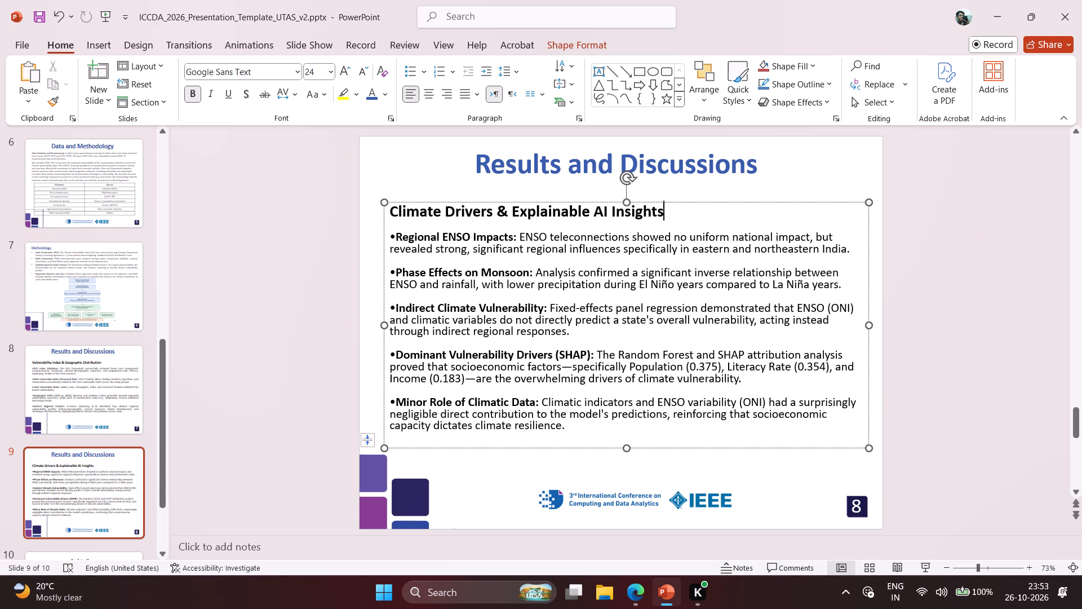
pyautogui.moveTo(672, 211); pyautogui.dragTo(370, 189)
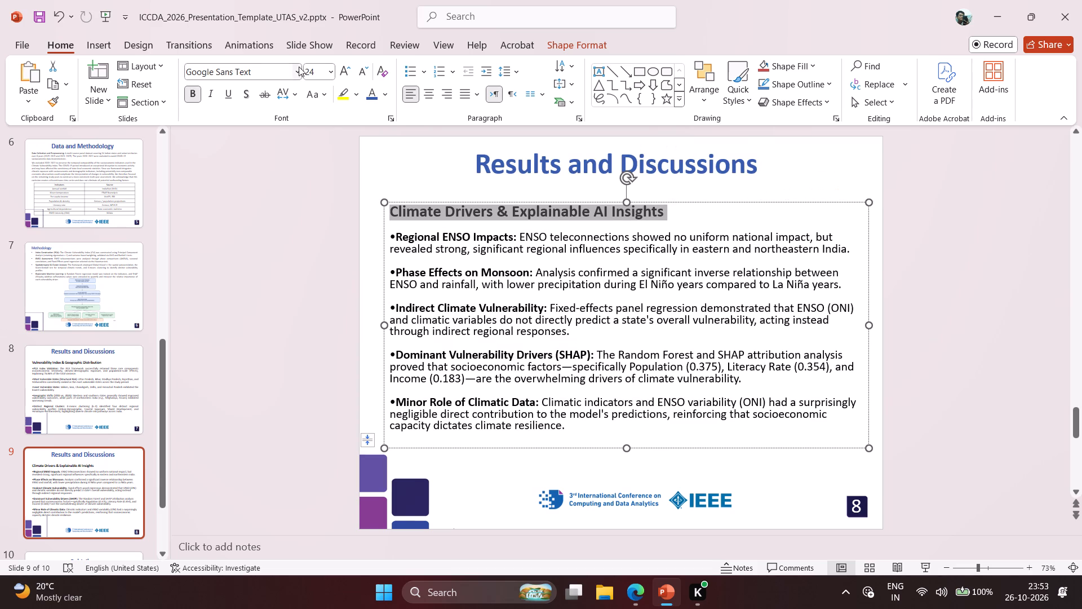
pyautogui.click(299, 67)
pyautogui.scroll(17, 288, 171)
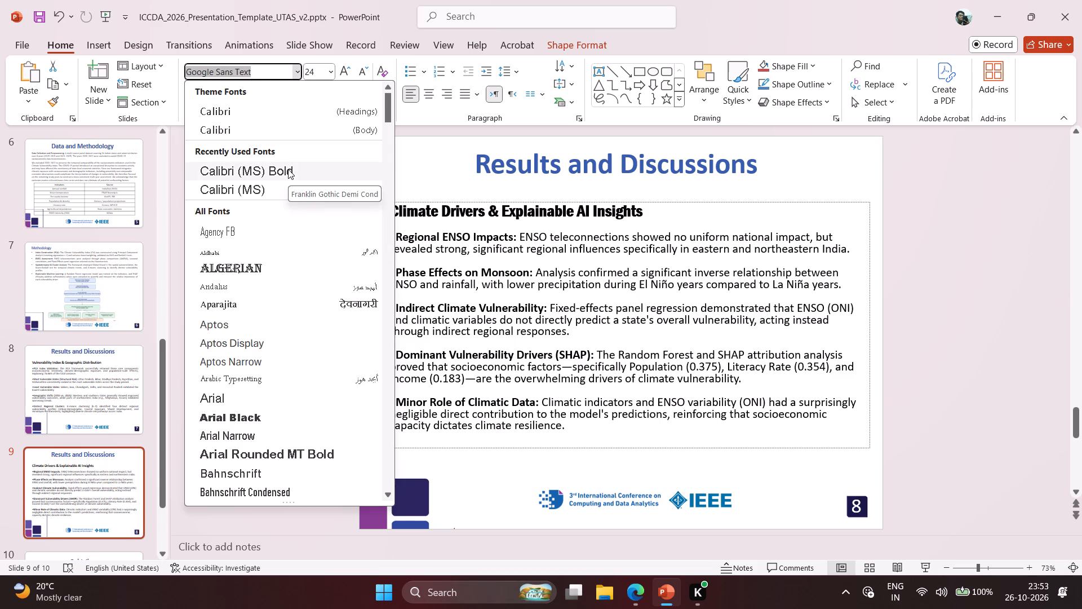
pyautogui.click(287, 169)
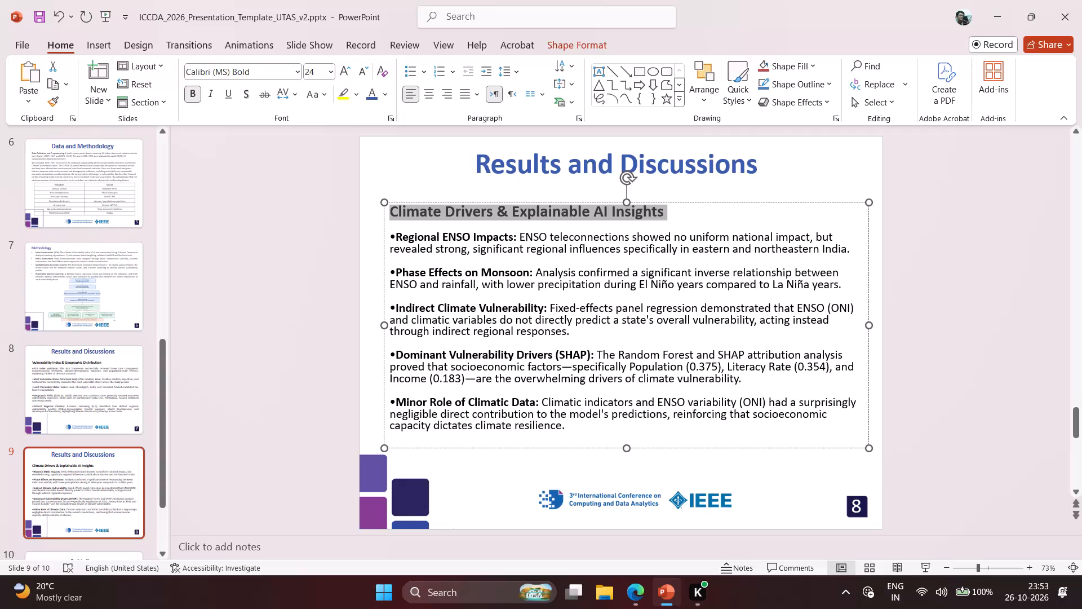
# Replace both em dashes in the "Dominant Vulnerability Drivers (SHAP)" bullet on slide 9 with spaces.
pyautogui.click(574, 364)
pyautogui.press('BackSpace')
pyautogui.press('space')
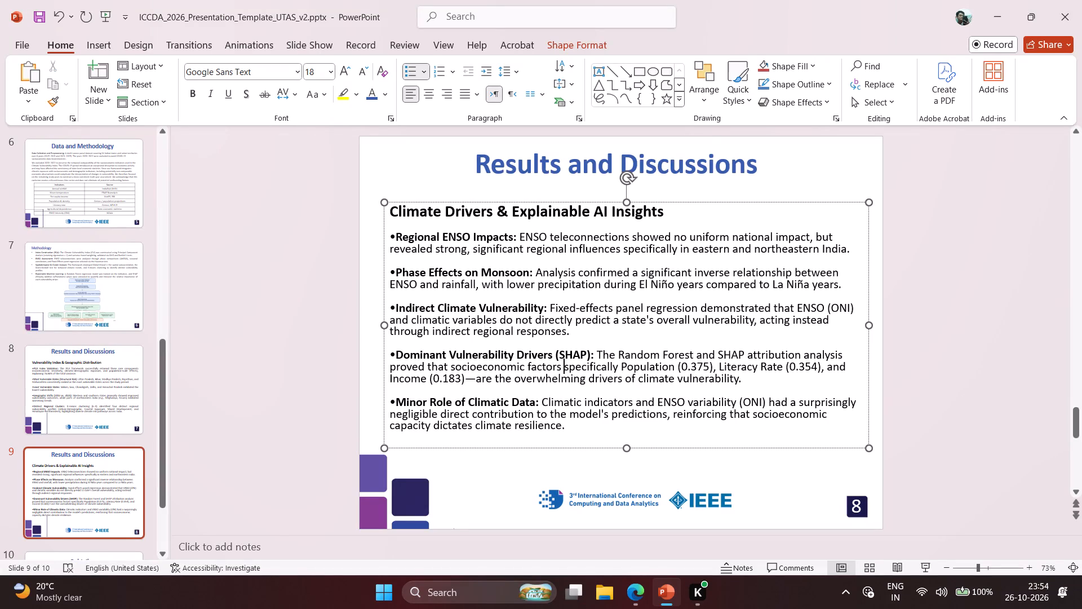
pyautogui.click(476, 384)
pyautogui.press('BackSpace')
pyautogui.press('space')
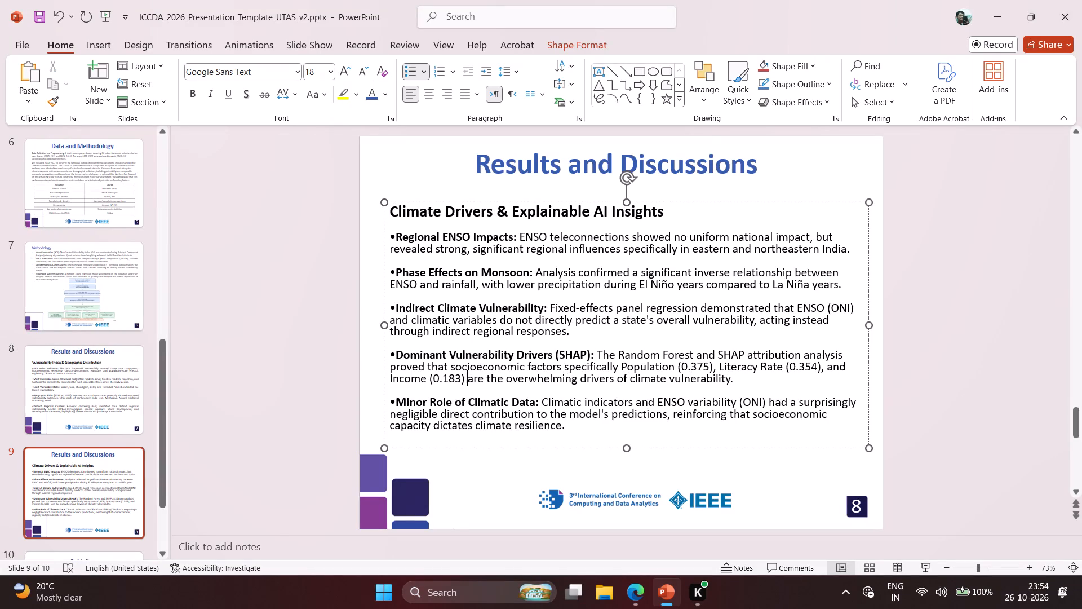
# Change the font of the five bullet paragraphs below the heading on slide 9 to Calibri (MS).
pyautogui.moveTo(578, 425); pyautogui.dragTo(382, 208)
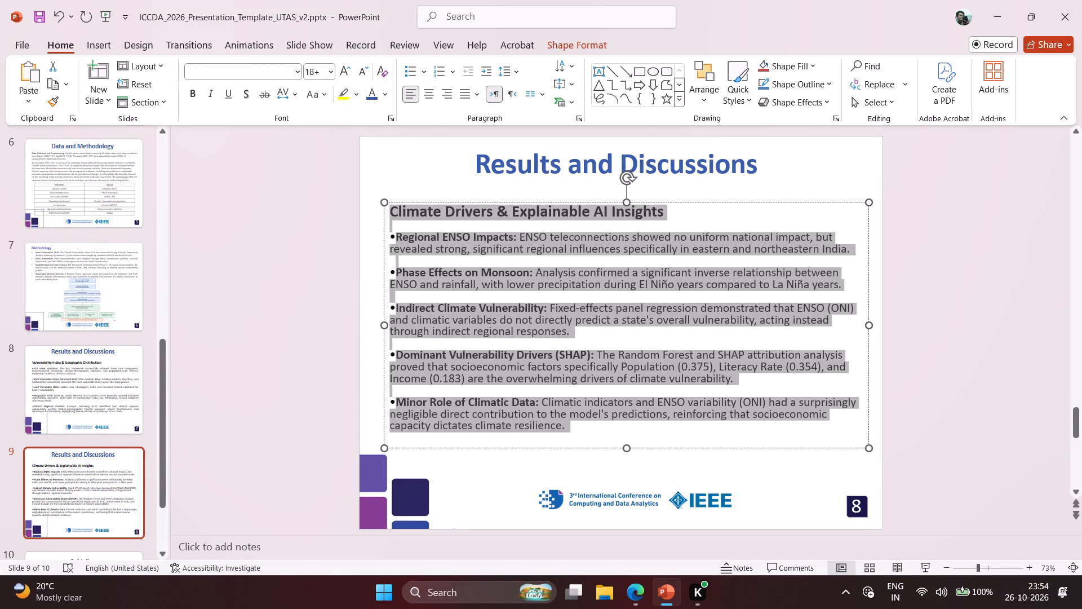
pyautogui.moveTo(382, 208); pyautogui.dragTo(387, 228)
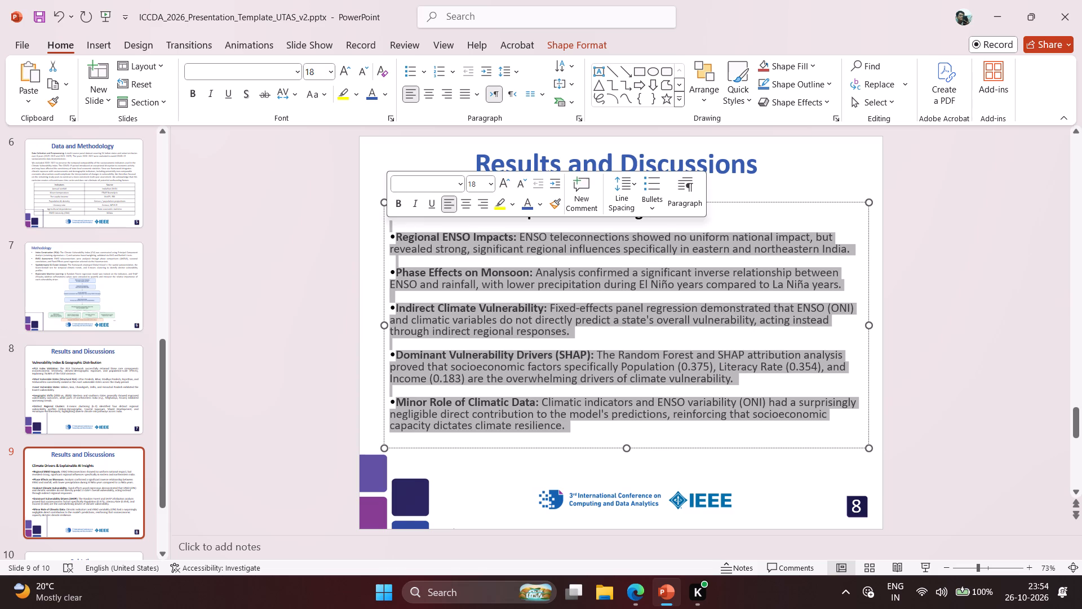
pyautogui.hotkey('shift', 'Down')
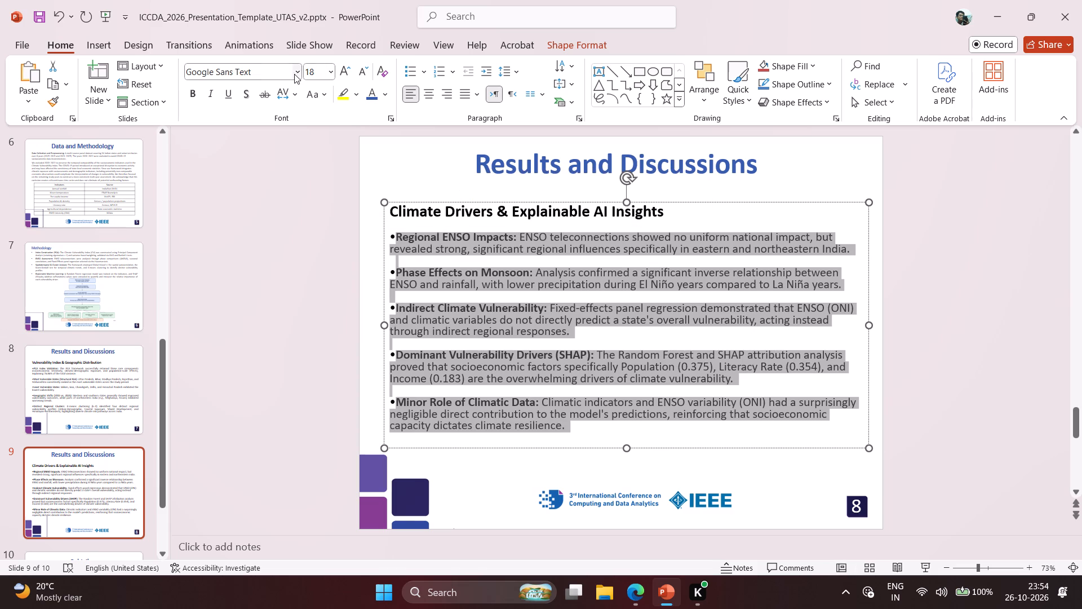
pyautogui.click(298, 72)
pyautogui.scroll(13, 286, 122)
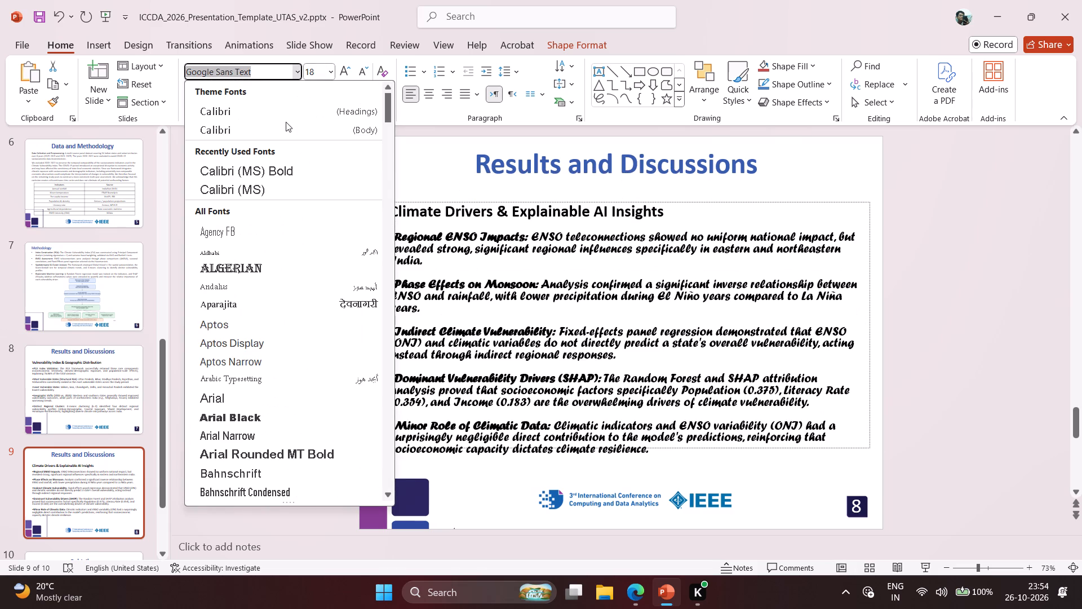
pyautogui.click(274, 189)
pyautogui.click(292, 277)
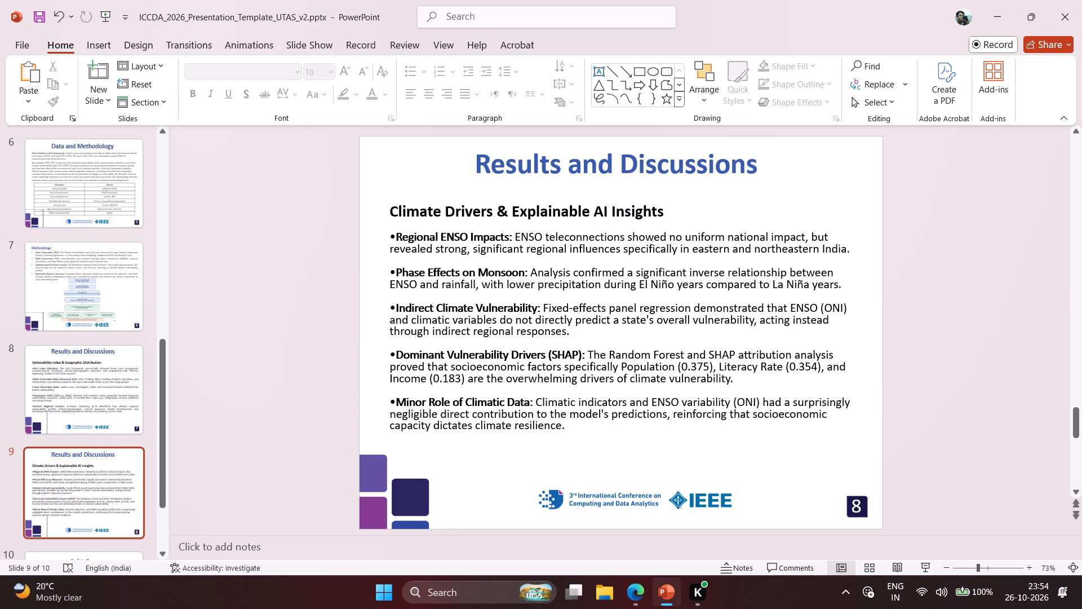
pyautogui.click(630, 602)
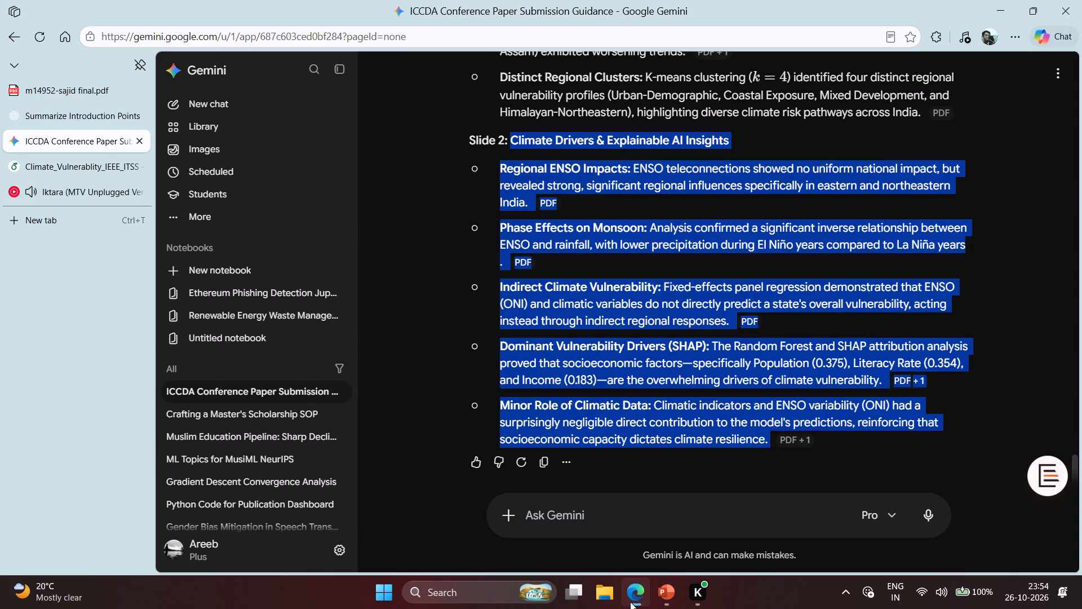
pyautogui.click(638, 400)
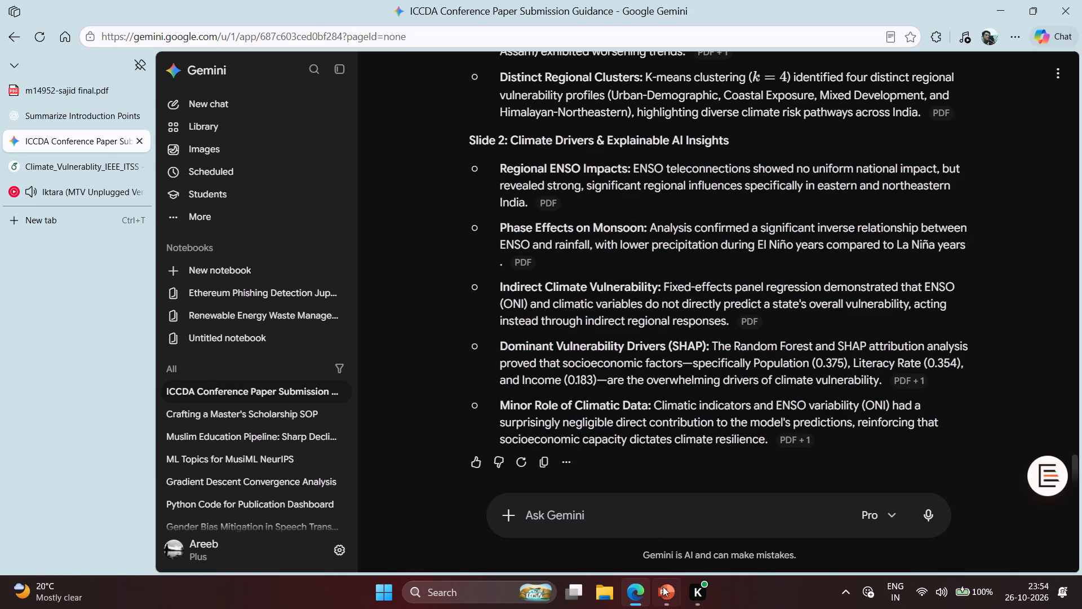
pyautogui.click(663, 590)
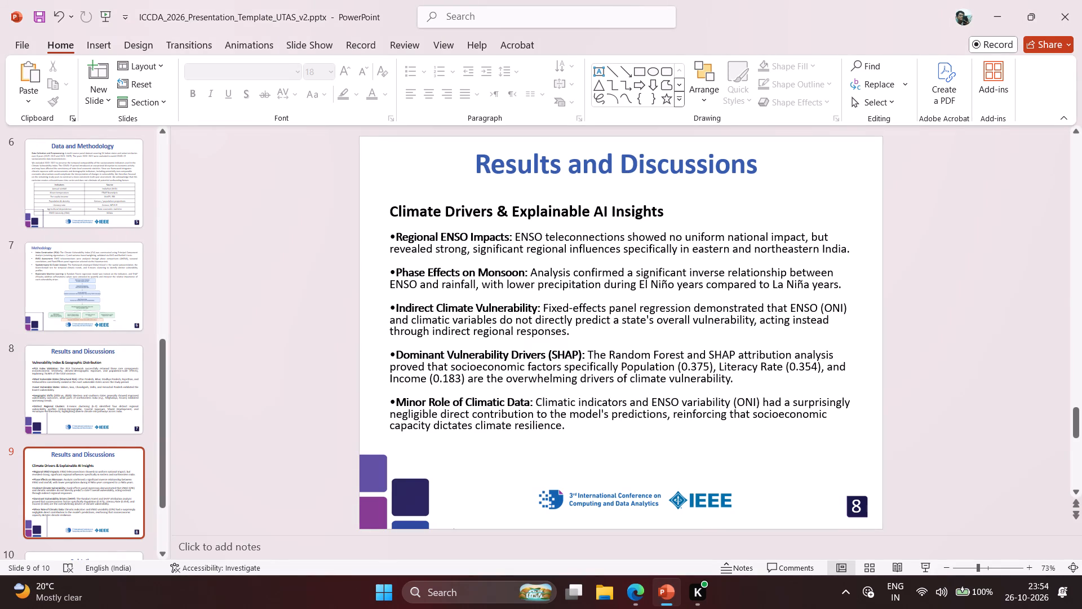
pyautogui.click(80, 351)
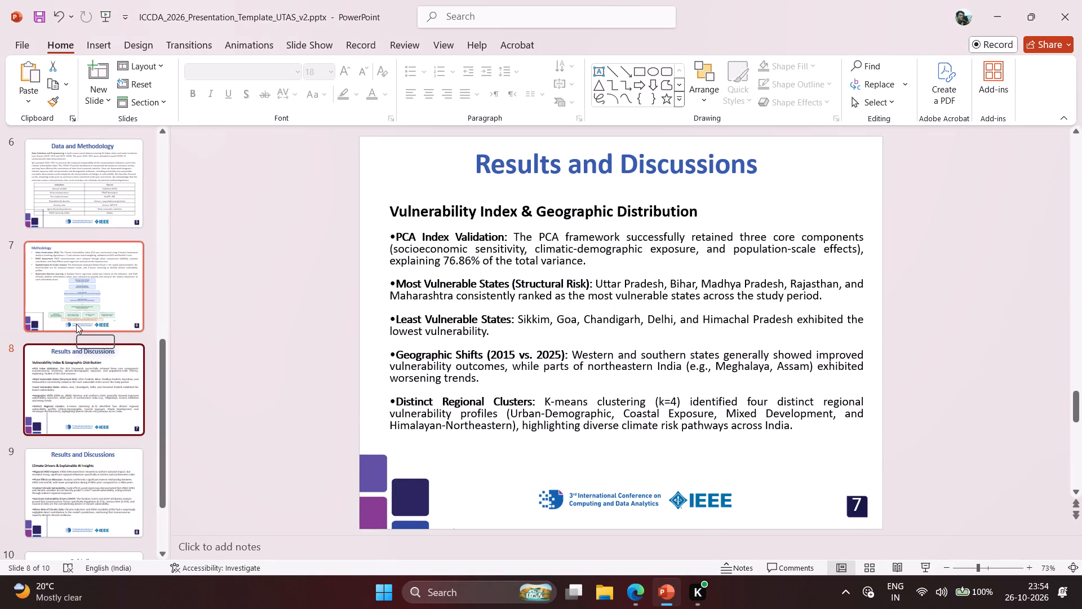
# Justify the five bullet paragraphs below the "Climate Drivers & Explainable AI Insights" heading on slide 9.
pyautogui.click(67, 457)
pyautogui.click(529, 343)
pyautogui.hotkey('ctrl', 'a')
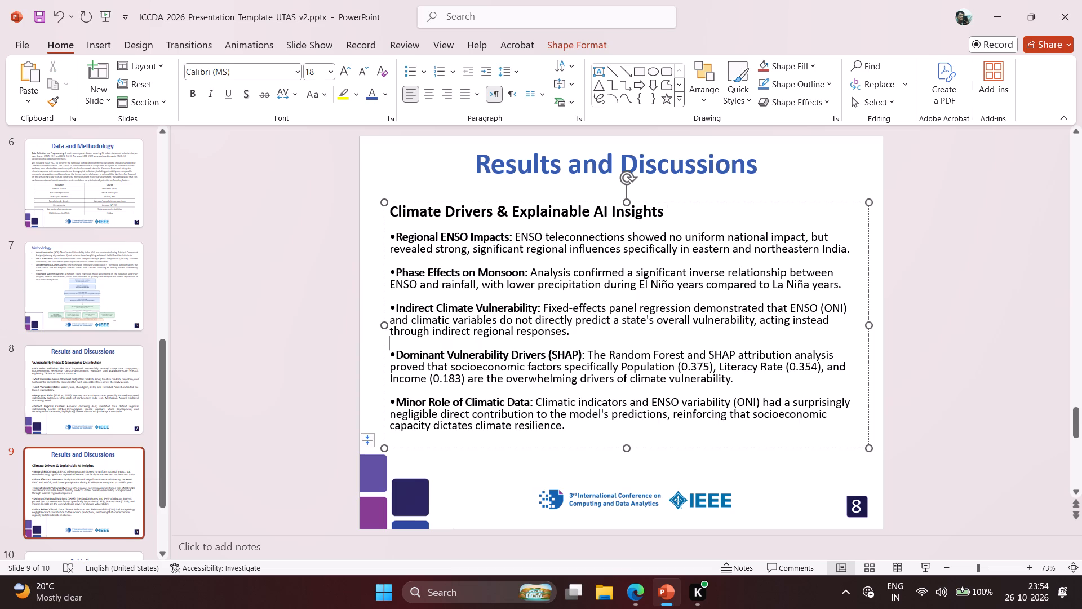
pyautogui.click(573, 421)
pyautogui.moveTo(573, 421); pyautogui.dragTo(397, 232)
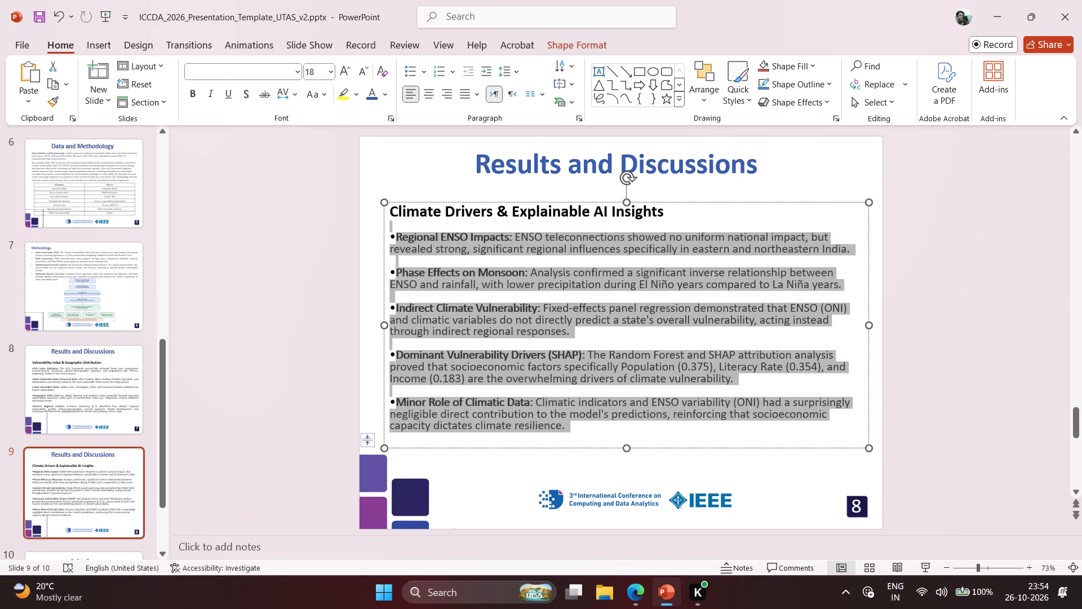
pyautogui.moveTo(397, 232); pyautogui.dragTo(397, 233)
pyautogui.click(467, 97)
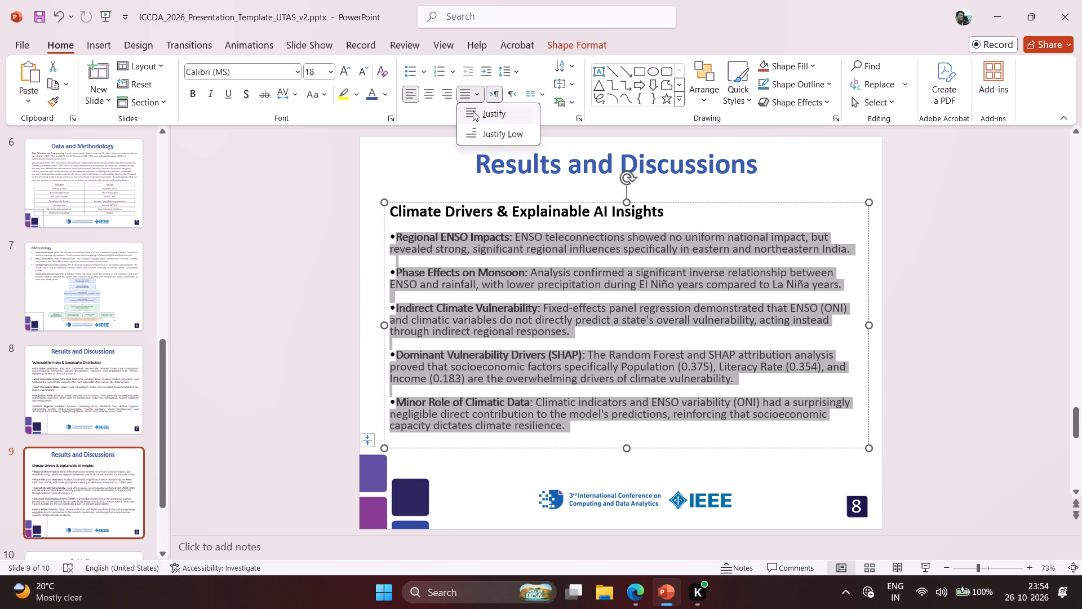
pyautogui.click(473, 111)
pyautogui.click(353, 231)
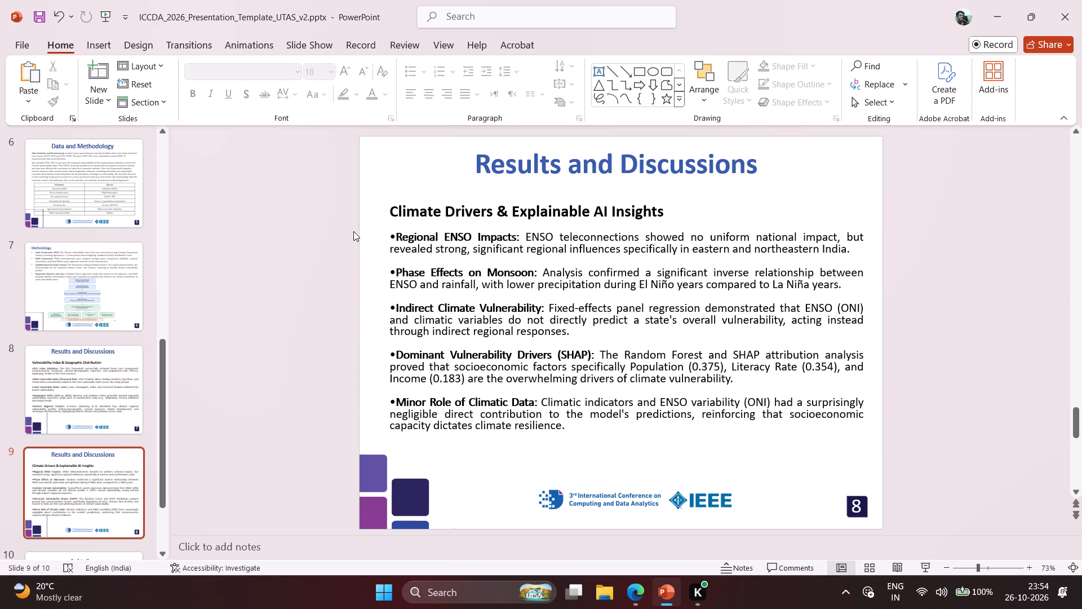
# Narrow the body text box on slide 9 slightly by pulling in its right edge.
pyautogui.click(513, 309)
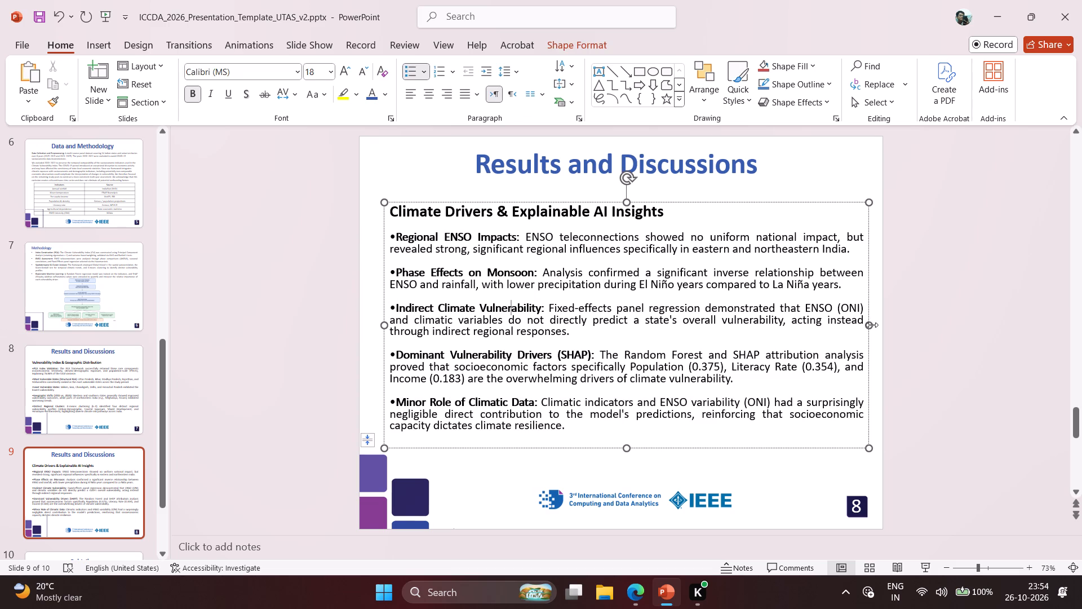
pyautogui.moveTo(870, 326); pyautogui.dragTo(861, 328)
pyautogui.click(336, 358)
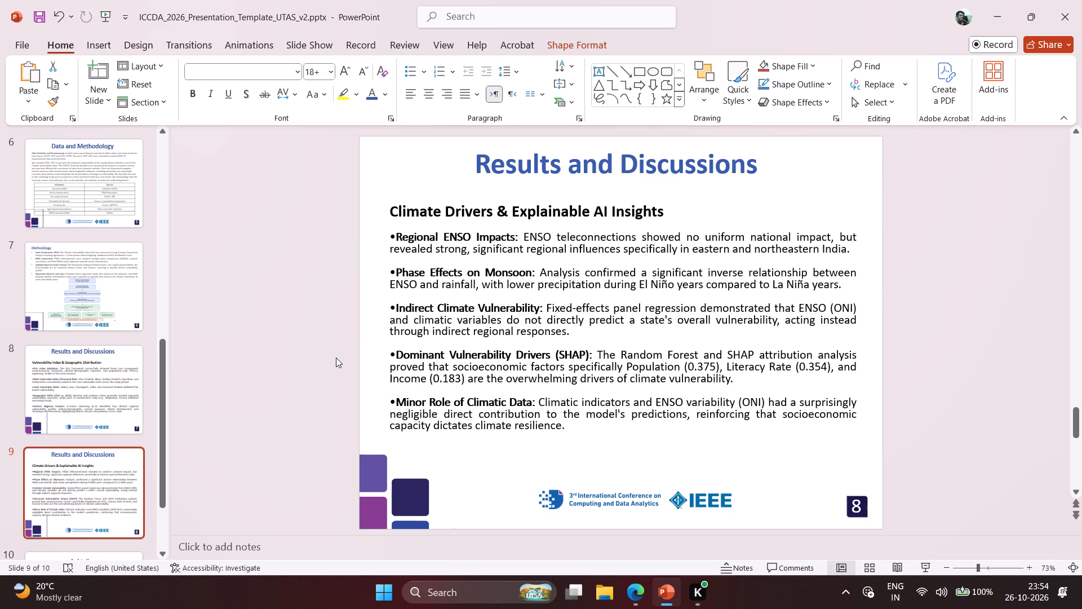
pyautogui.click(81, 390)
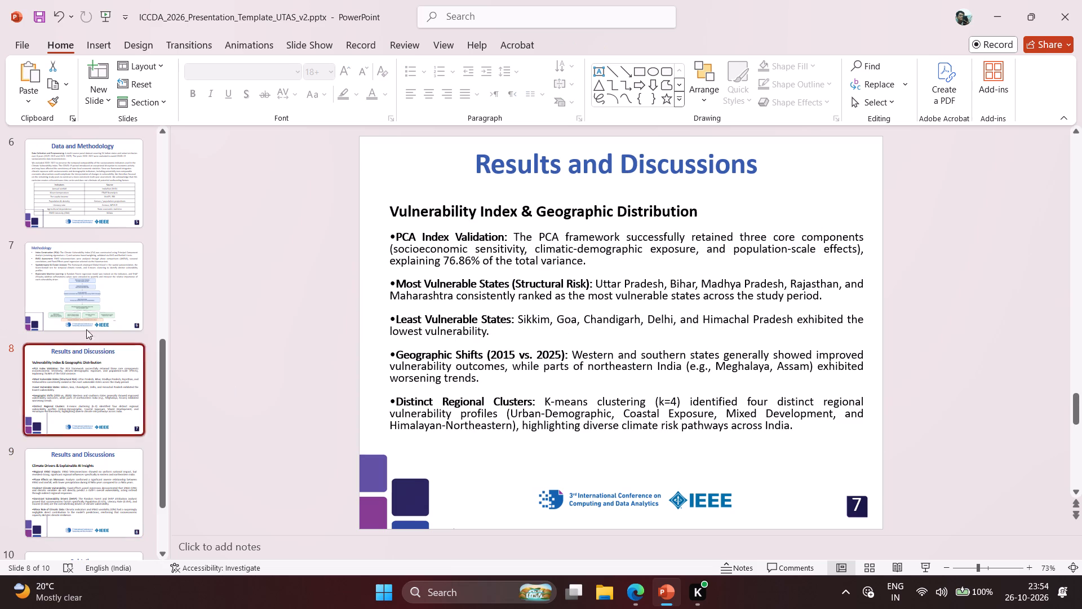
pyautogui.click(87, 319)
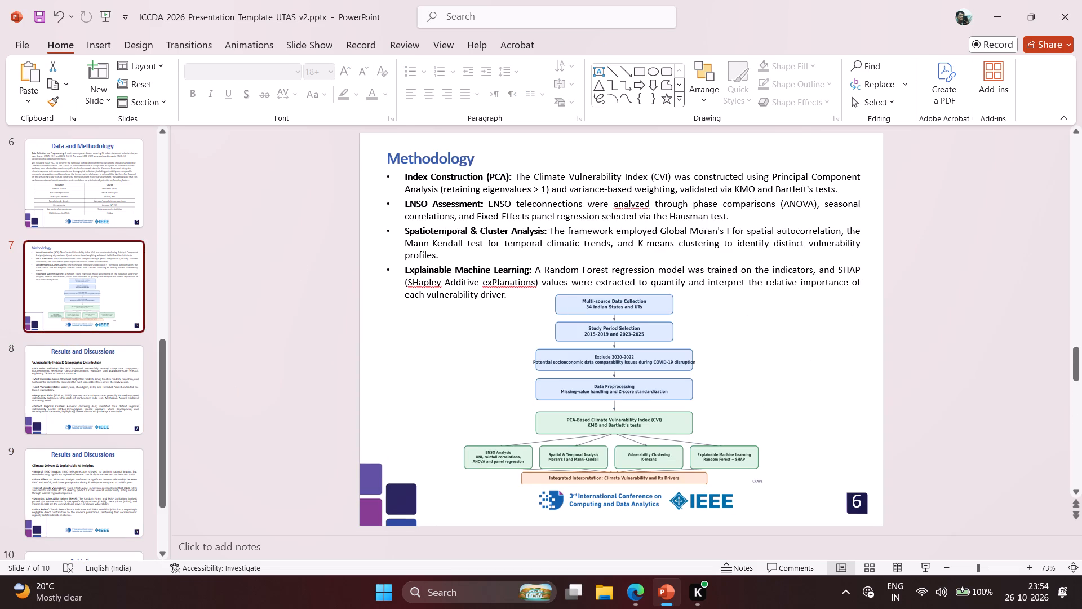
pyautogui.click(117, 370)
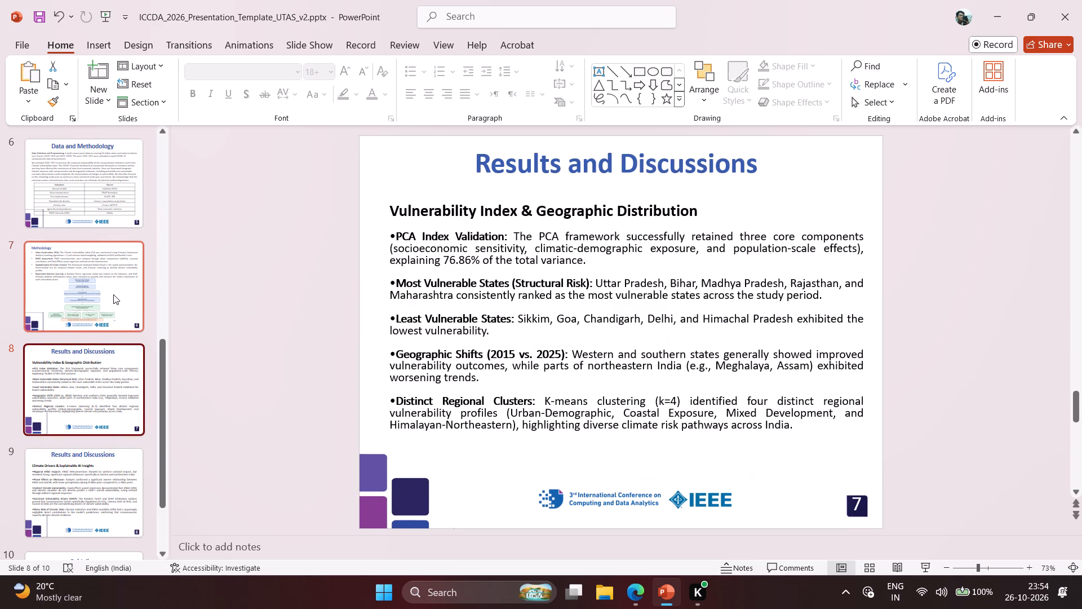
# Check the body text's font, size and alignment on slides 5, 6, 7 and 9 for consistency.
pyautogui.click(113, 294)
pyautogui.click(581, 269)
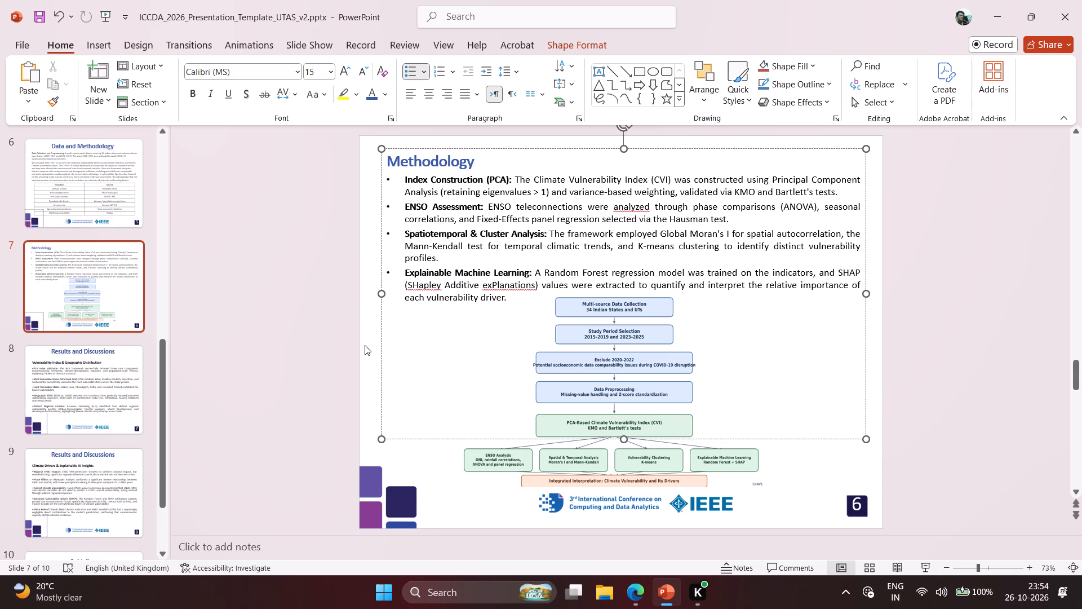
pyautogui.click(282, 323)
pyautogui.click(94, 192)
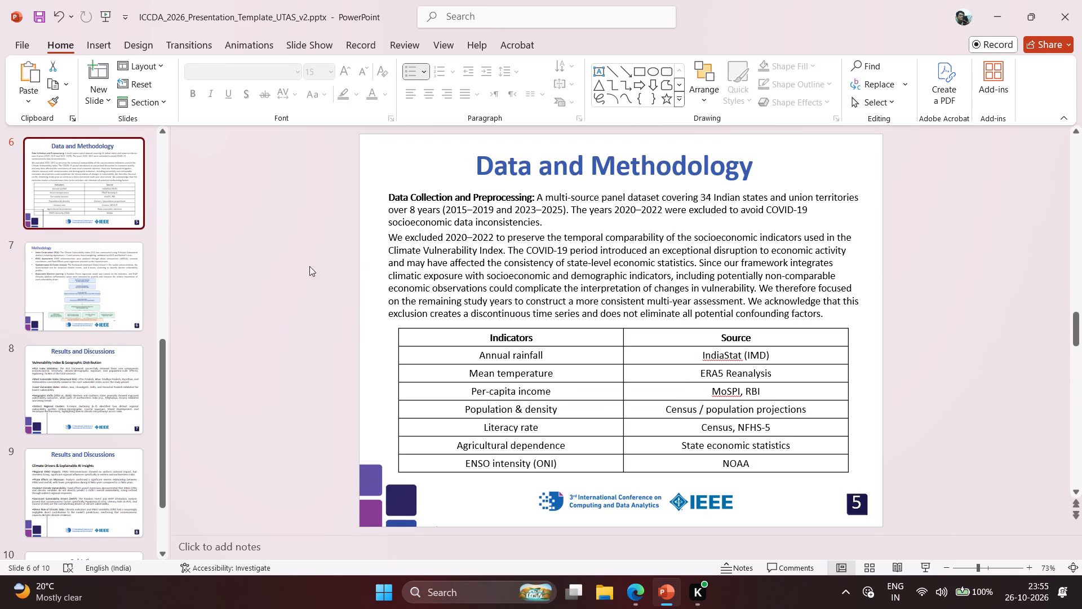
pyautogui.click(444, 261)
pyautogui.click(440, 195)
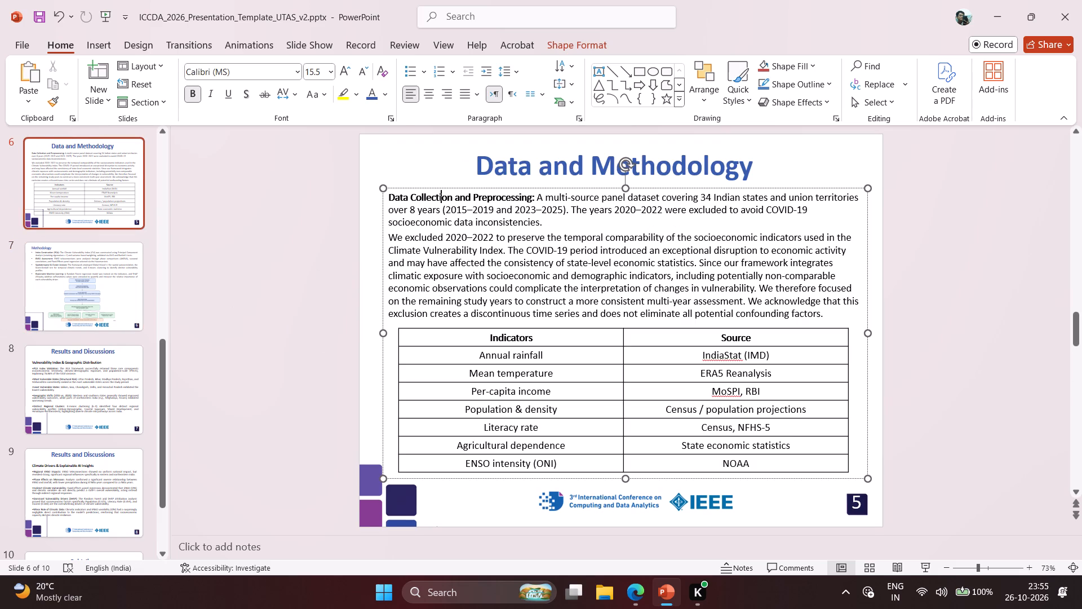
pyautogui.click(269, 261)
pyautogui.scroll(1, 116, 235)
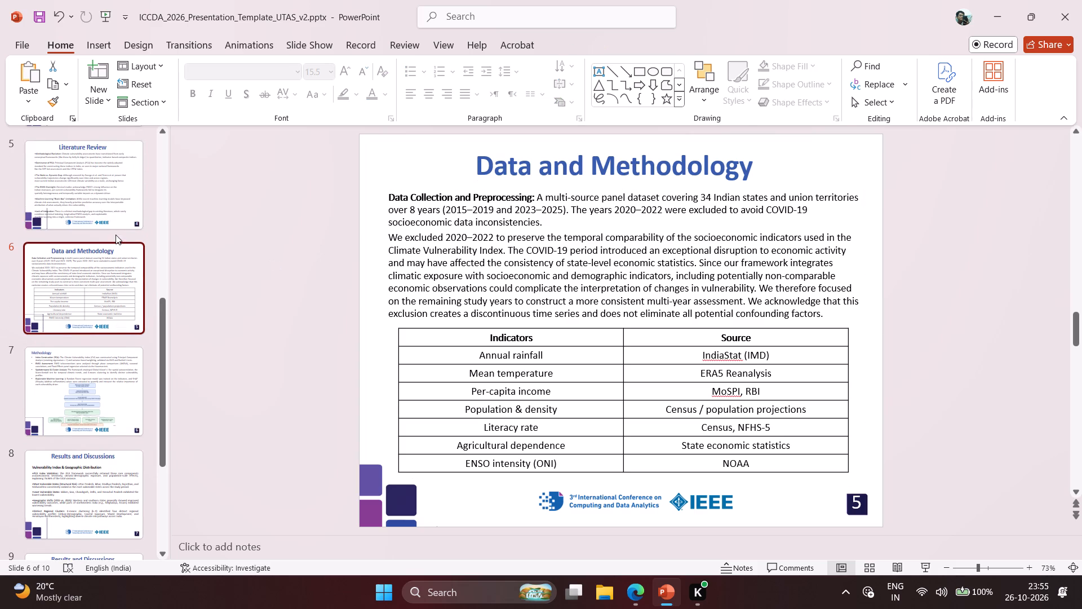
pyautogui.click(112, 220)
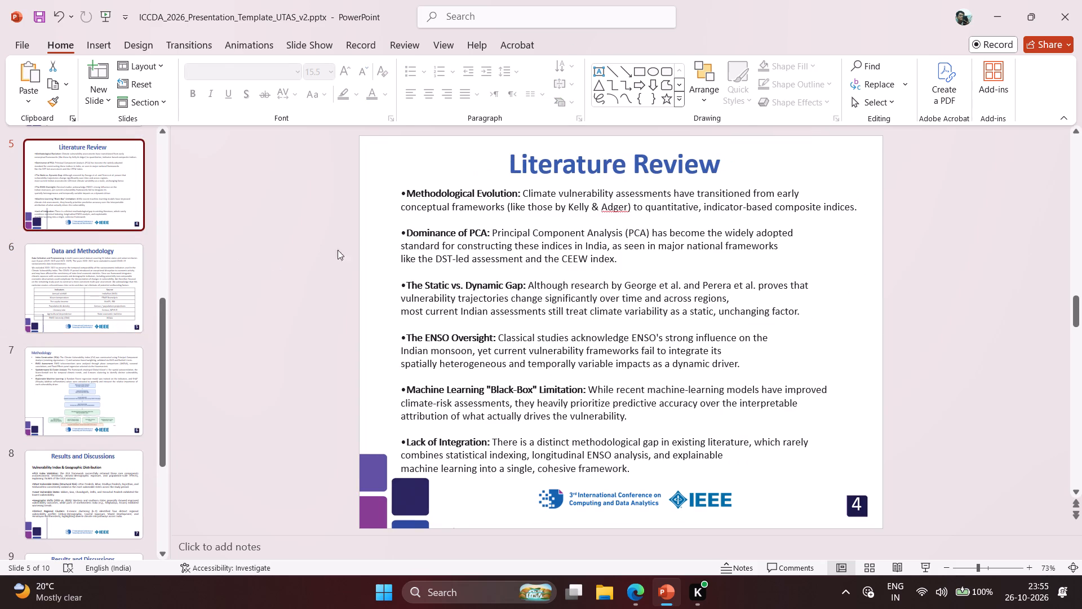
pyautogui.click(420, 265)
pyautogui.hotkey('ctrl', 'a')
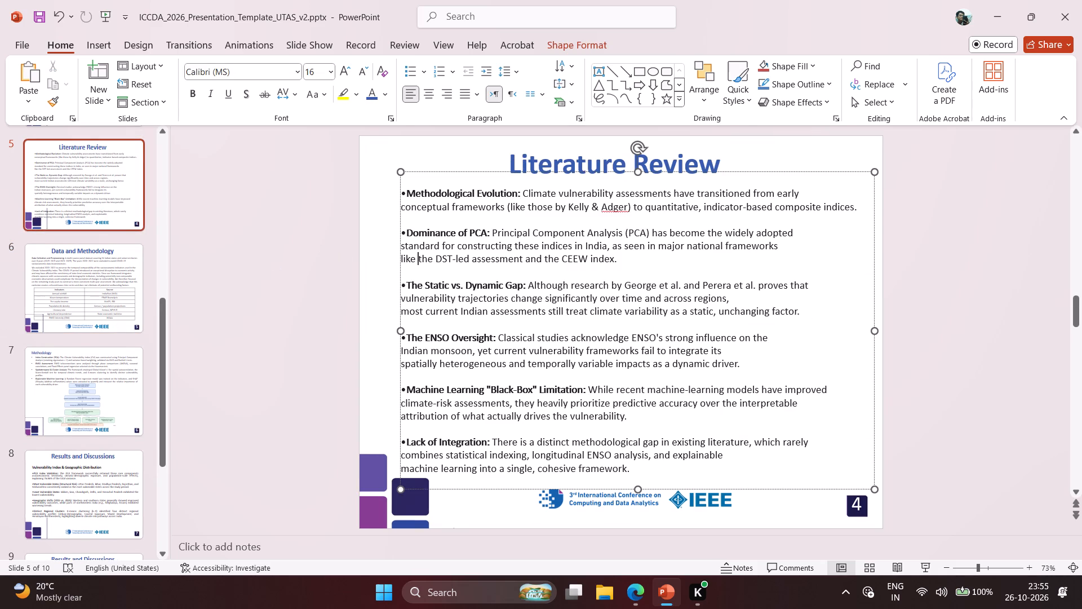
pyautogui.click(320, 260)
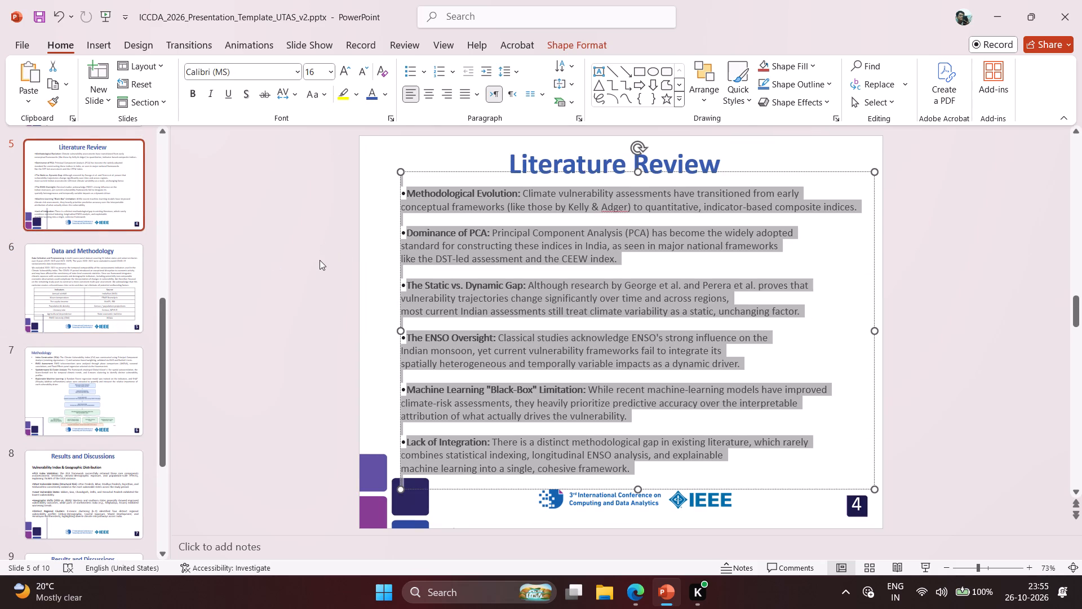
pyautogui.scroll(-1, 91, 396)
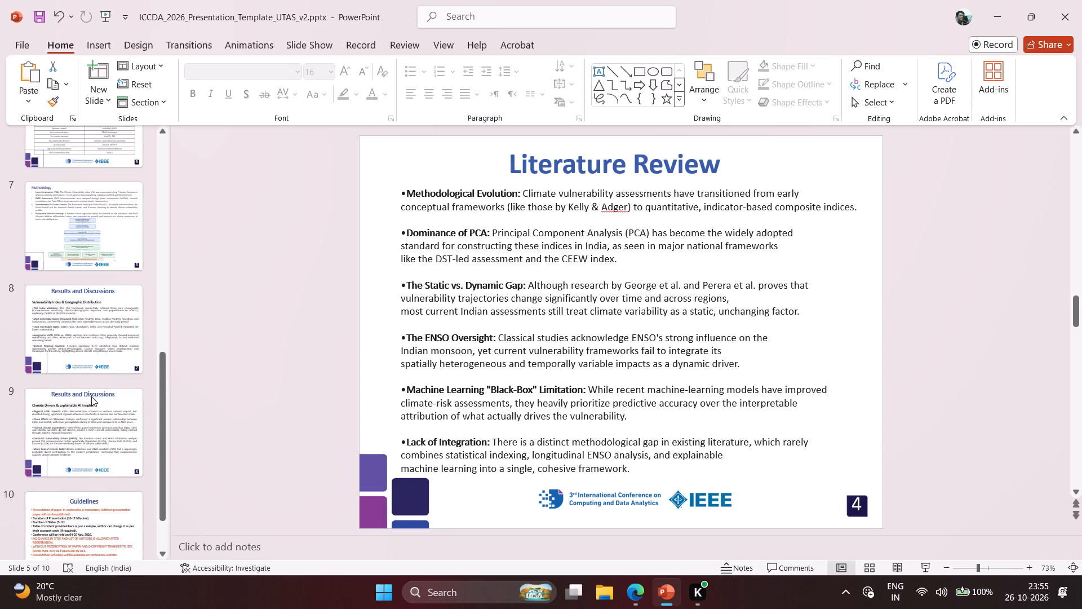
pyautogui.click(93, 366)
pyautogui.scroll(-1, 93, 366)
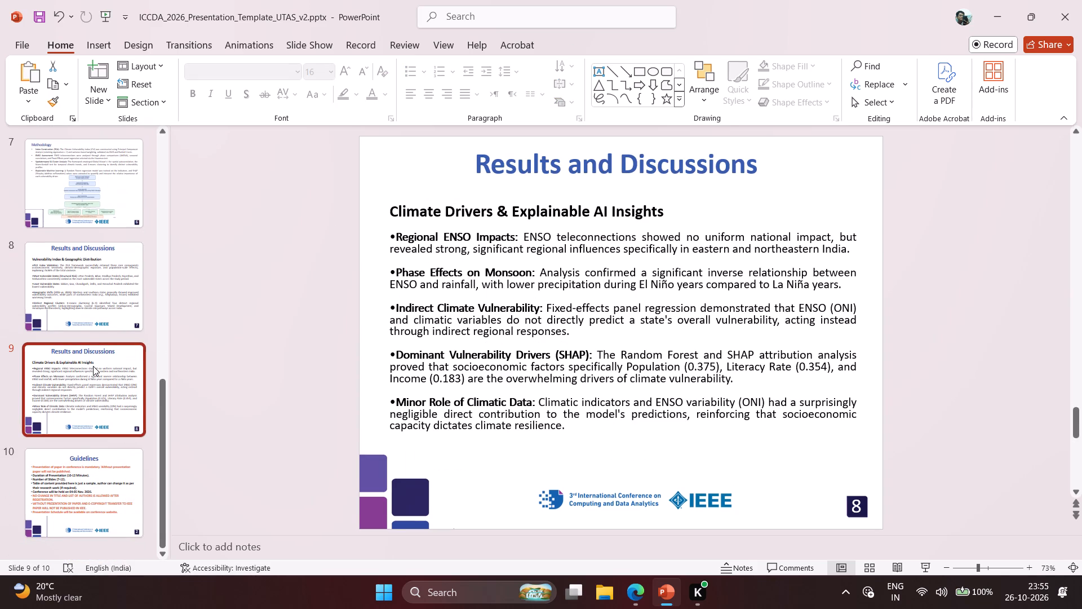
pyautogui.click(413, 317)
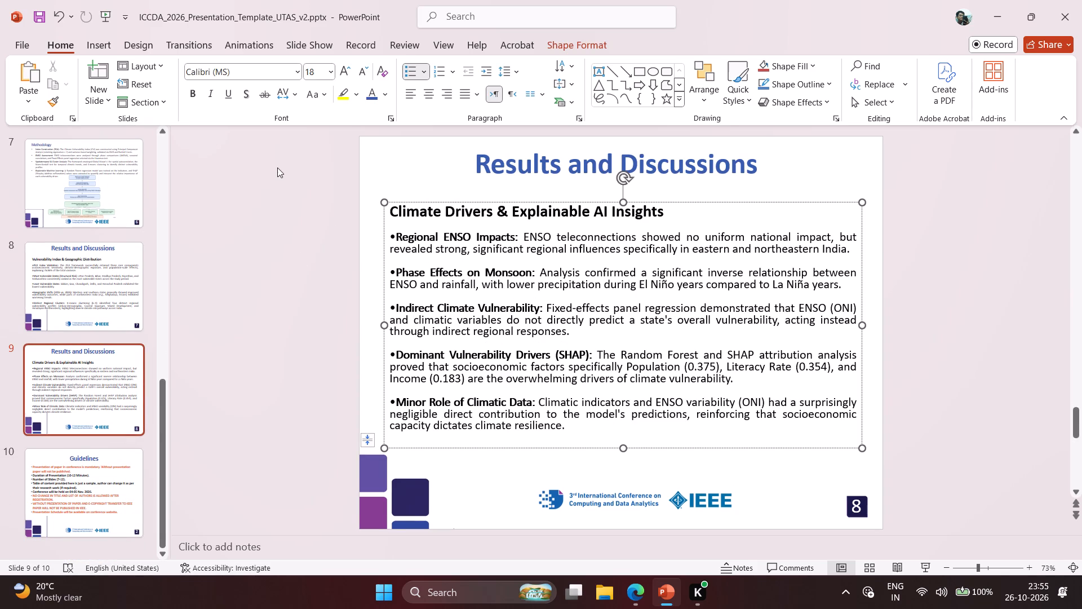
# Justify all the body text on the Abstract slide, including the Keywords paragraph.
pyautogui.scroll(3, 96, 138)
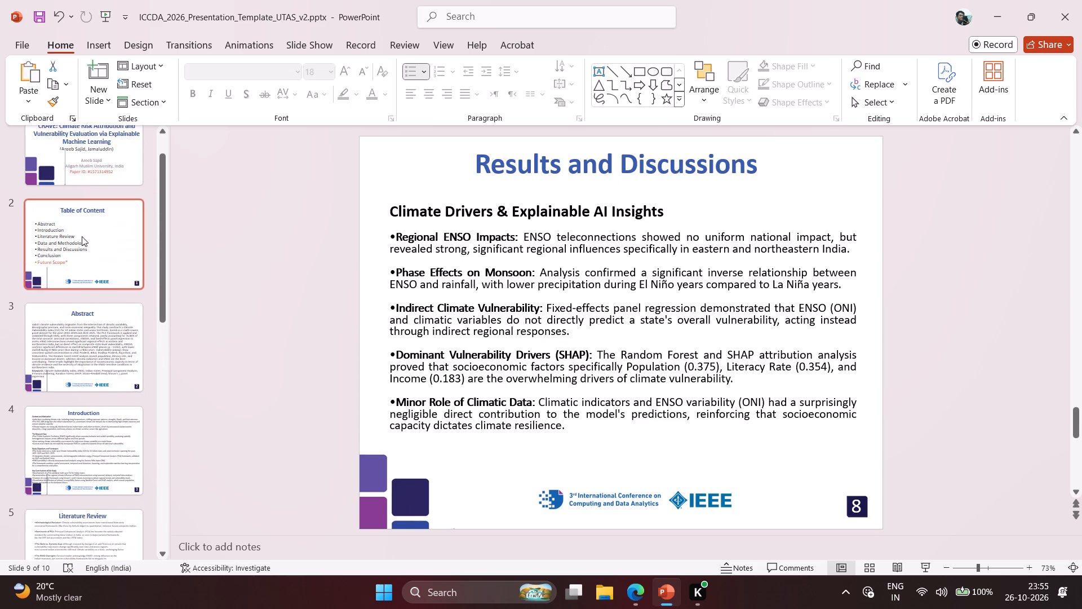
pyautogui.click(79, 317)
pyautogui.doubleClick(437, 304)
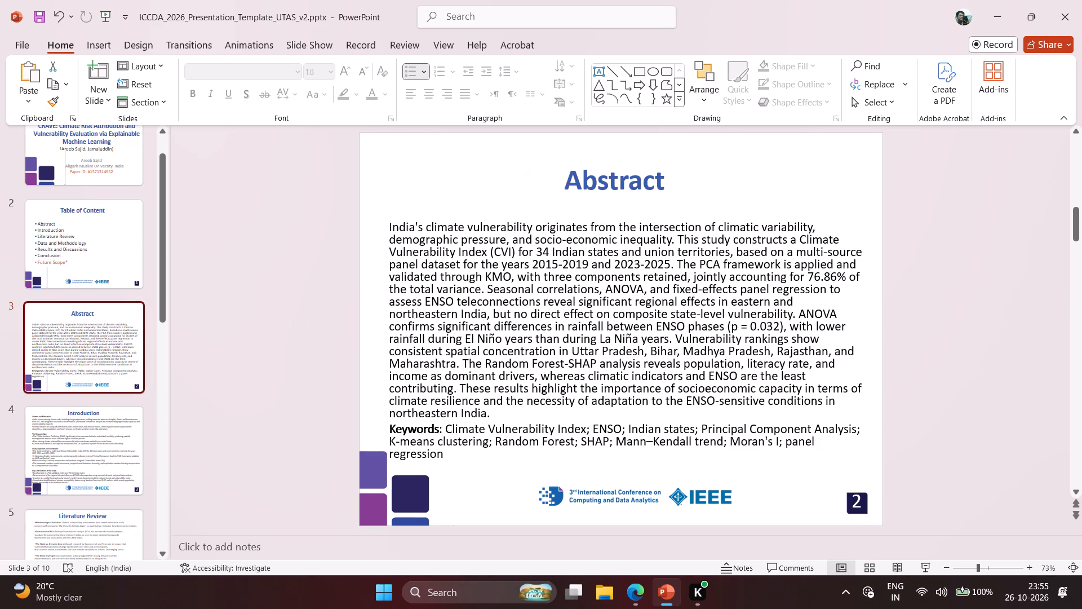
pyautogui.hotkey('ctrl', 'a')
pyautogui.hotkey('ctrl', 'a')
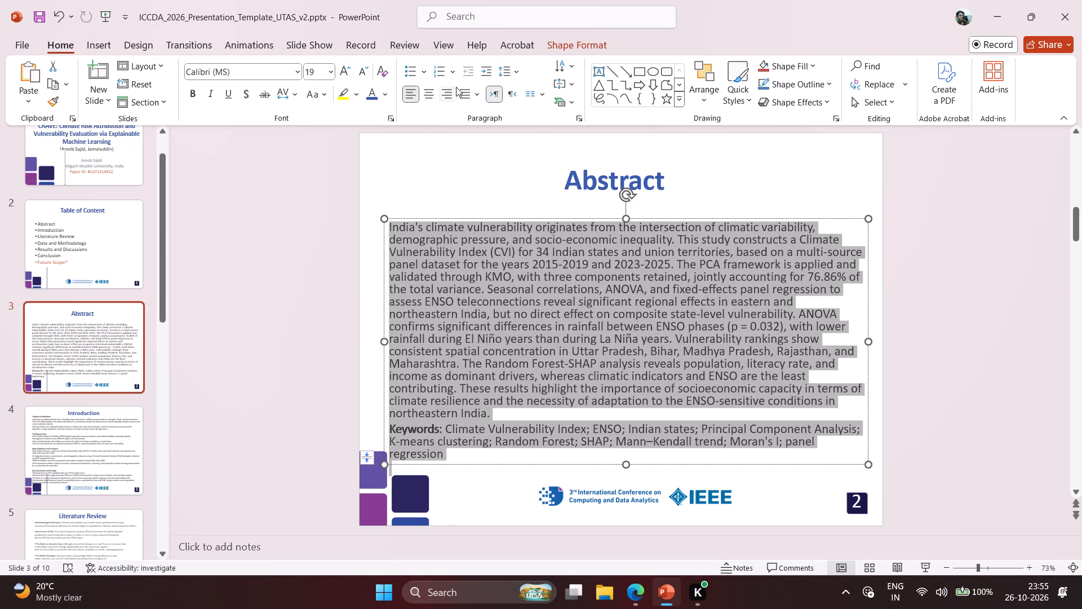
pyautogui.click(477, 97)
pyautogui.click(482, 113)
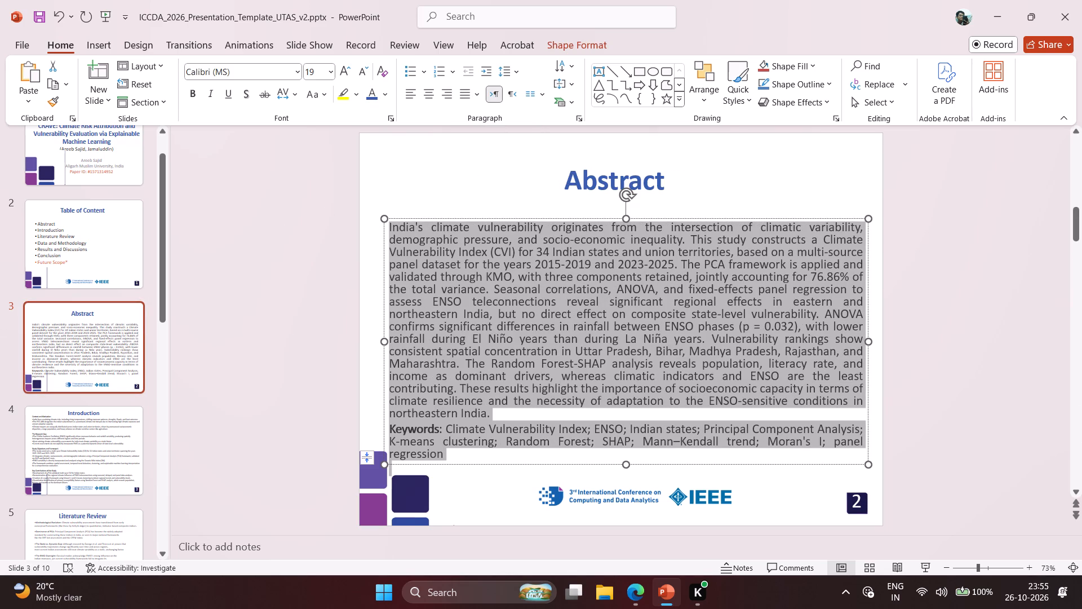
# Move the Abstract body text box slightly up and to the left on slide 3.
pyautogui.moveTo(422, 217); pyautogui.dragTo(417, 209)
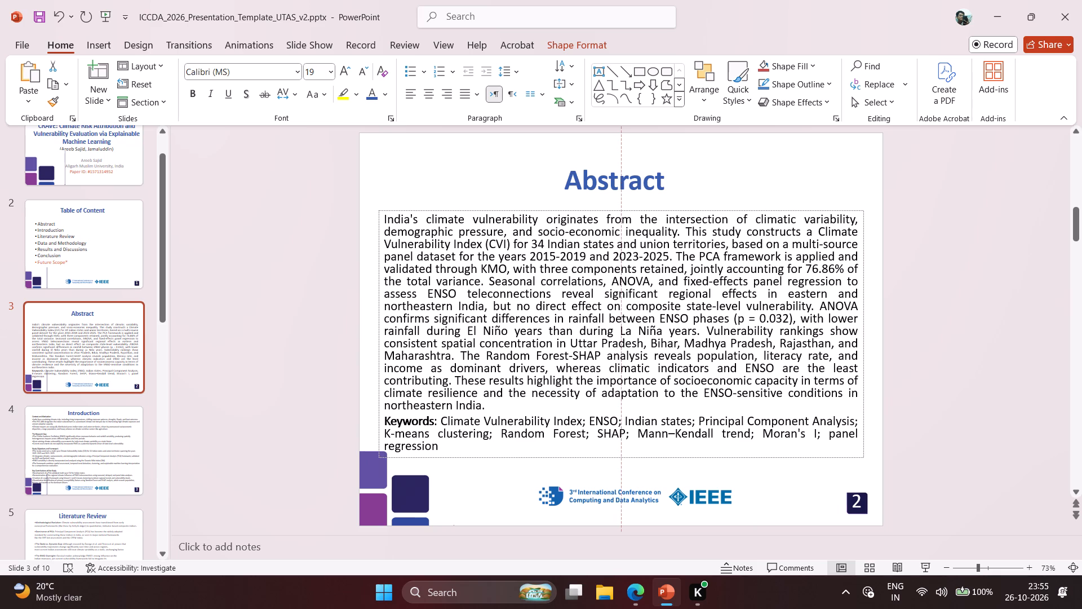
pyautogui.moveTo(417, 209); pyautogui.dragTo(418, 207)
pyautogui.click(321, 248)
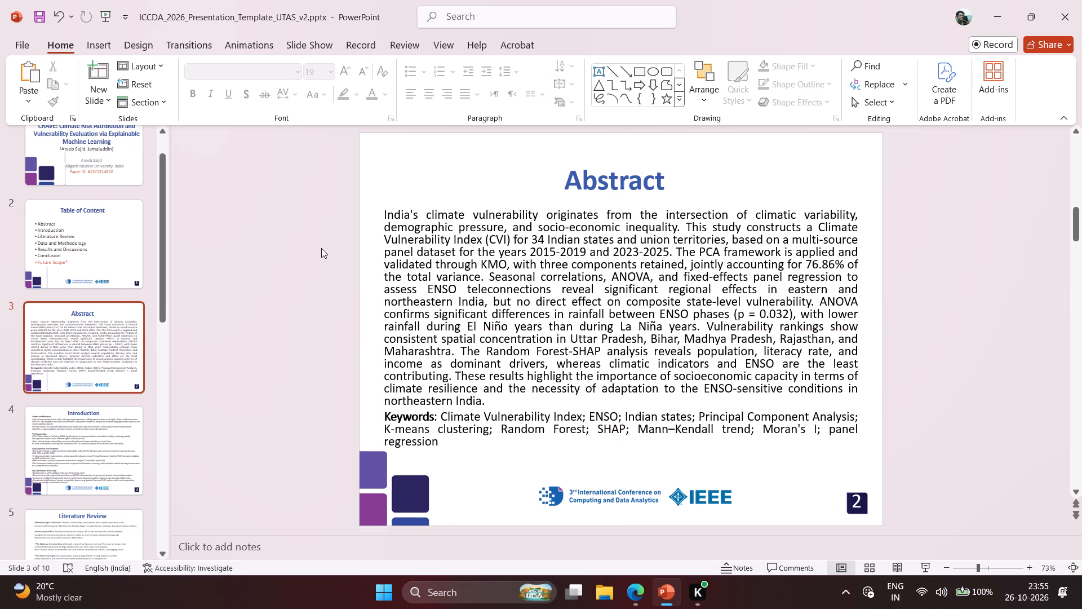
# Justify all the body text on the Introduction slide.
pyautogui.click(83, 470)
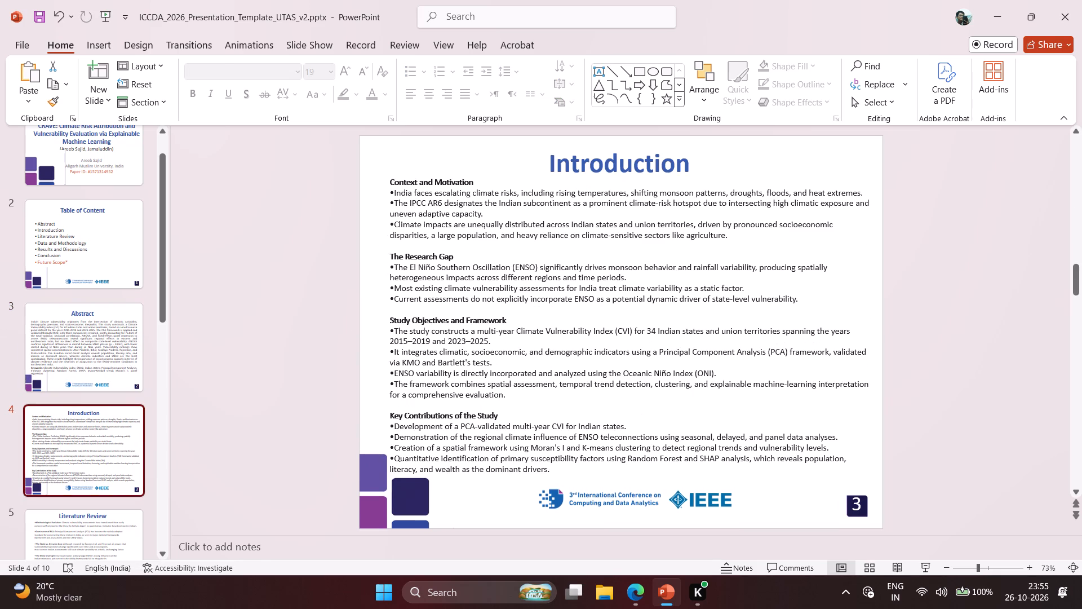
pyautogui.doubleClick(432, 326)
pyautogui.hotkey('ctrl', 'a')
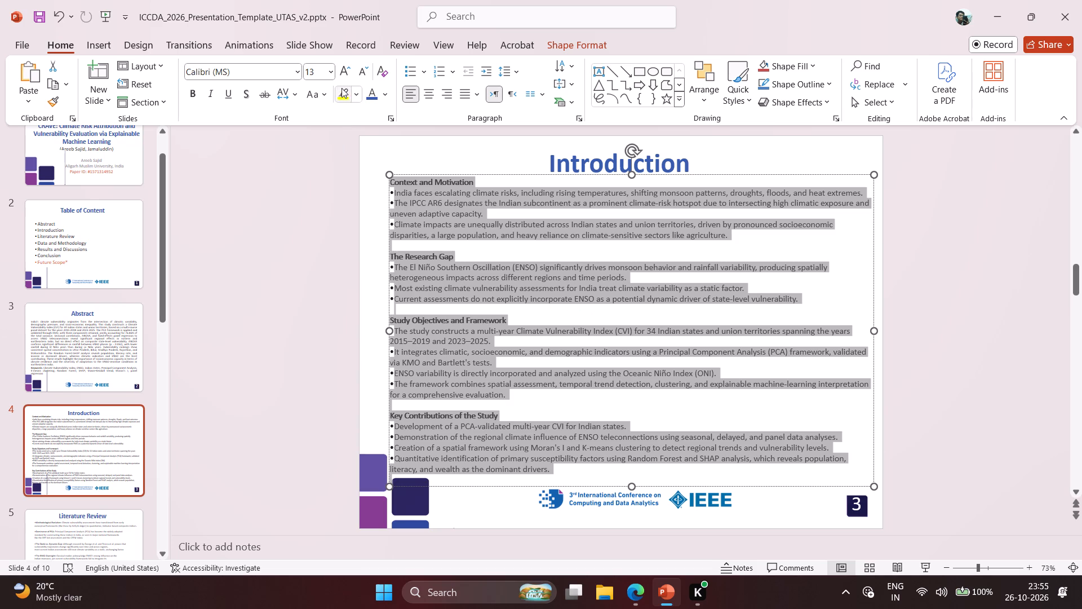
pyautogui.click(476, 90)
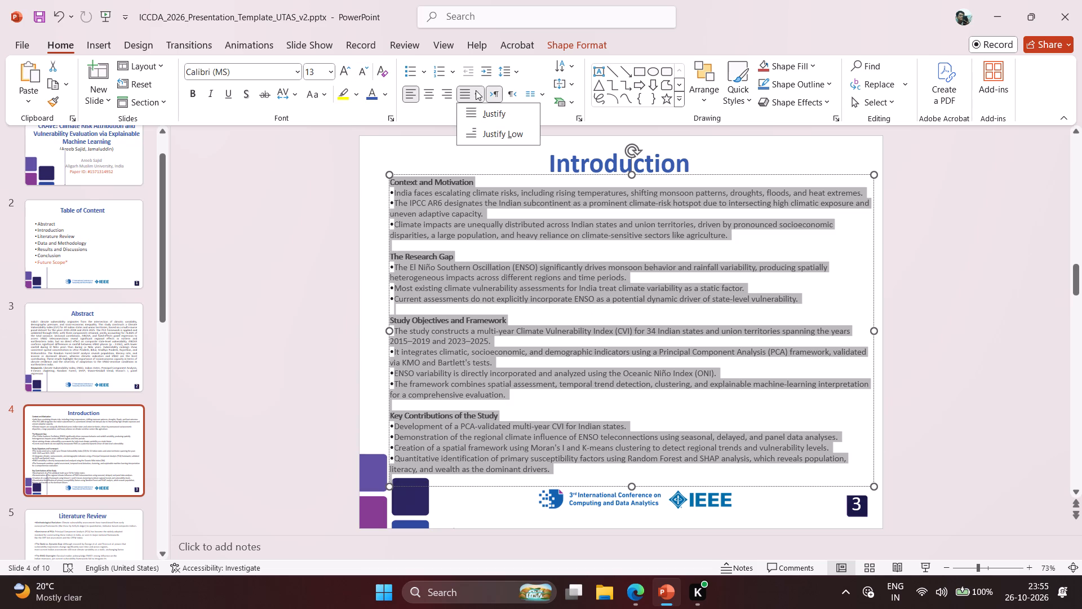
pyautogui.click(482, 114)
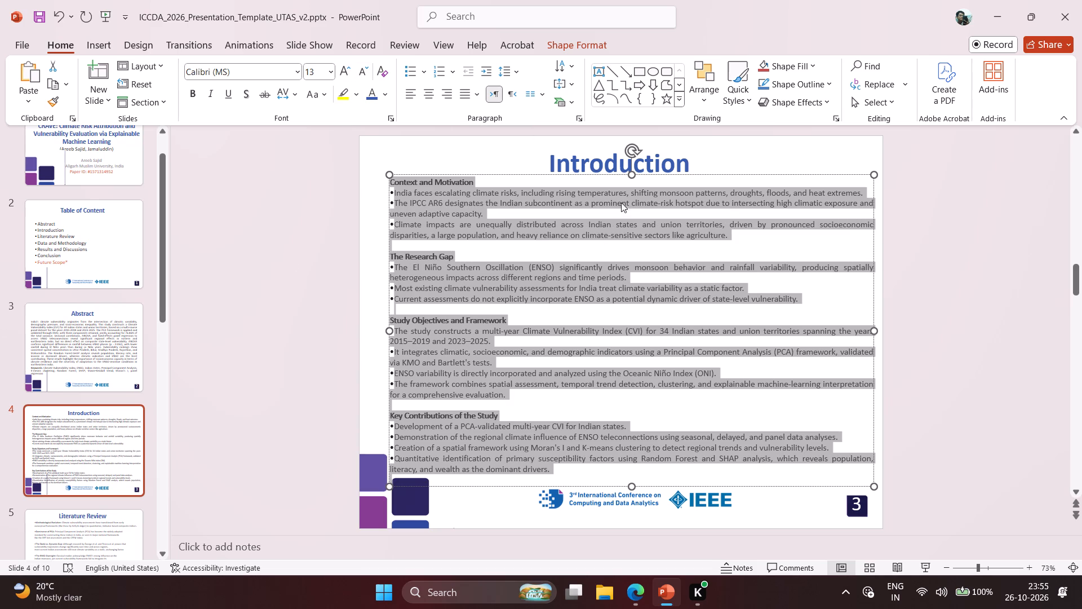
pyautogui.click(945, 219)
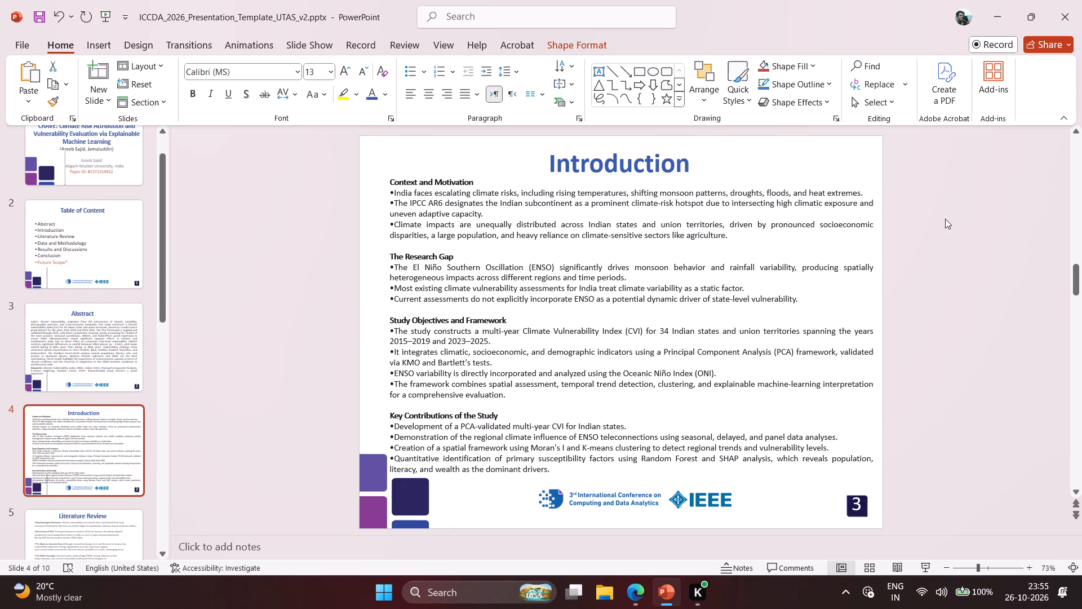
# Look through the whole deck and the second Results and Discussions slide to review the slide order and formatting.
pyautogui.scroll(-1, 82, 474)
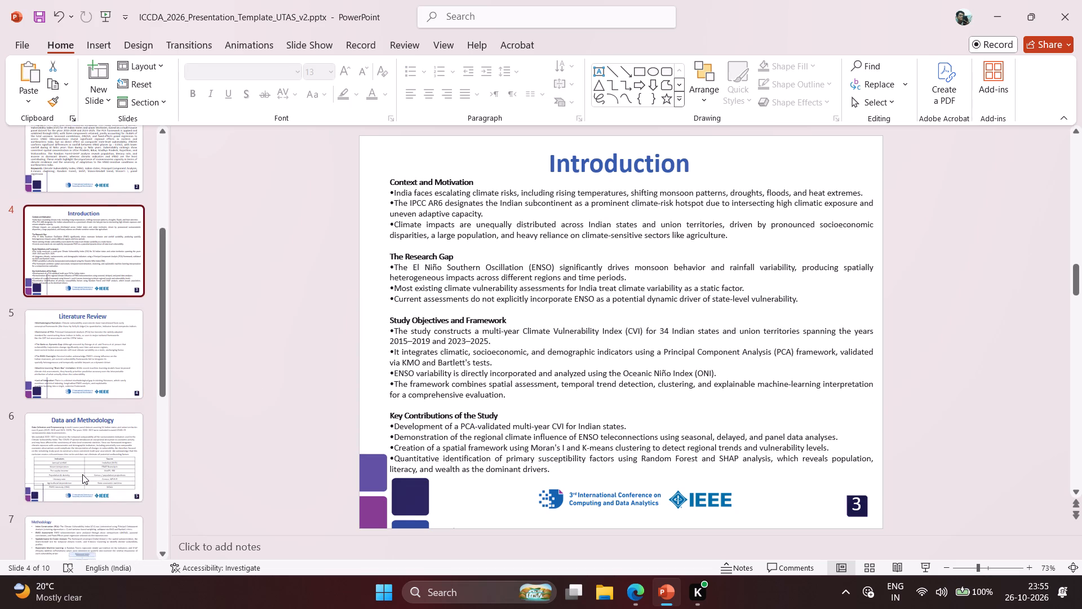
pyautogui.scroll(-1, 82, 474)
pyautogui.scroll(1, 82, 474)
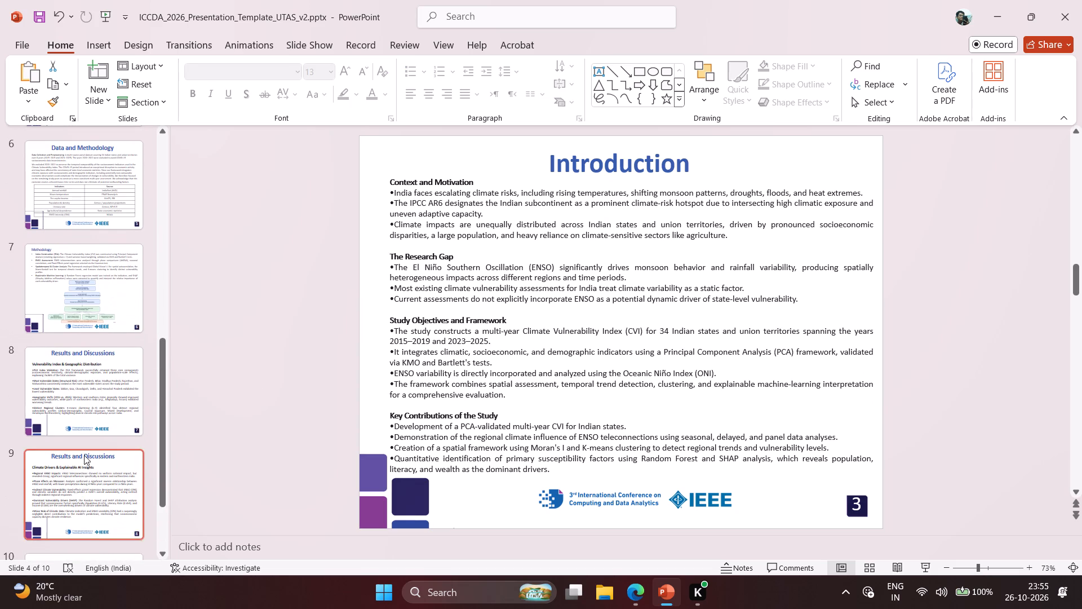
pyautogui.click(88, 471)
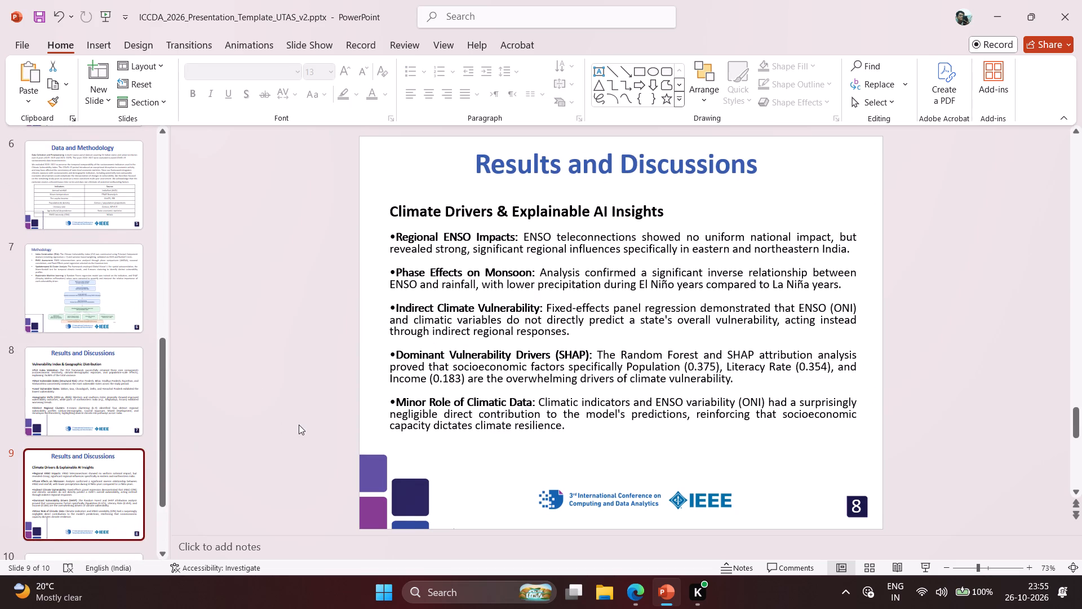
pyautogui.scroll(4, 51, 425)
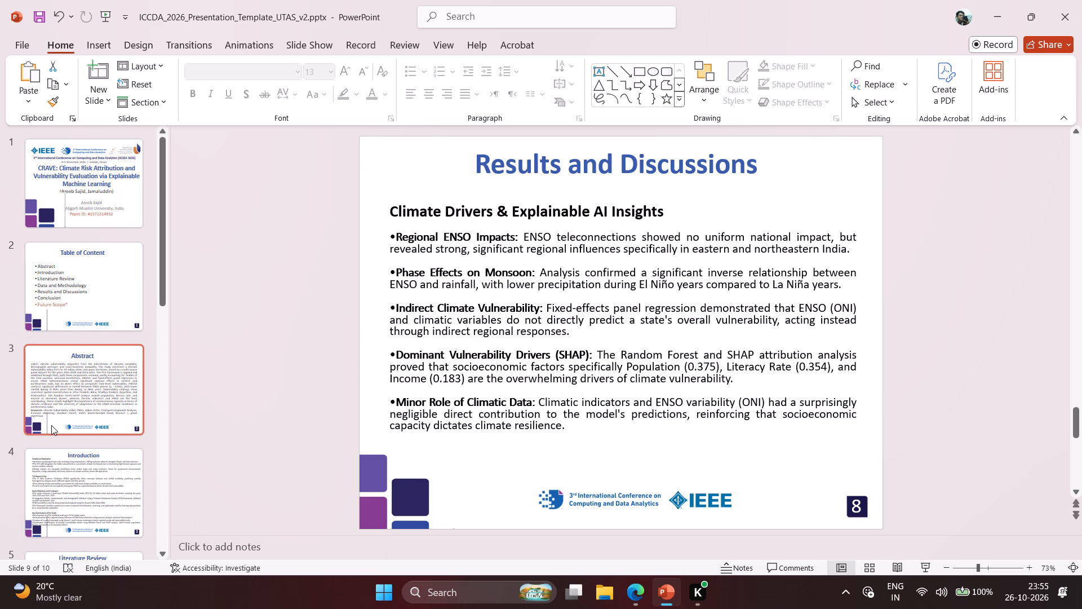
pyautogui.scroll(-3, 51, 425)
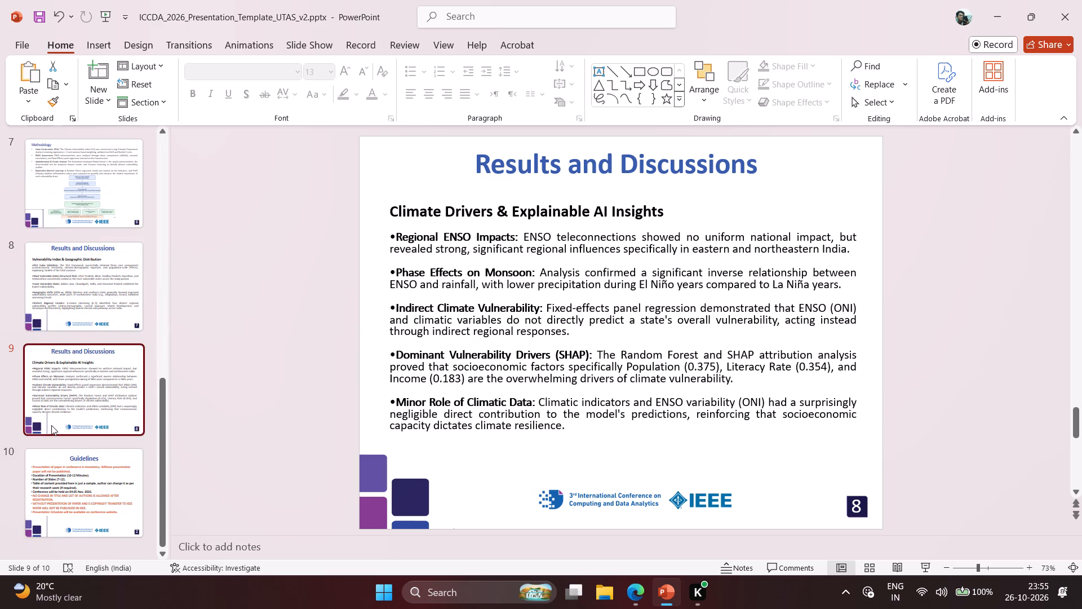
pyautogui.scroll(-1, 51, 425)
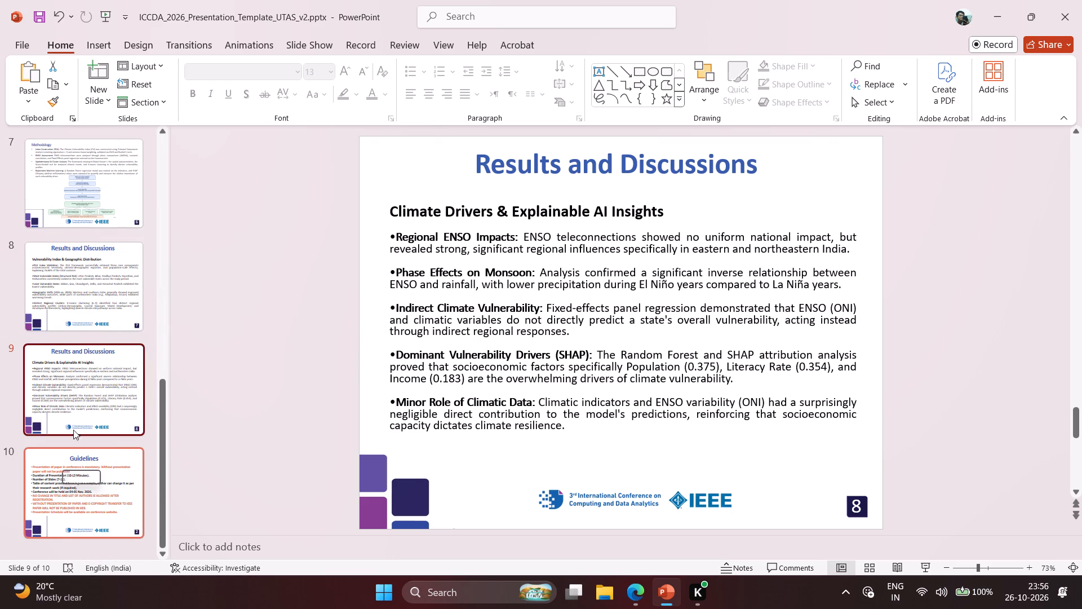
# Duplicate slide 9, "Climate Drivers & Explainable AI Insights", and open the copy as slide 10.
pyautogui.click(94, 389)
pyautogui.rightClick(94, 389)
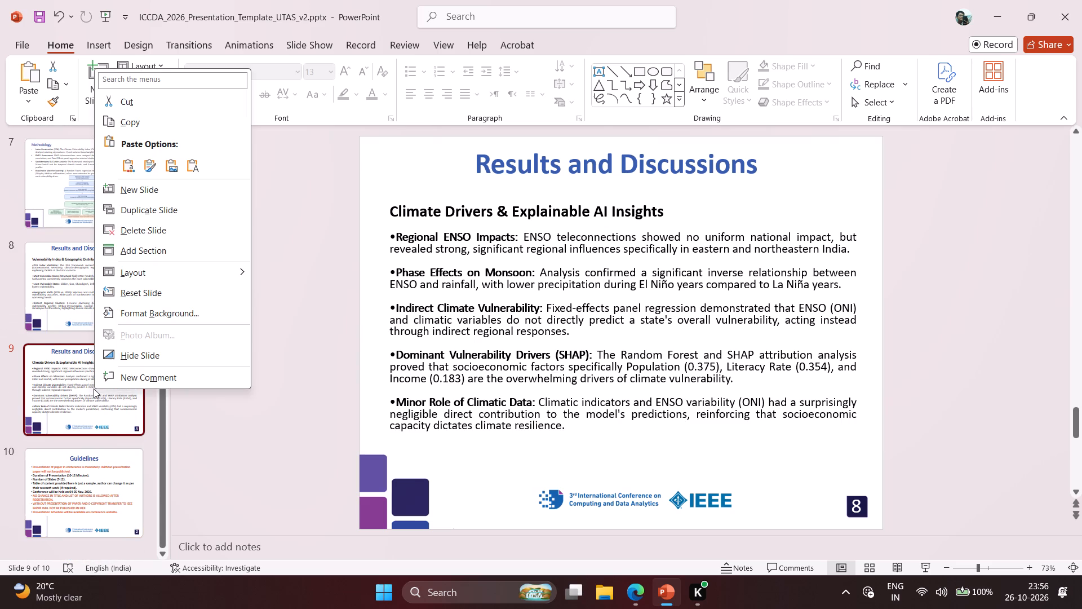
pyautogui.click(178, 213)
pyautogui.click(64, 493)
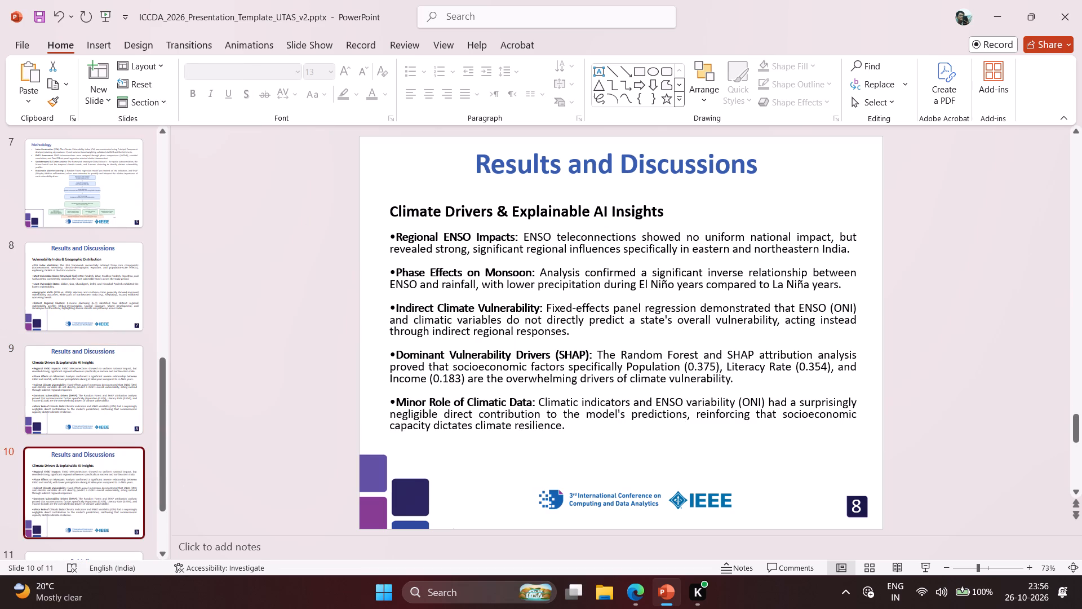
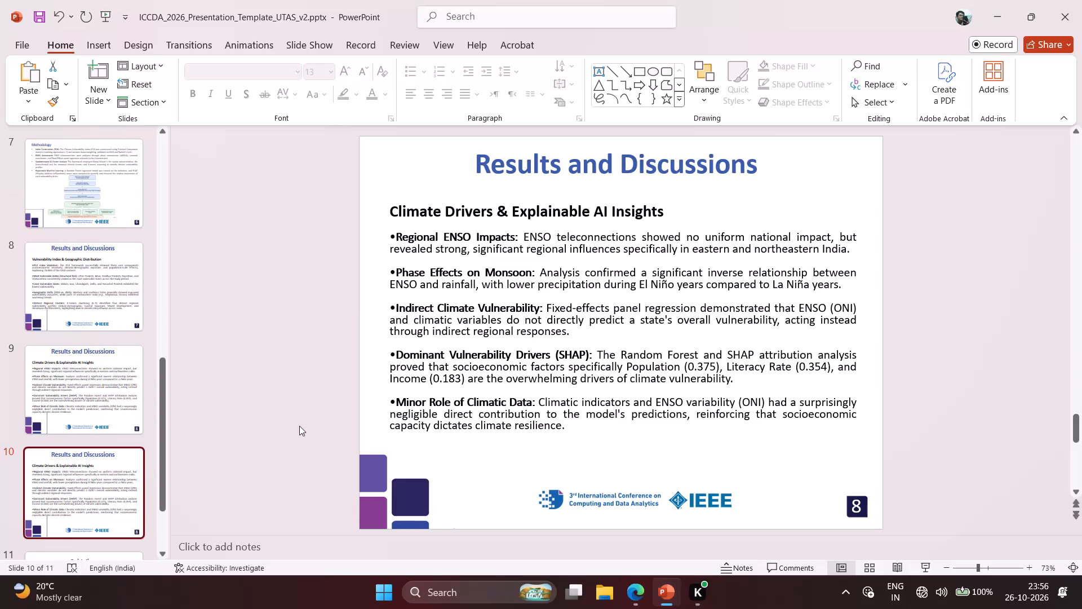
# Switch to Edge and open the ChatGPT conversation "Summarize Introduction Points".
pyautogui.click(633, 598)
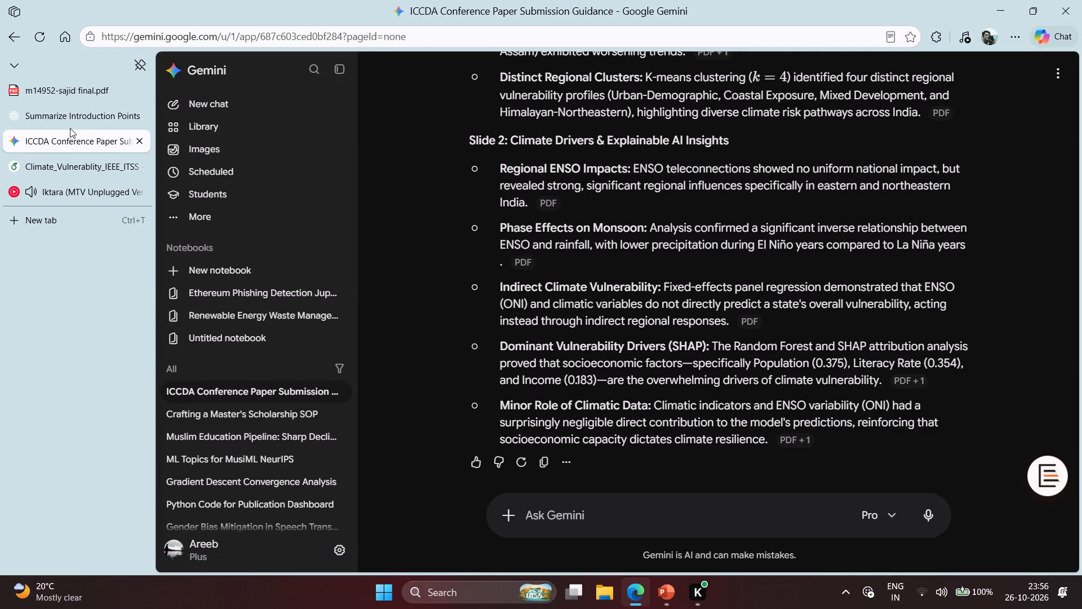
pyautogui.click(94, 121)
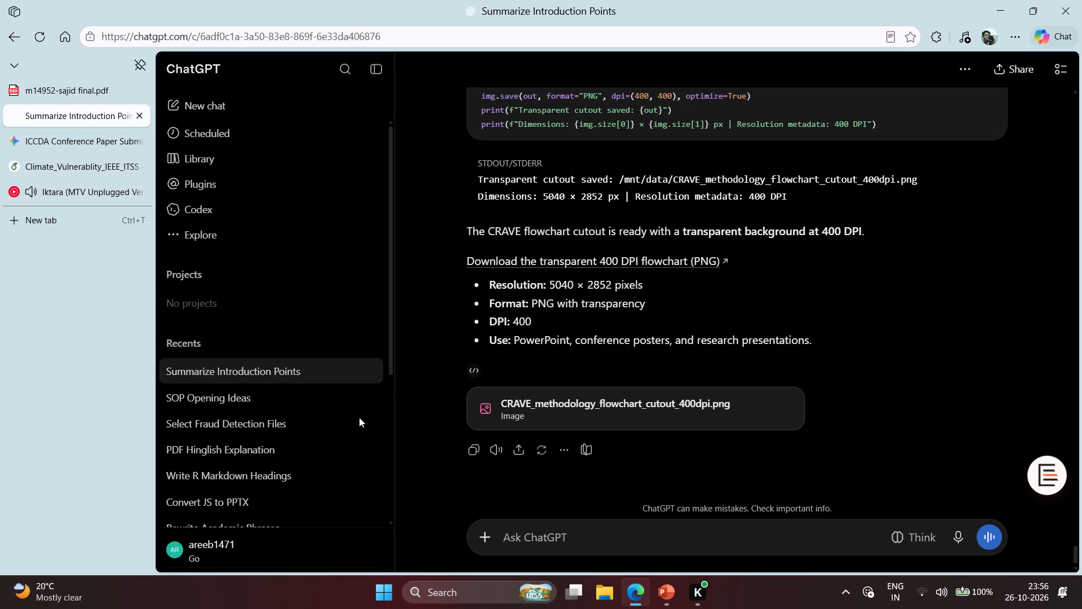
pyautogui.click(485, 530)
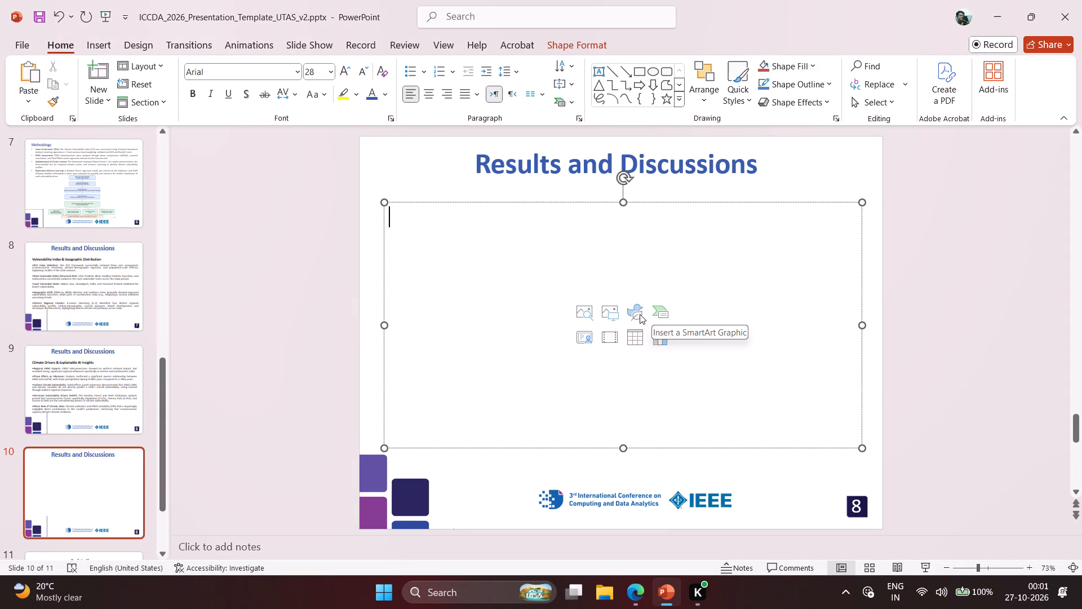
# Insert the India Climate Vulnerability Maps picture from Downloads into slide 10's empty content placeholder and select it.
pyautogui.click(606, 312)
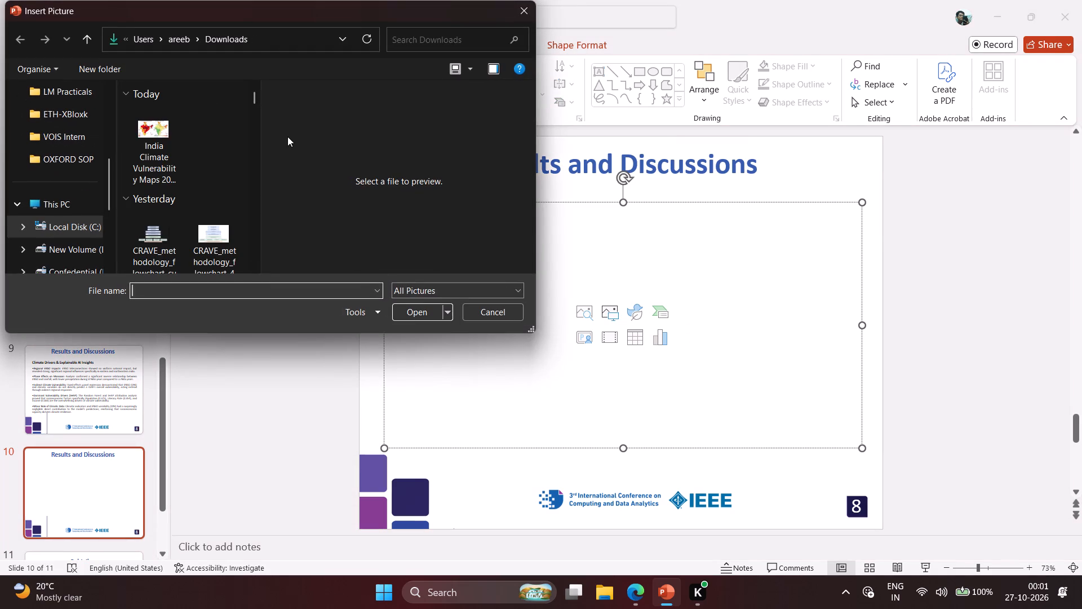
pyautogui.click(145, 151)
pyautogui.press('Return')
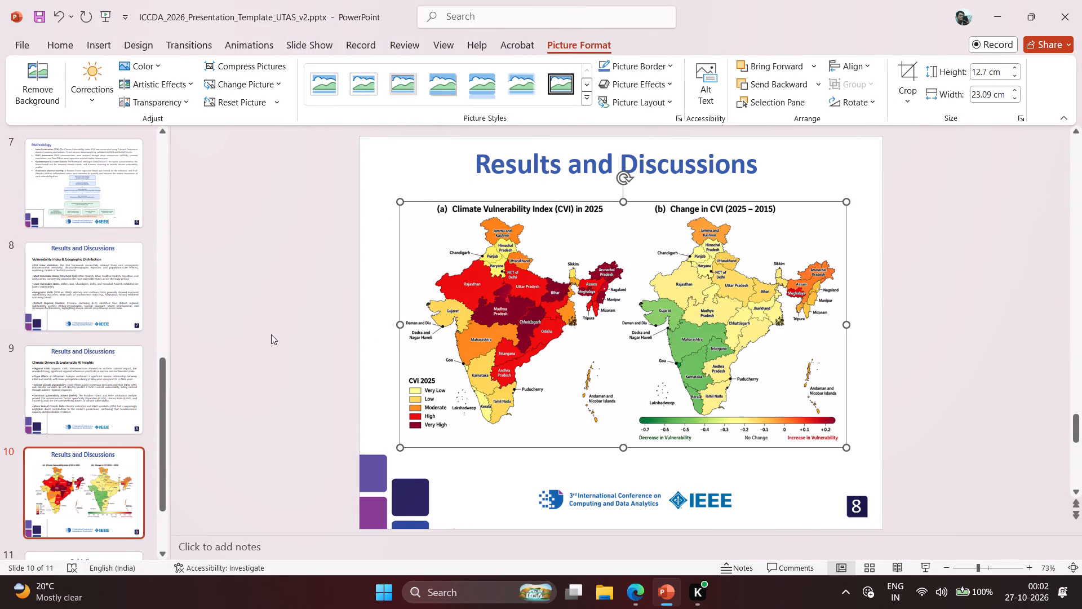
pyautogui.click(271, 334)
pyautogui.click(626, 353)
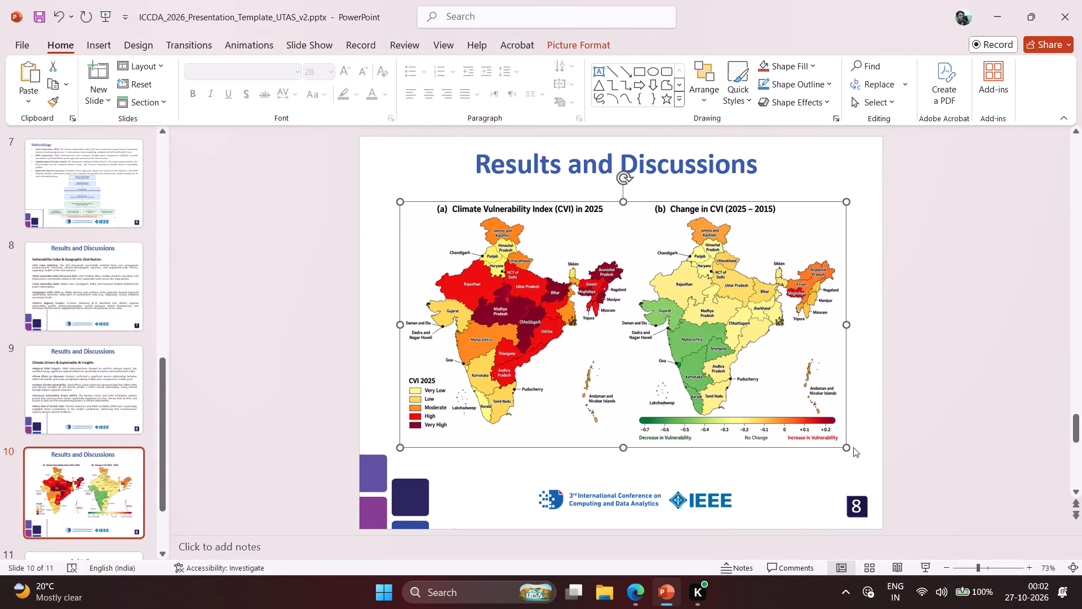
# Enlarge the map picture on slide 10 by its corners and shift it so it sits between the title and footer logos.
pyautogui.moveTo(843, 447); pyautogui.dragTo(861, 460)
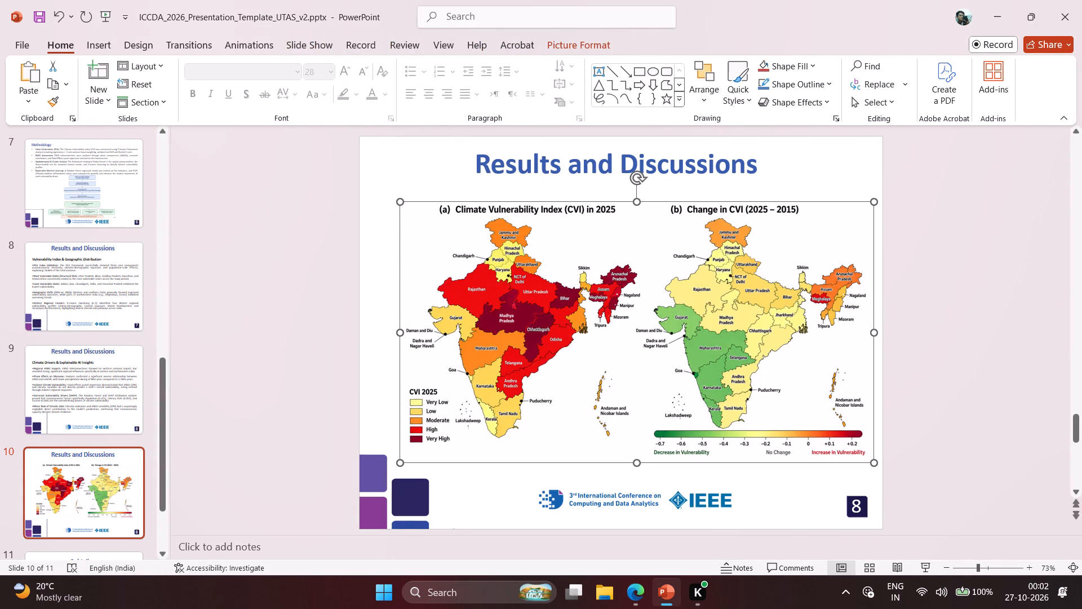
pyautogui.click(781, 203)
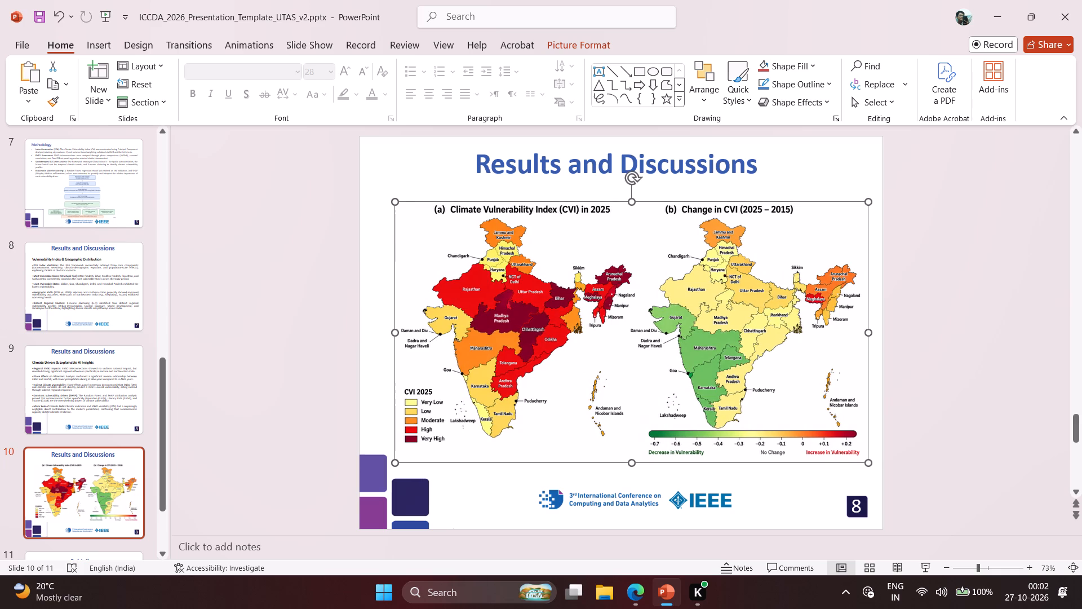
pyautogui.moveTo(394, 197); pyautogui.dragTo(381, 189)
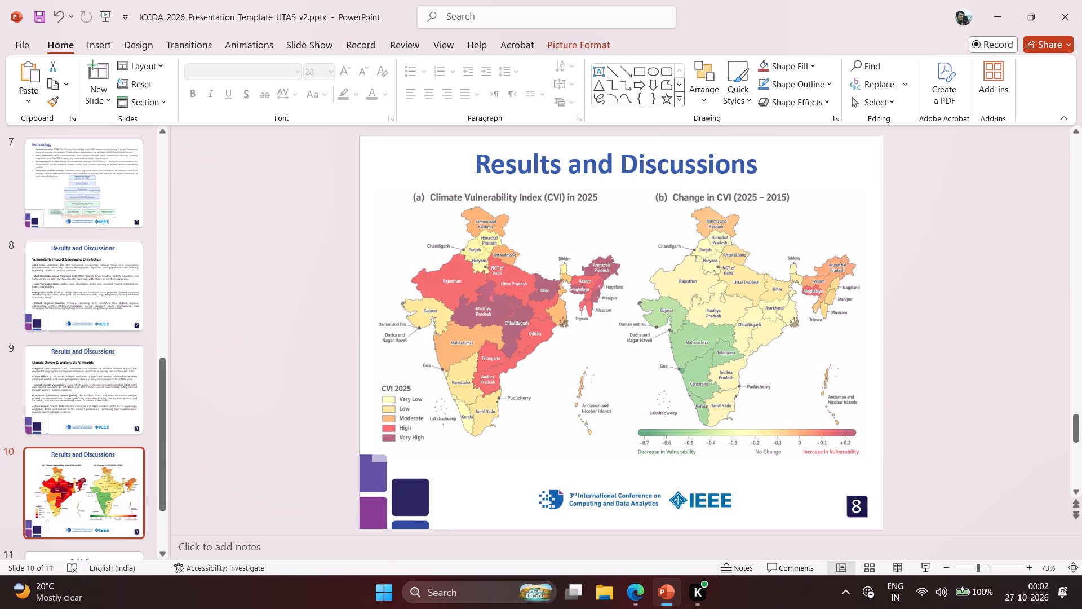
pyautogui.moveTo(381, 189); pyautogui.dragTo(381, 188)
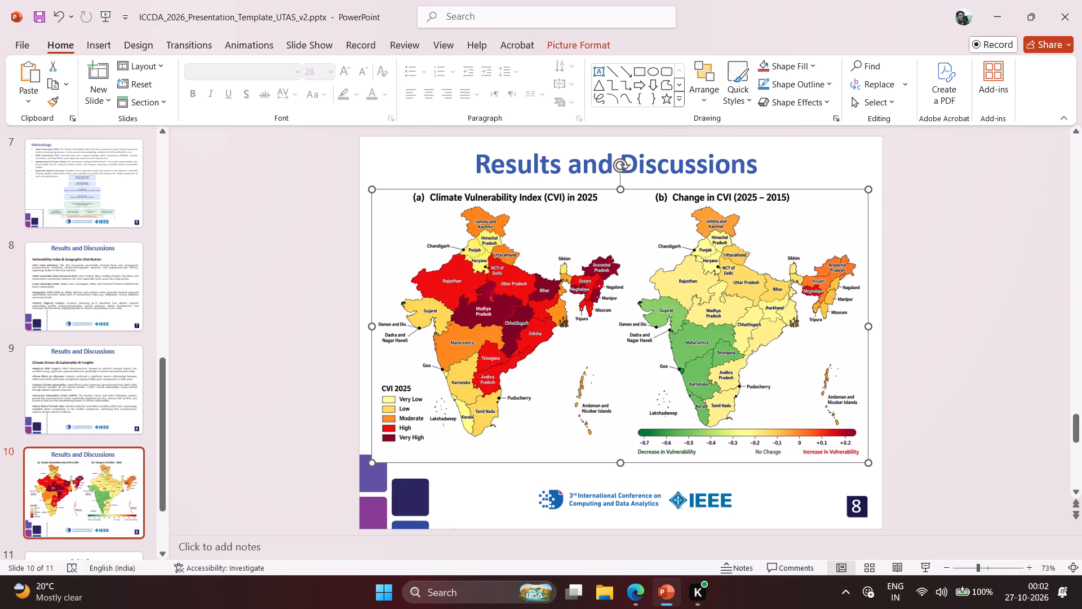
pyautogui.moveTo(774, 189); pyautogui.dragTo(783, 189)
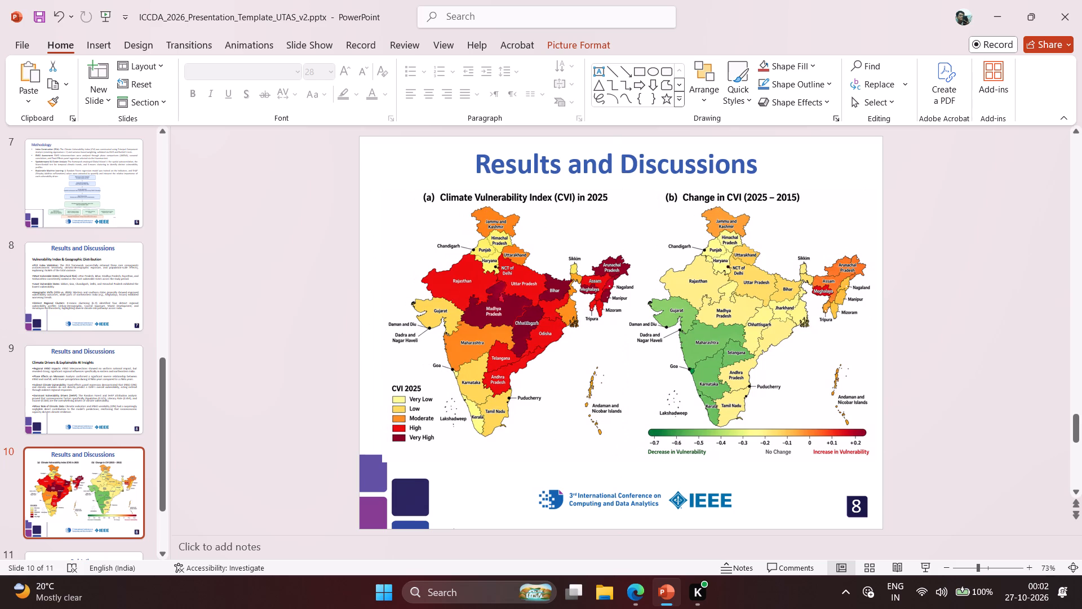
pyautogui.moveTo(783, 189); pyautogui.dragTo(781, 196)
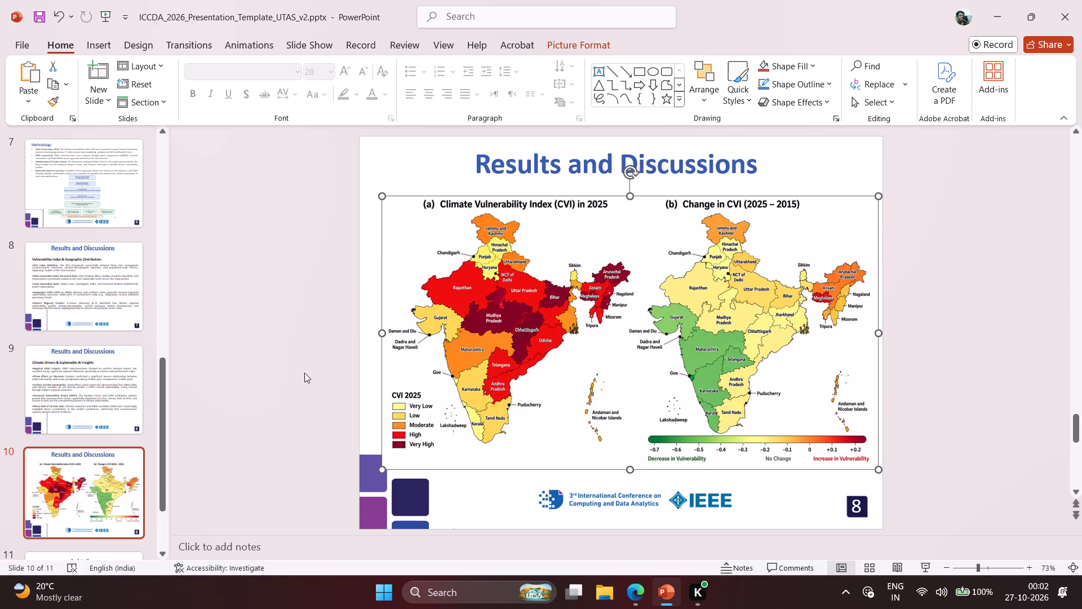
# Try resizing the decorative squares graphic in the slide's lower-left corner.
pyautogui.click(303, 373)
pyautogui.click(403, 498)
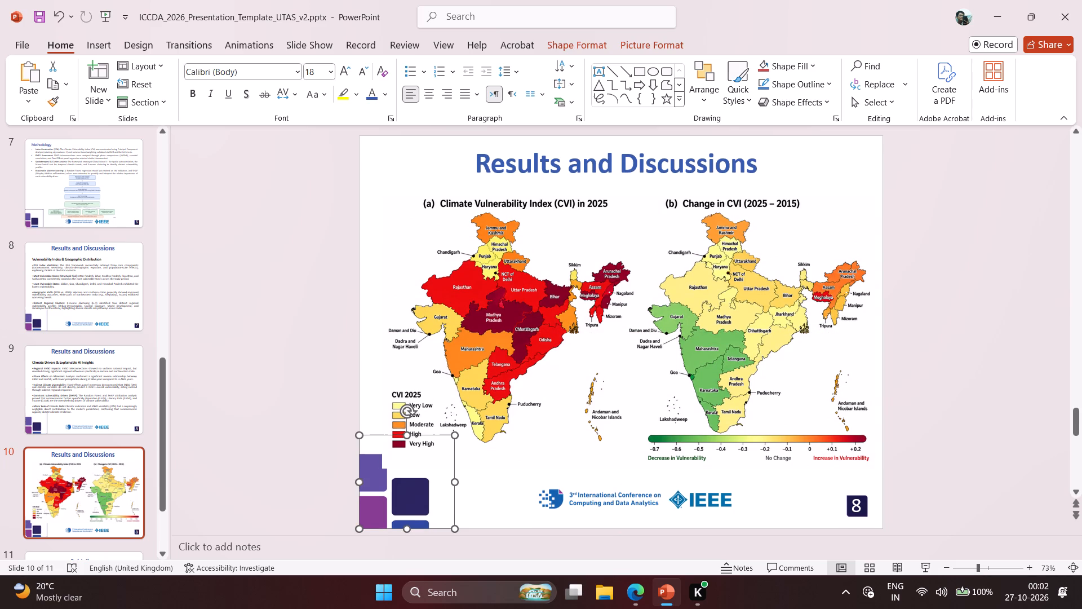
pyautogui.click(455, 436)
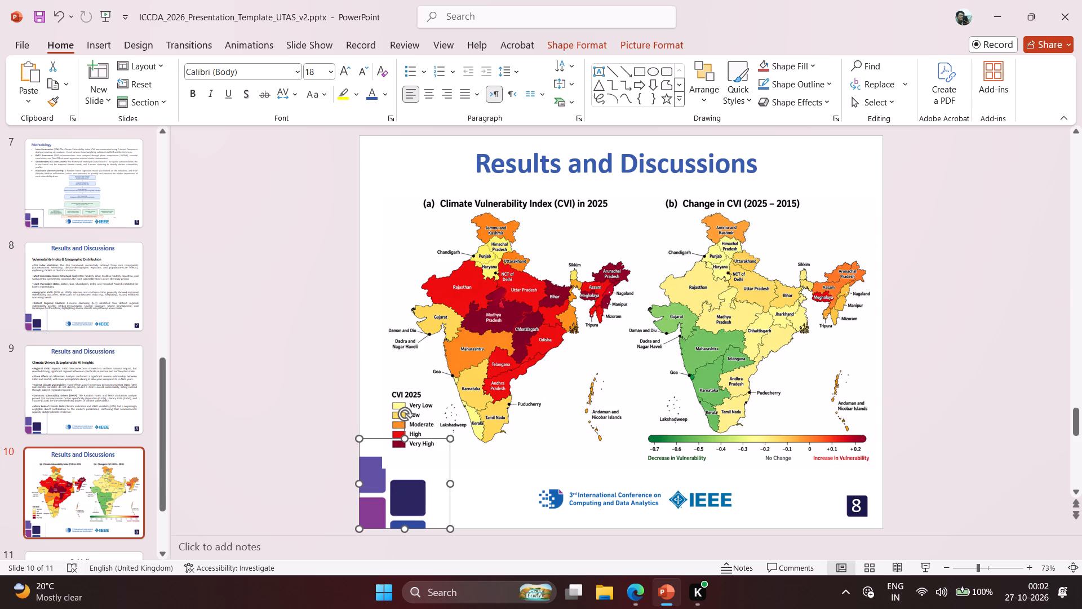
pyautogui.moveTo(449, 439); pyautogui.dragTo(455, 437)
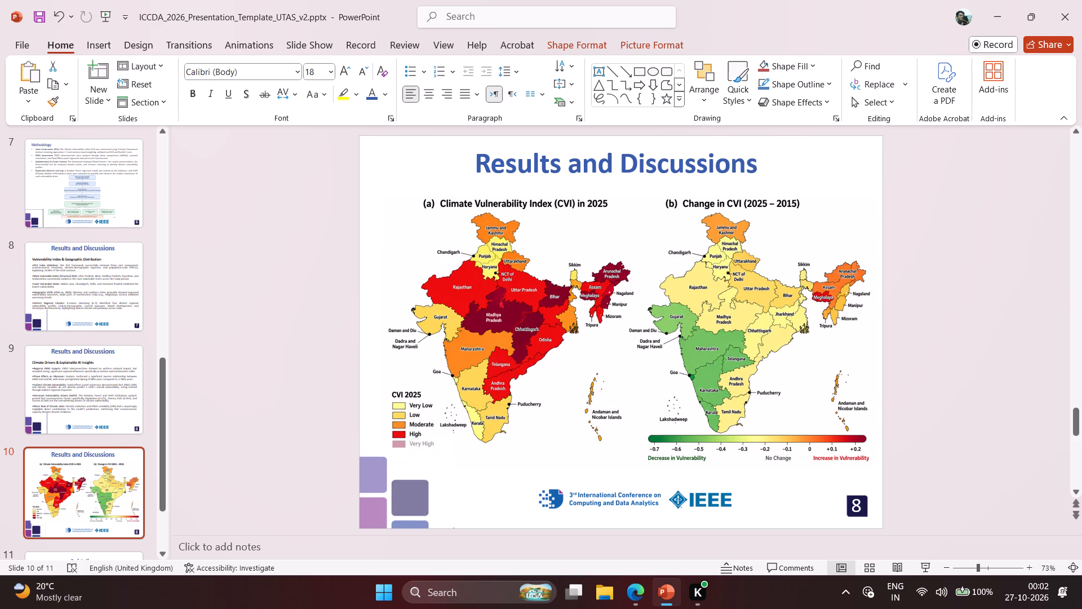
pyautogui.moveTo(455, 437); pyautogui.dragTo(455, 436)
# Shrink the map picture slightly from its upper-right corner, reposition it just below the title, and deselect it.
pyautogui.click(568, 330)
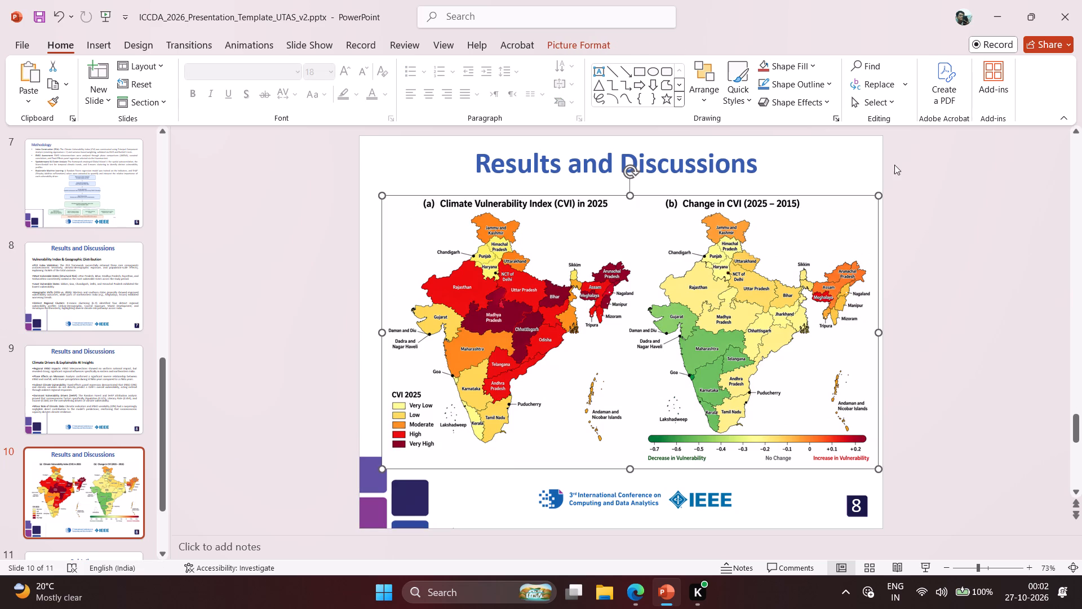
pyautogui.moveTo(879, 191); pyautogui.dragTo(873, 195)
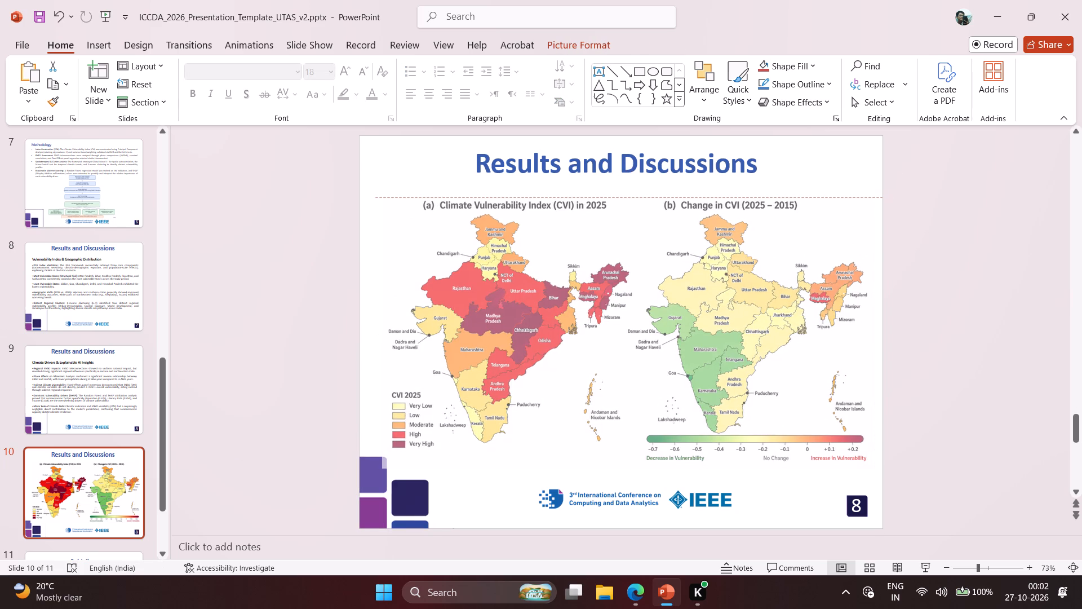
pyautogui.moveTo(873, 195); pyautogui.dragTo(866, 204)
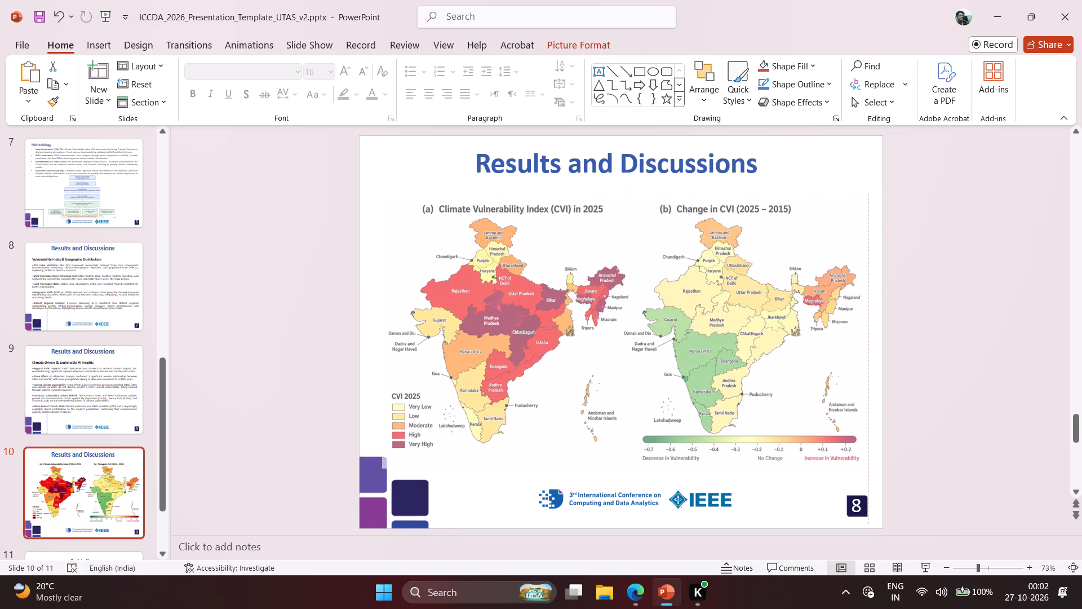
pyautogui.moveTo(866, 204); pyautogui.dragTo(866, 204)
pyautogui.moveTo(817, 200); pyautogui.dragTo(820, 196)
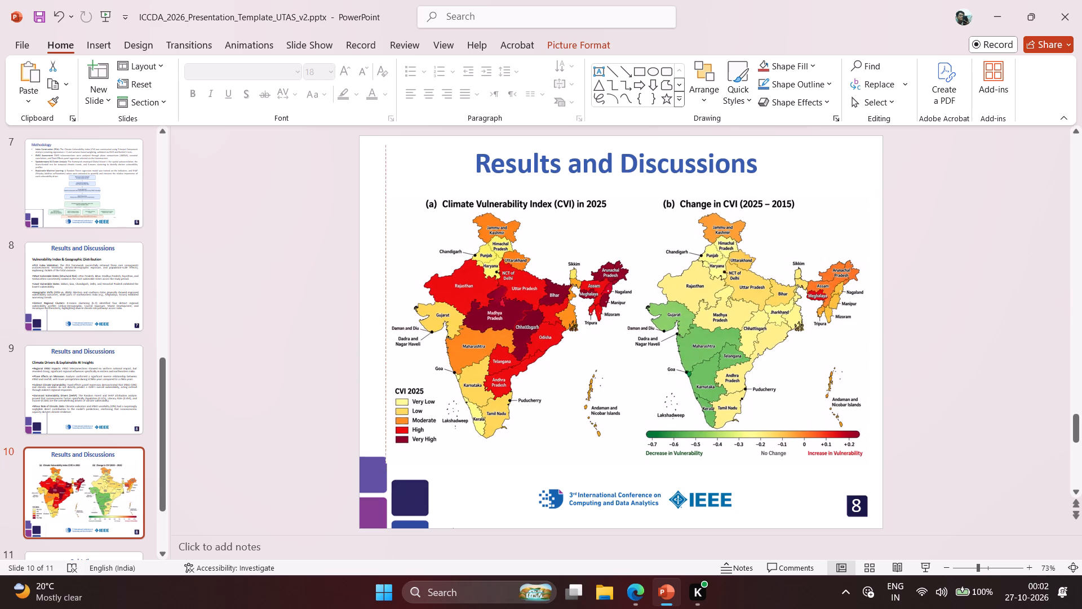
pyautogui.moveTo(820, 196); pyautogui.dragTo(824, 196)
pyautogui.click(1036, 241)
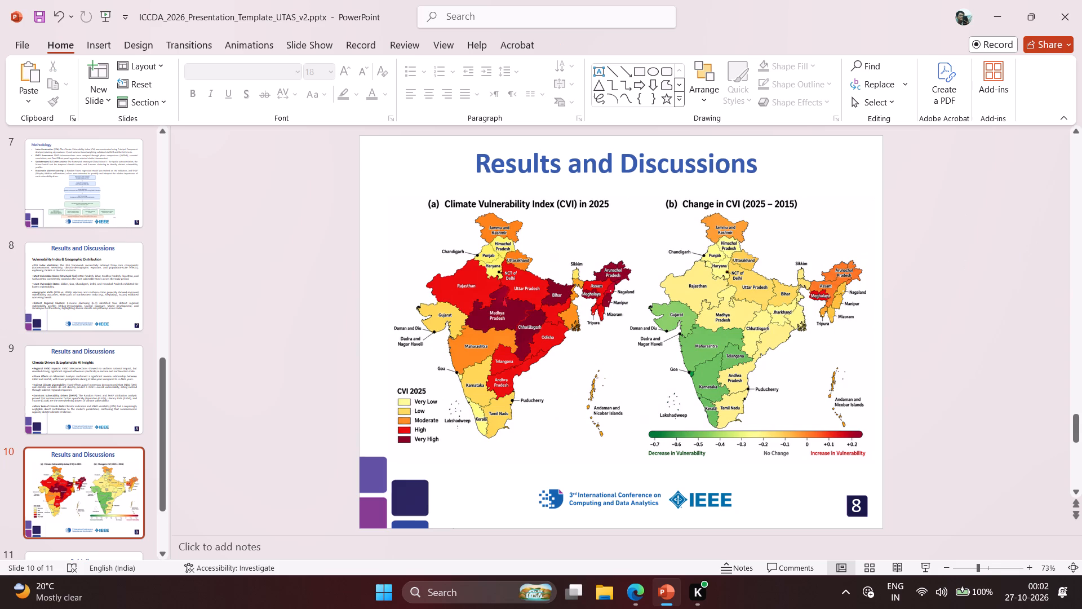
# Inspect the map's sharpness up close, and check the Table of Content and Guidelines slides for remaining sections and slide requirements.
pyautogui.keyDown('ctrl'); pyautogui.scroll(11, 455, 281); pyautogui.keyUp('ctrl')
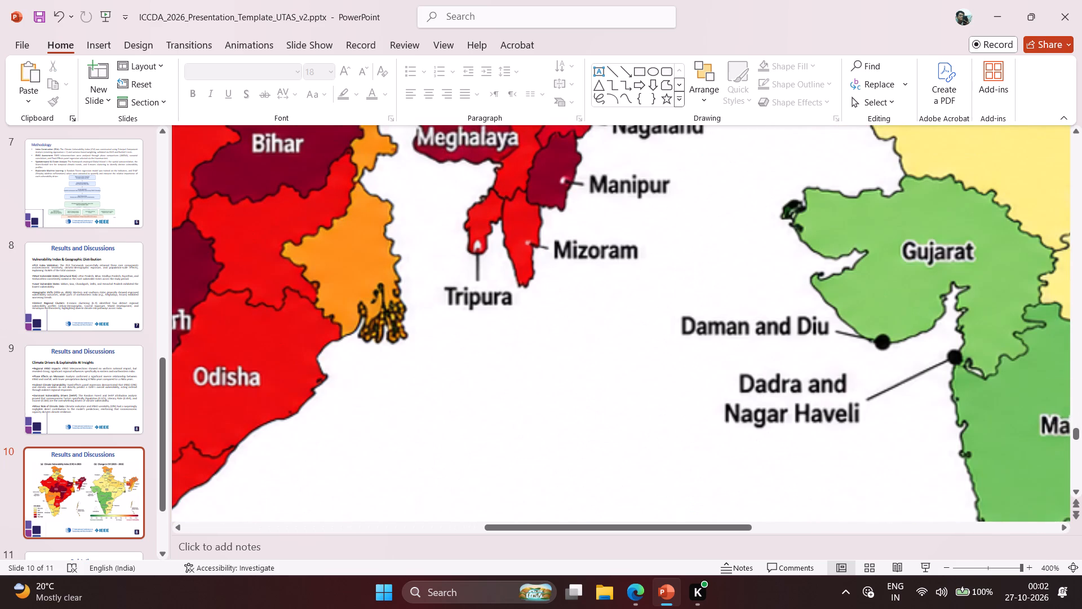
pyautogui.keyDown('ctrl'); pyautogui.scroll(-6, 457, 261); pyautogui.keyUp('ctrl')
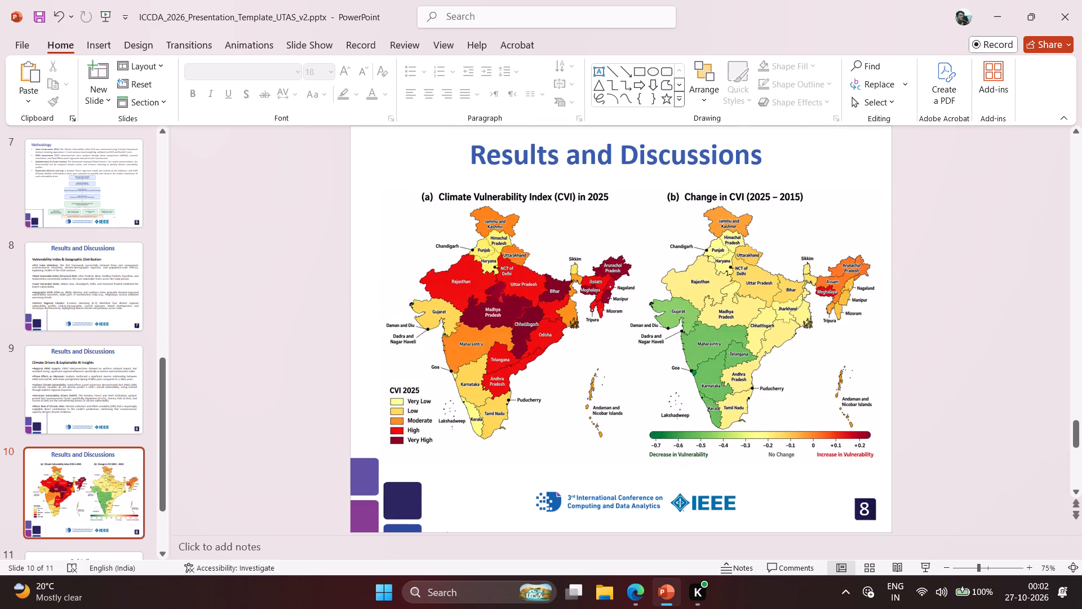
pyautogui.scroll(5, 78, 264)
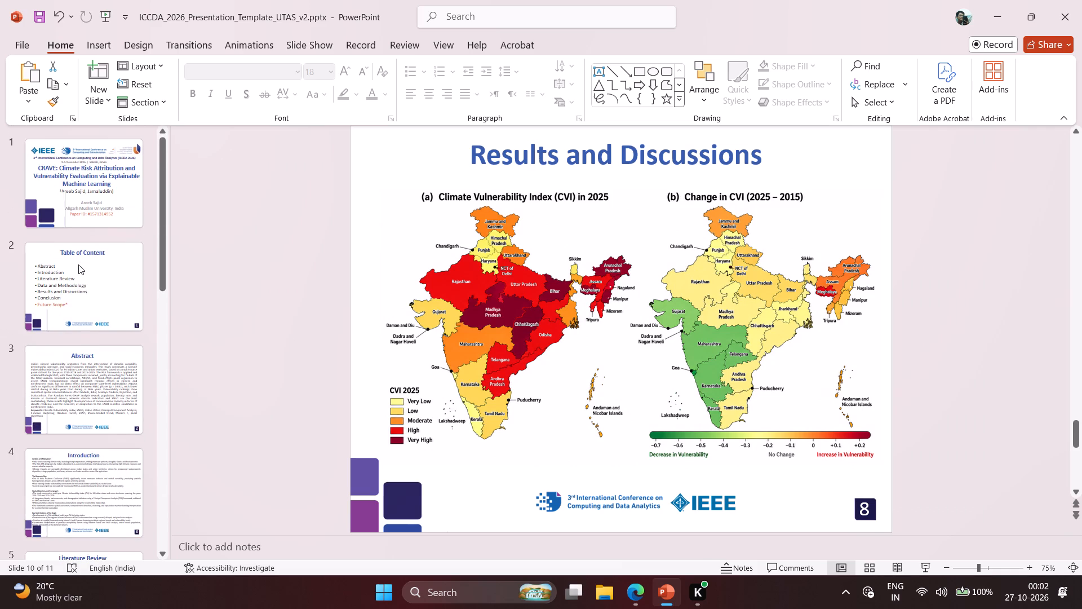
pyautogui.click(78, 264)
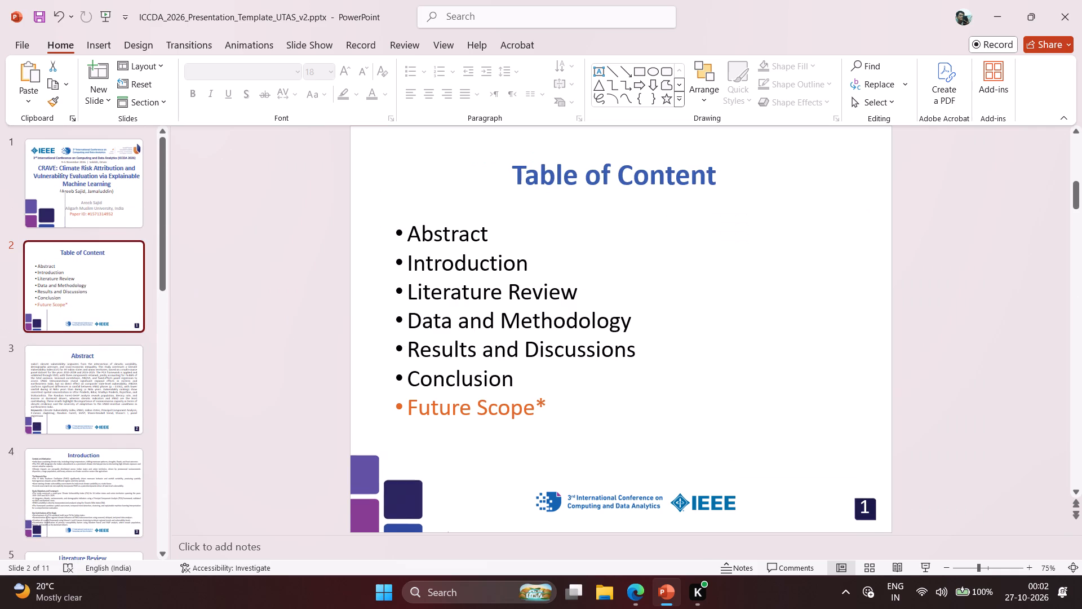
pyautogui.scroll(-5, 126, 385)
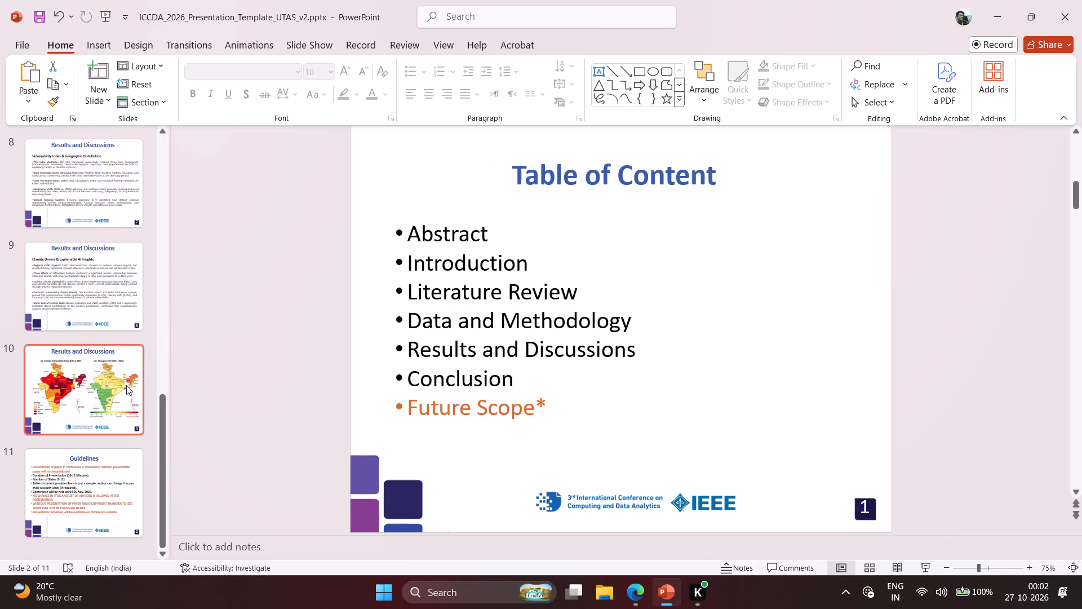
pyautogui.click(126, 385)
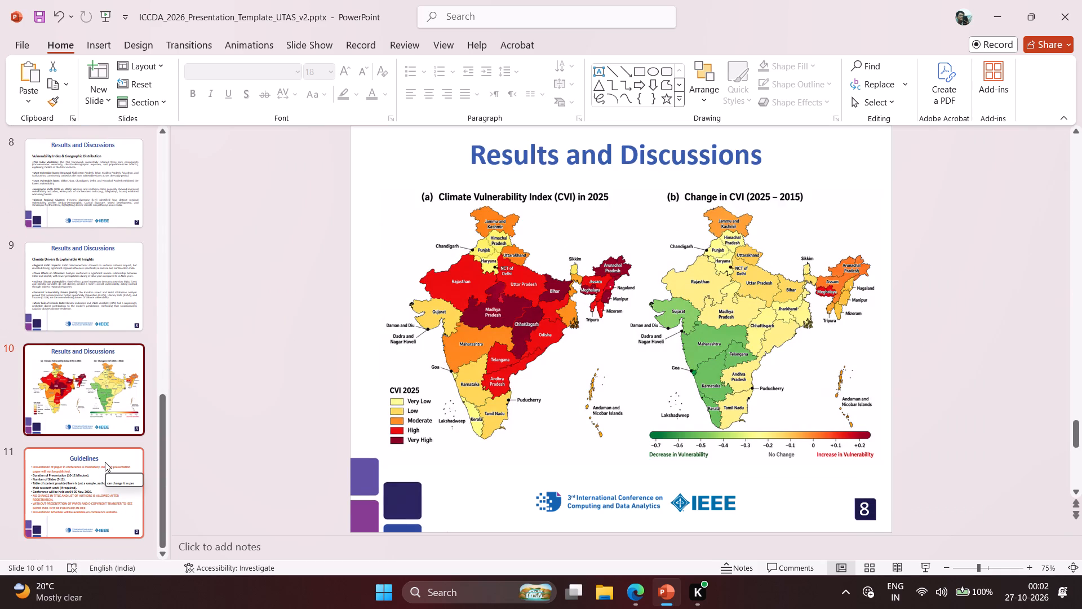
pyautogui.click(105, 462)
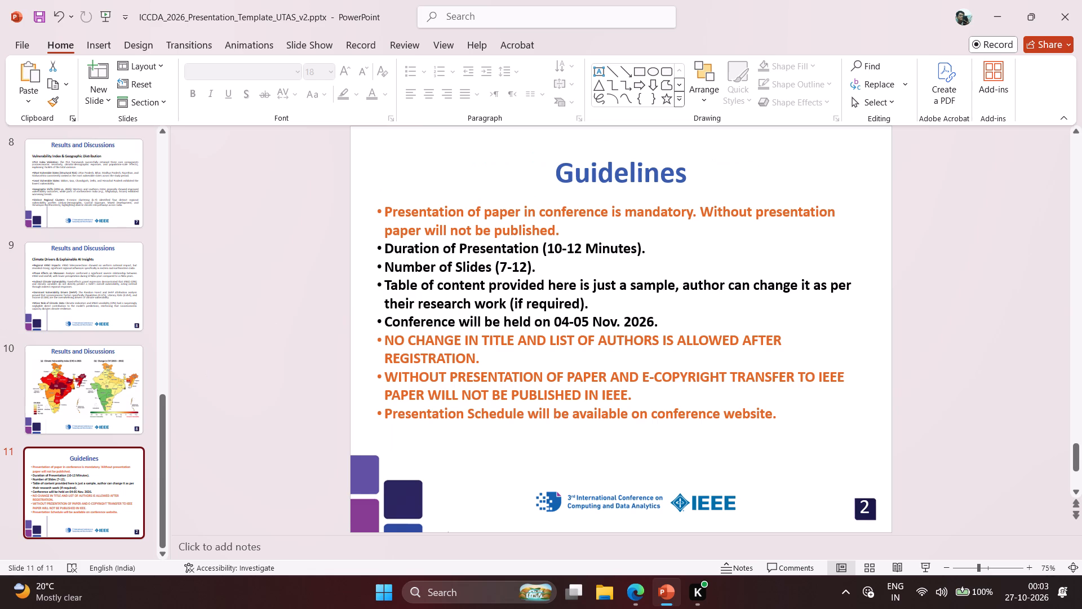
pyautogui.click(499, 306)
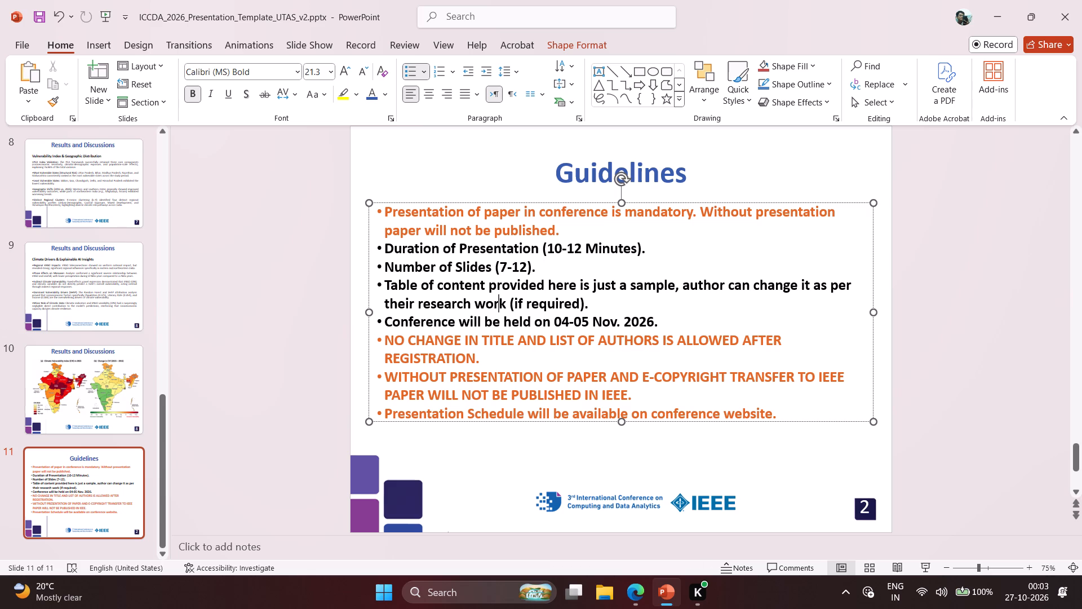
# Duplicate slide 8 and place the copy between the map slide and the Guidelines slide.
pyautogui.click(94, 293)
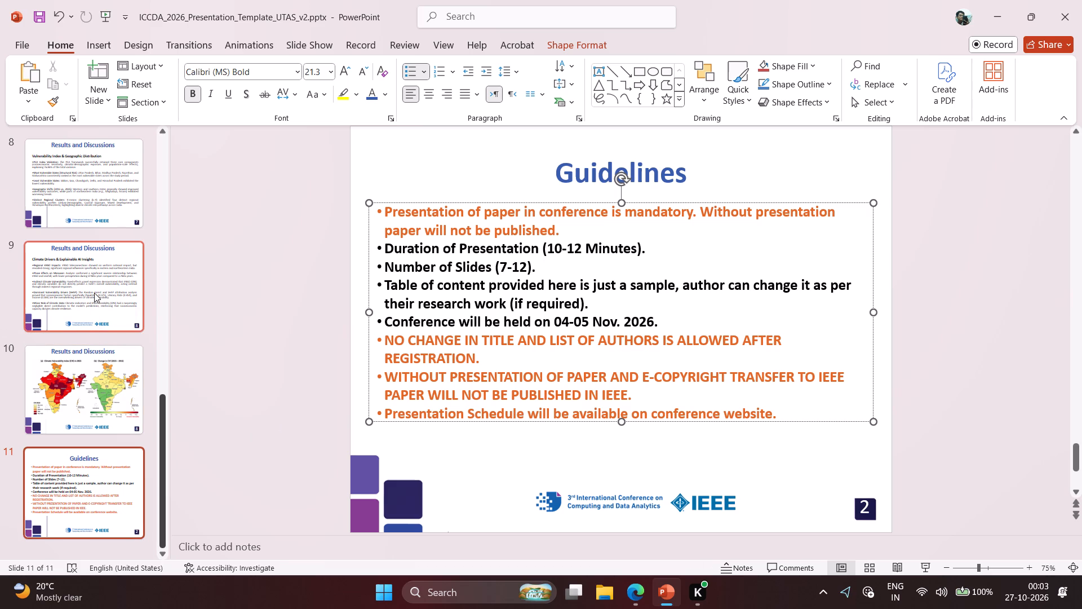
pyautogui.click(99, 218)
pyautogui.click(99, 218)
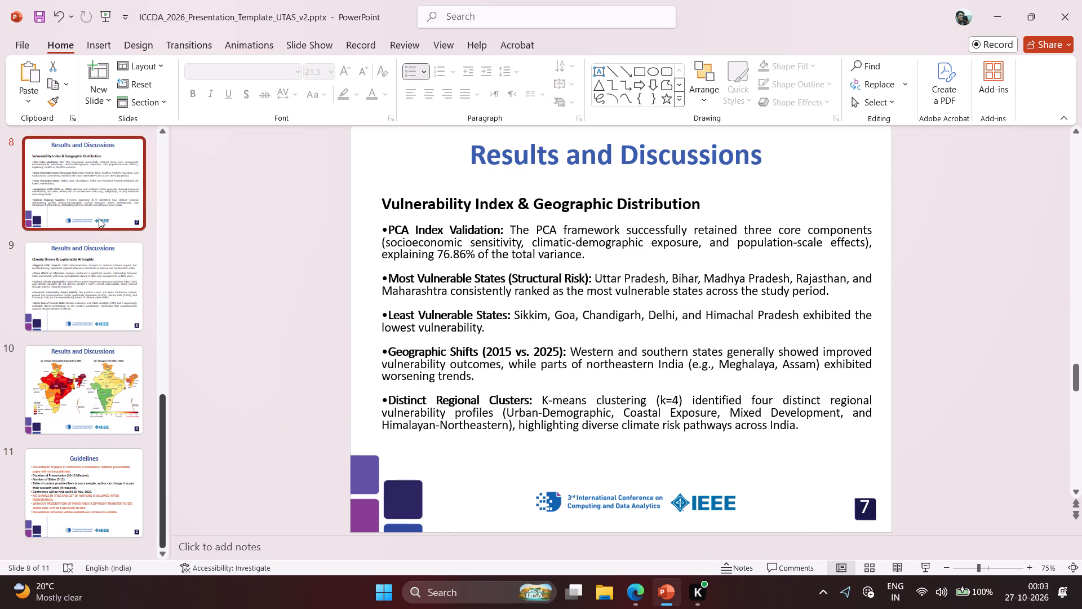
pyautogui.moveTo(99, 218); pyautogui.dragTo(99, 211, button='right')
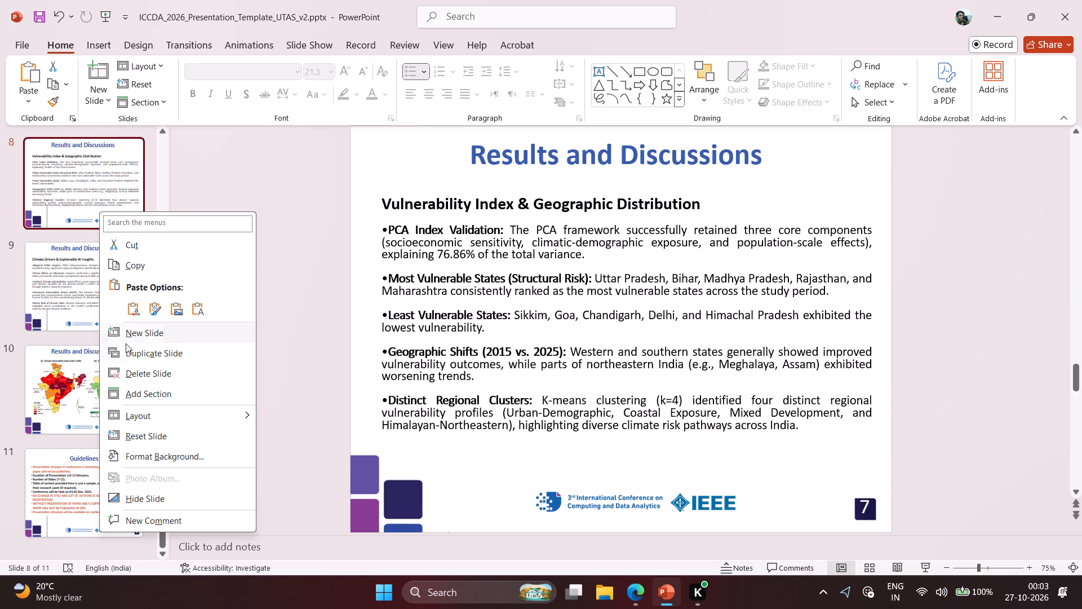
pyautogui.click(126, 344)
pyautogui.moveTo(100, 303); pyautogui.dragTo(98, 540)
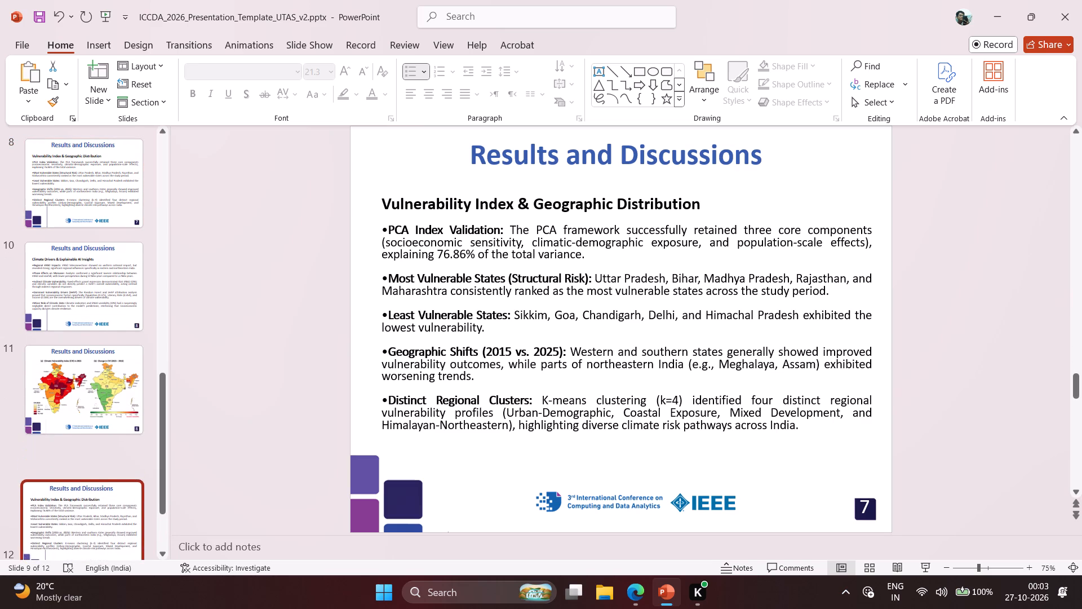
pyautogui.moveTo(98, 540); pyautogui.dragTo(103, 493)
pyautogui.scroll(-2, 82, 382)
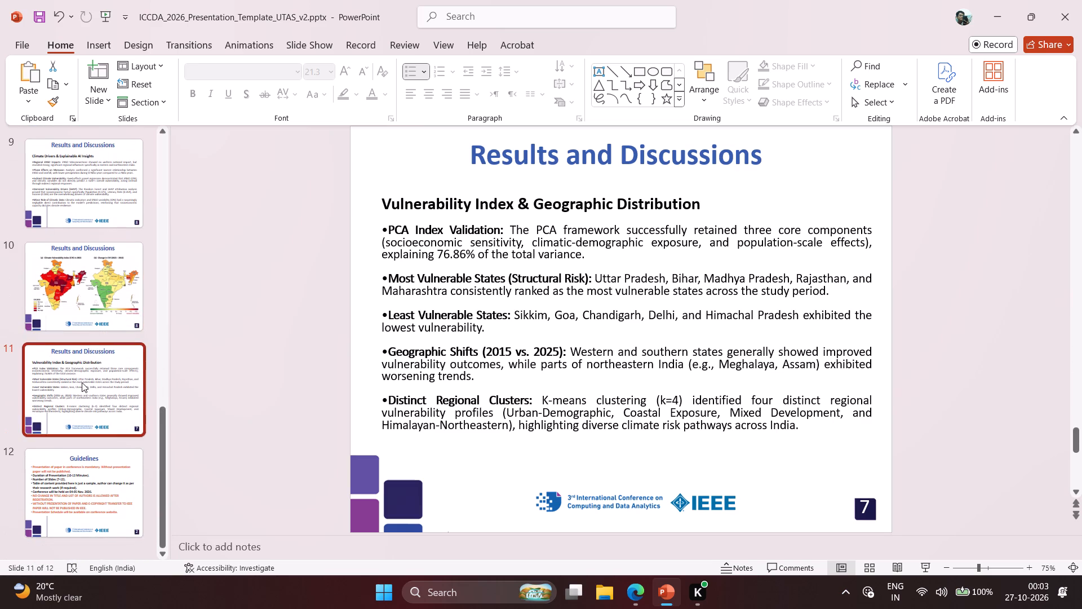
# Change the page number in the footer box of the duplicated slide to 9.
pyautogui.click(866, 508)
pyautogui.press('BackSpace')
pyautogui.press('9')
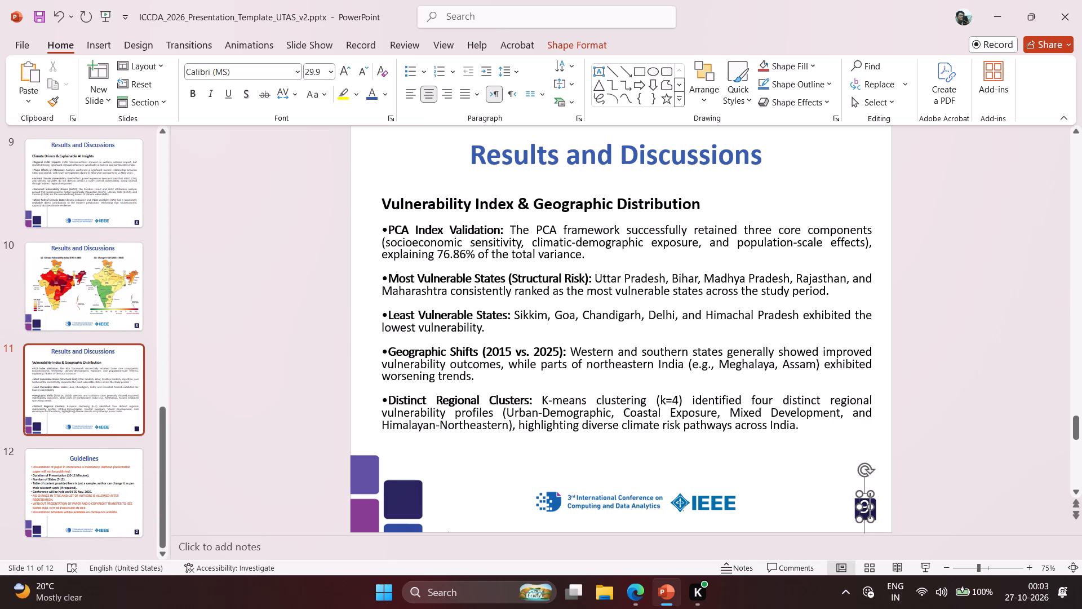
pyautogui.click(252, 281)
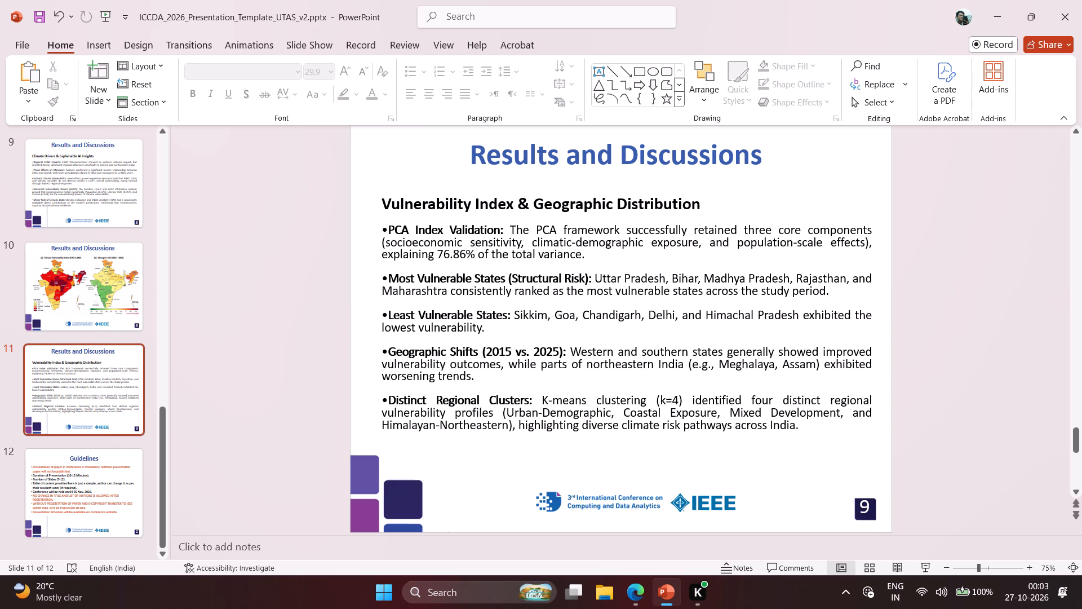
# Replace the duplicated slide's title with "Conclusions".
pyautogui.doubleClick(542, 170)
pyautogui.hotkey('ctrl', 'a')
pyautogui.hotkey('ctrl', 'a')
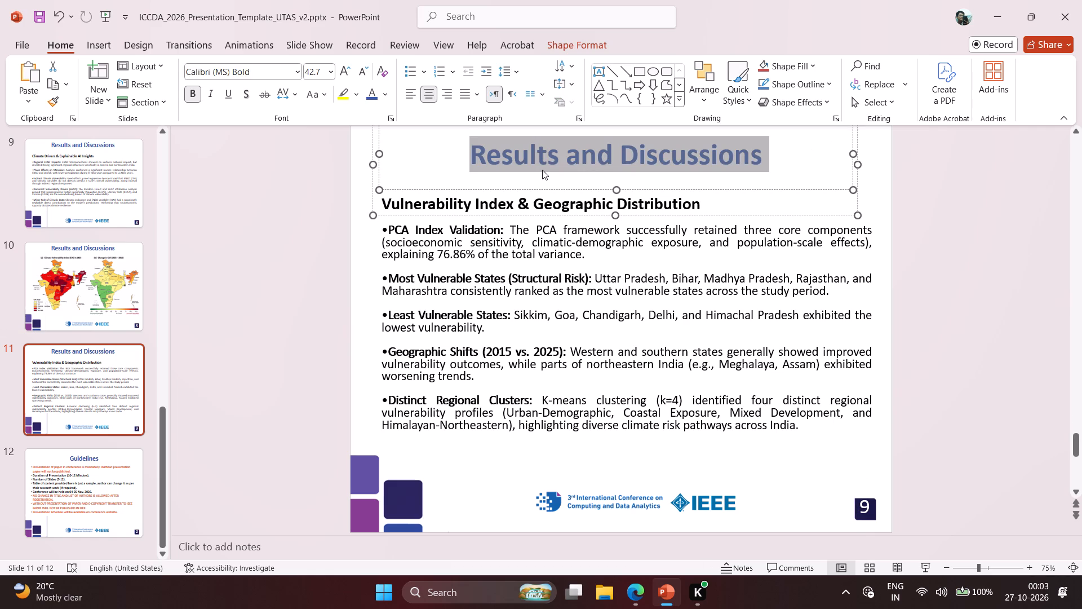
pyautogui.write('Conclusions')
pyautogui.click(267, 233)
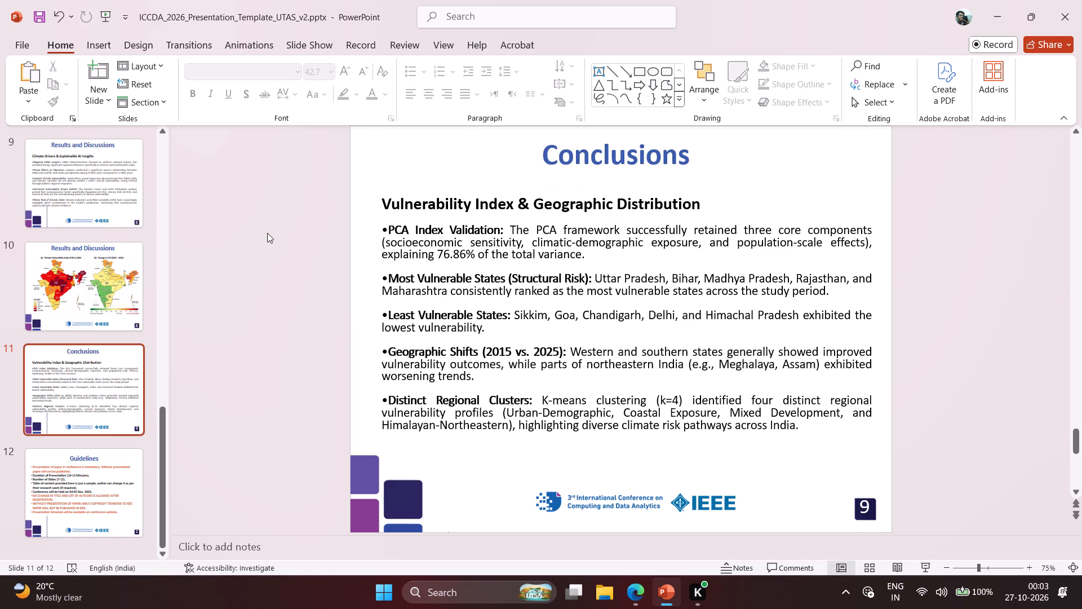
pyautogui.scroll(1, 267, 233)
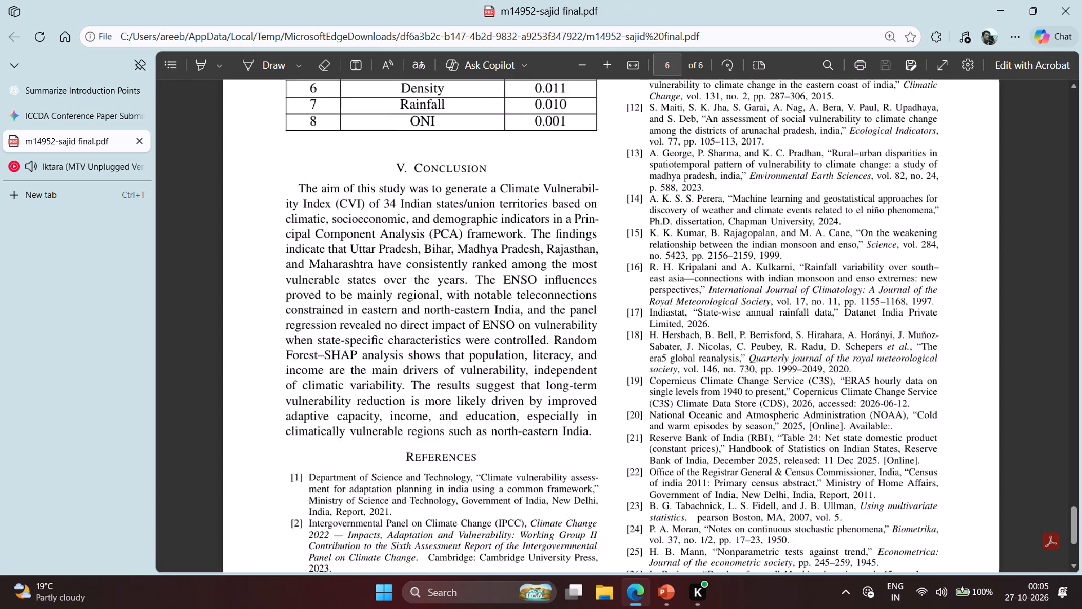
pyautogui.hscroll(1, 459, 277)
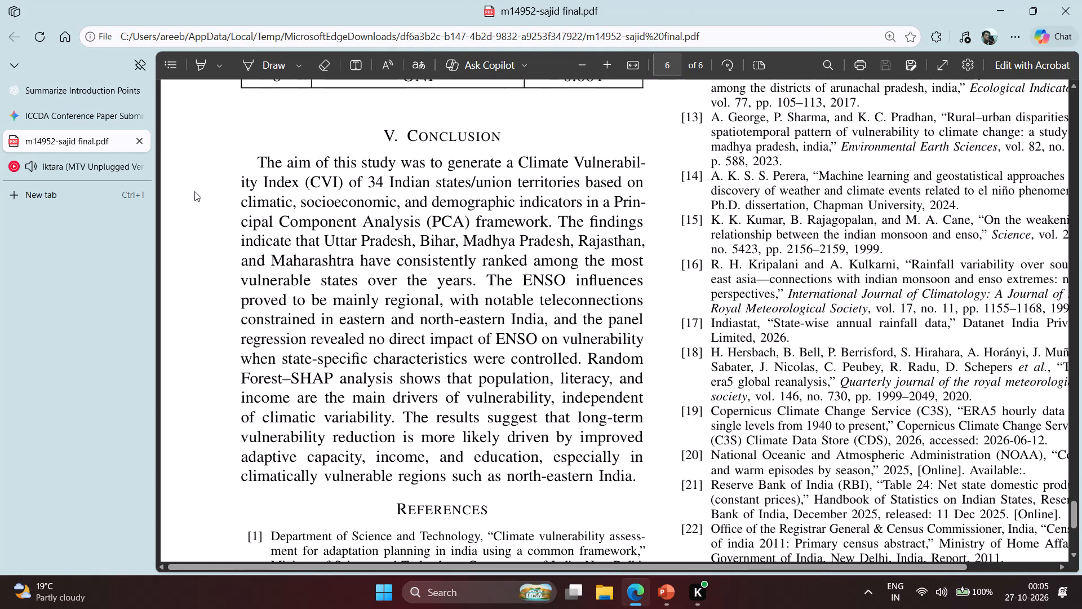
# Pause the song playing in YouTube Music and return to the paper PDF.
pyautogui.click(86, 165)
pyautogui.press('space')
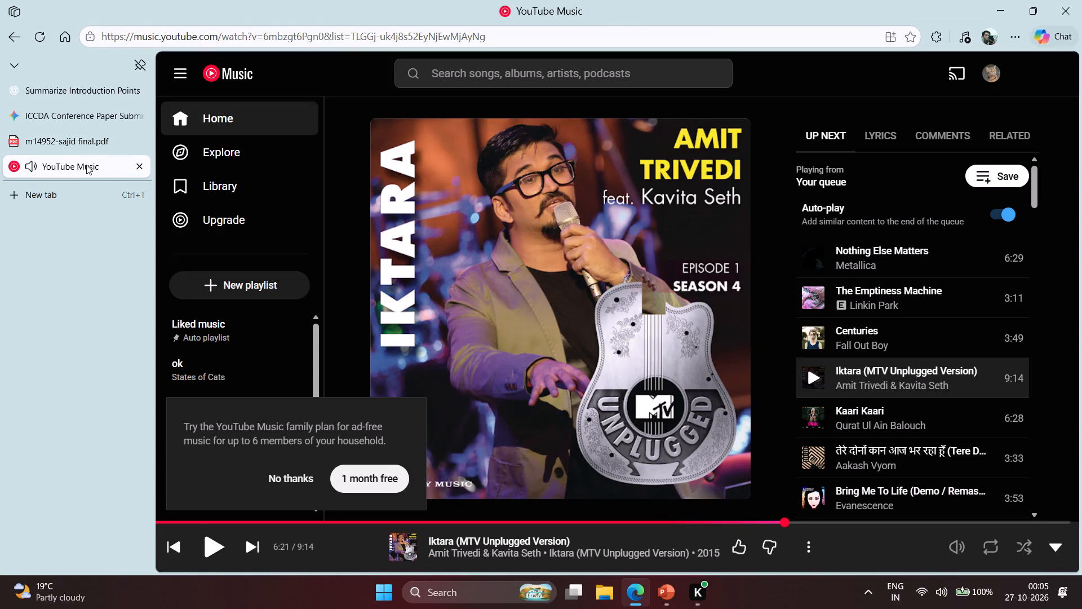
pyautogui.click(81, 145)
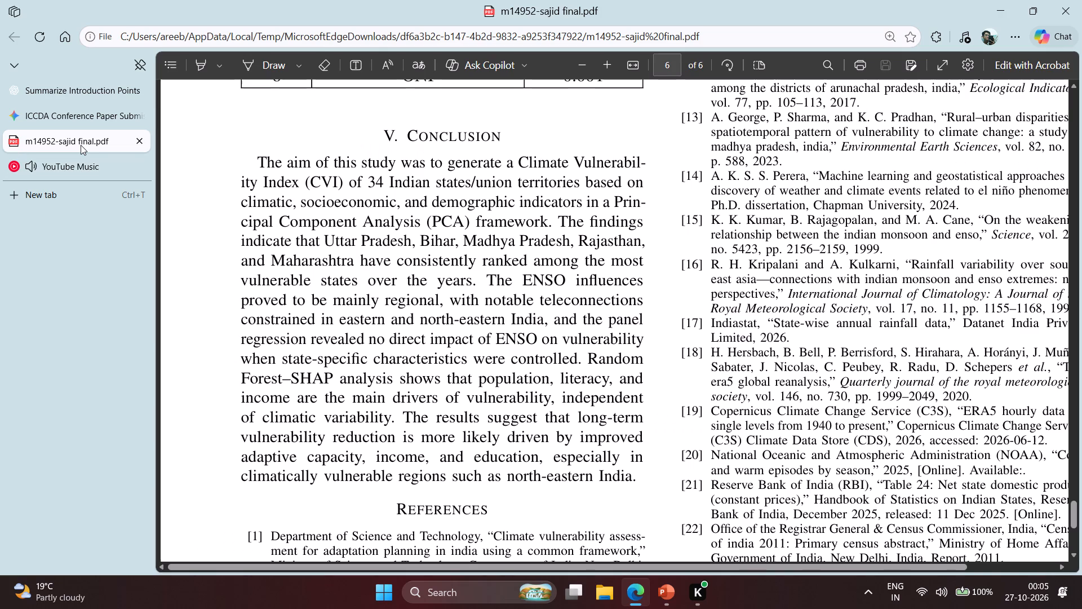
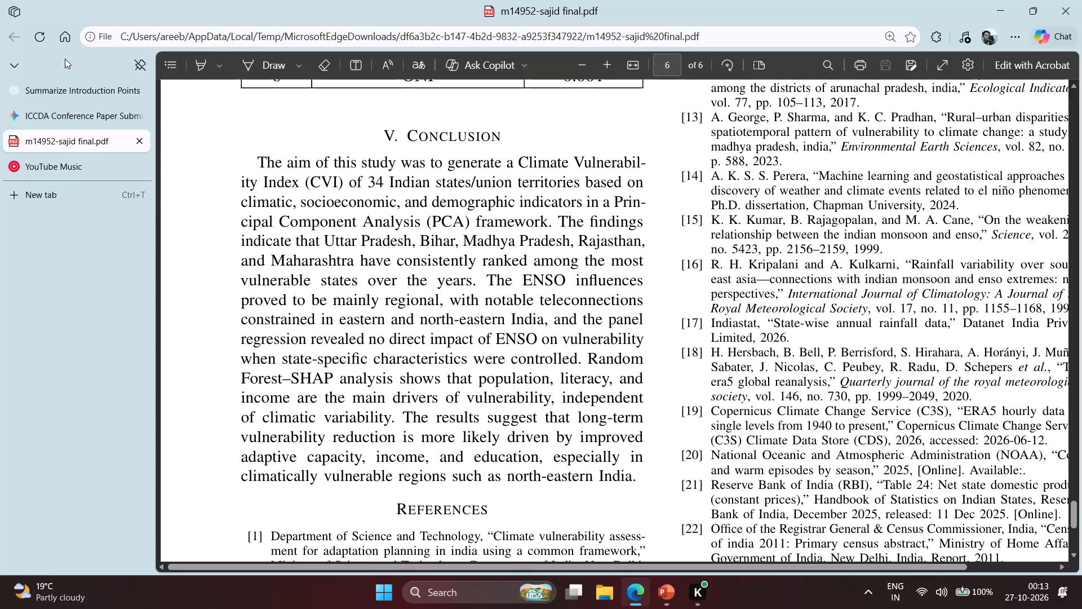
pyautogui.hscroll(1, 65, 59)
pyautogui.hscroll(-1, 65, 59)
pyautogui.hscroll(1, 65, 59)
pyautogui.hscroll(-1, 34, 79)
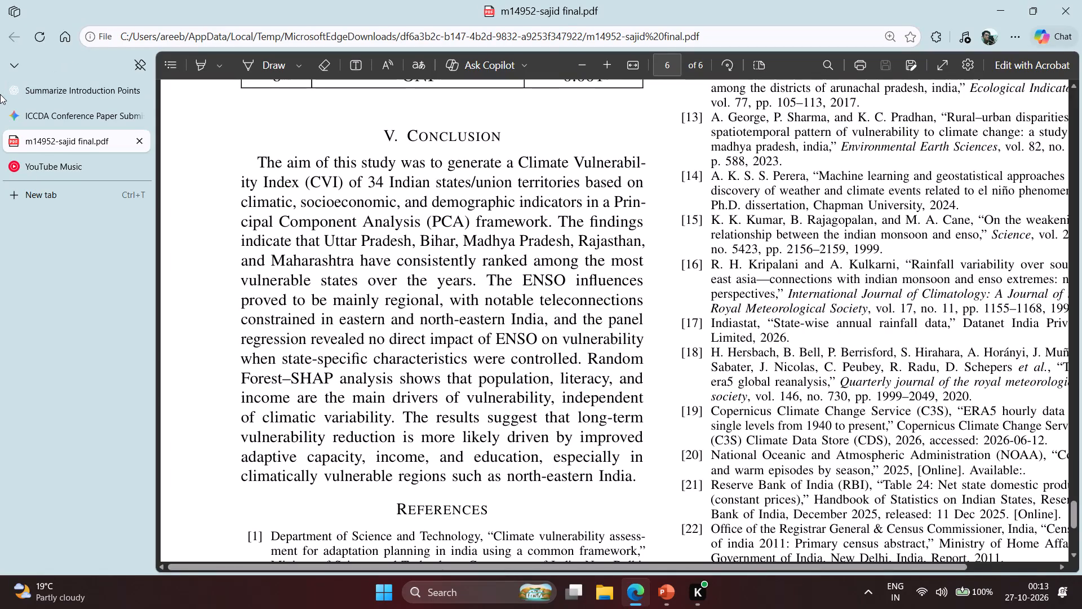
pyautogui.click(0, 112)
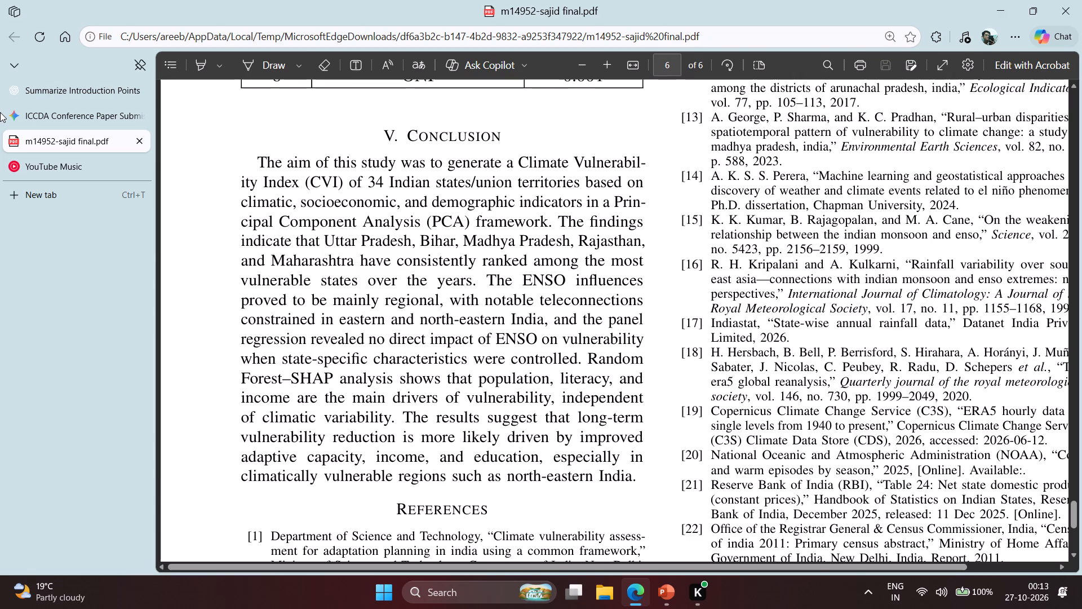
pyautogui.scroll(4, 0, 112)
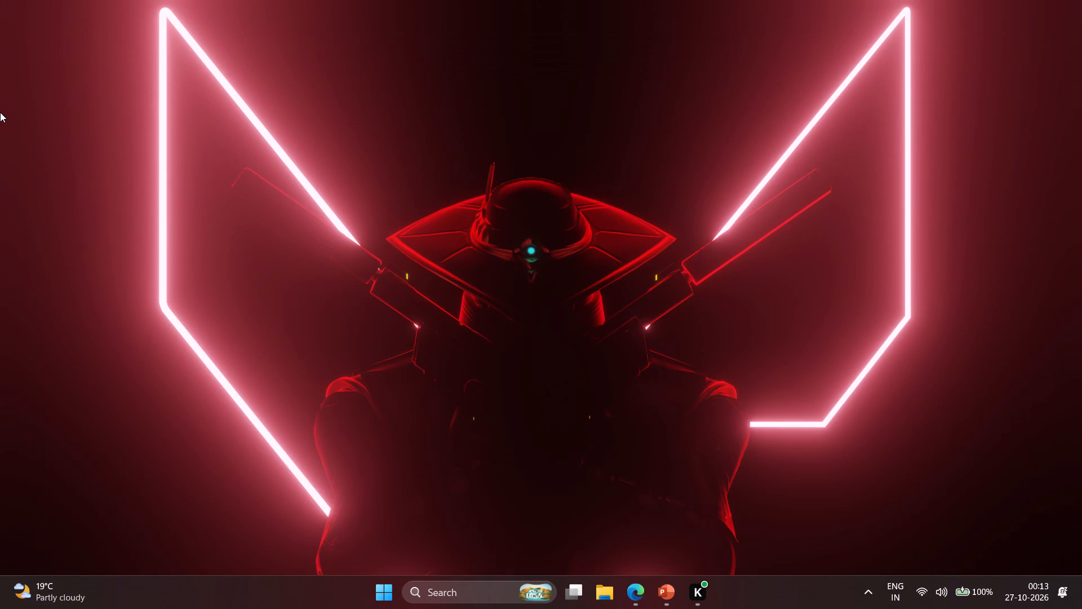
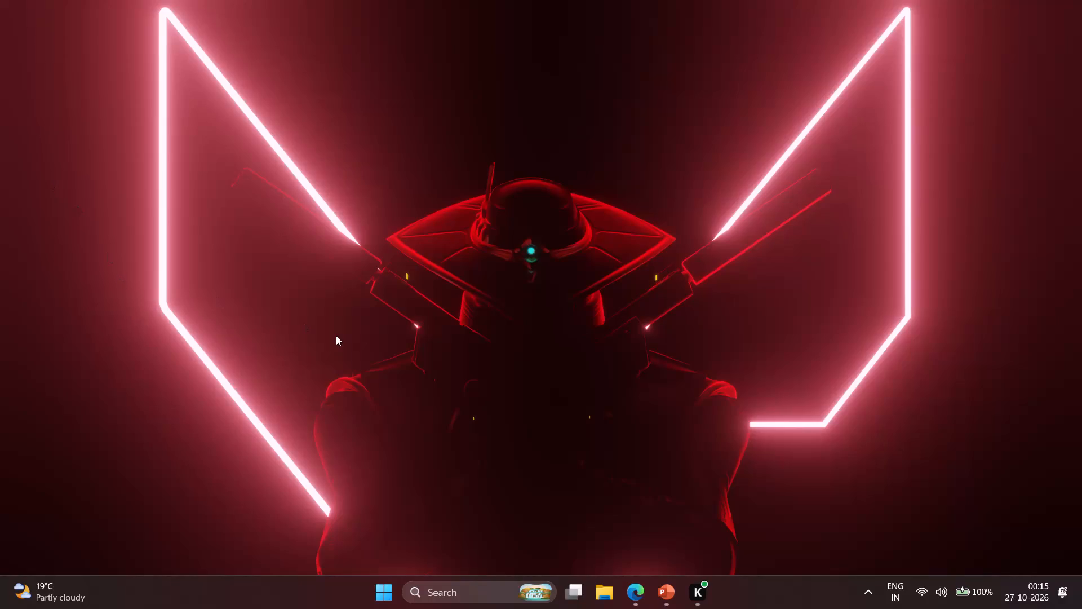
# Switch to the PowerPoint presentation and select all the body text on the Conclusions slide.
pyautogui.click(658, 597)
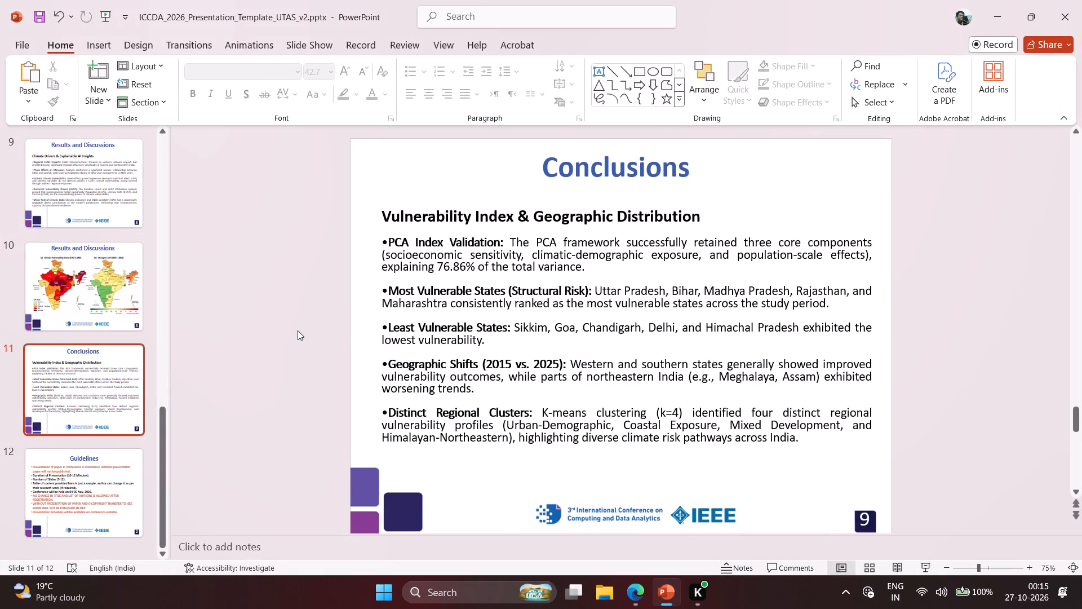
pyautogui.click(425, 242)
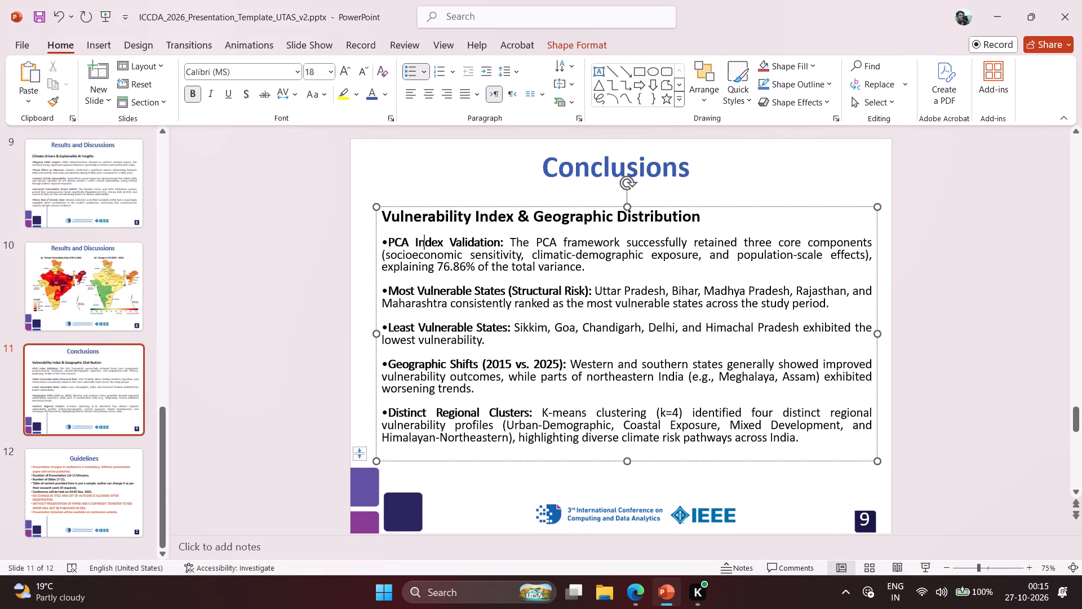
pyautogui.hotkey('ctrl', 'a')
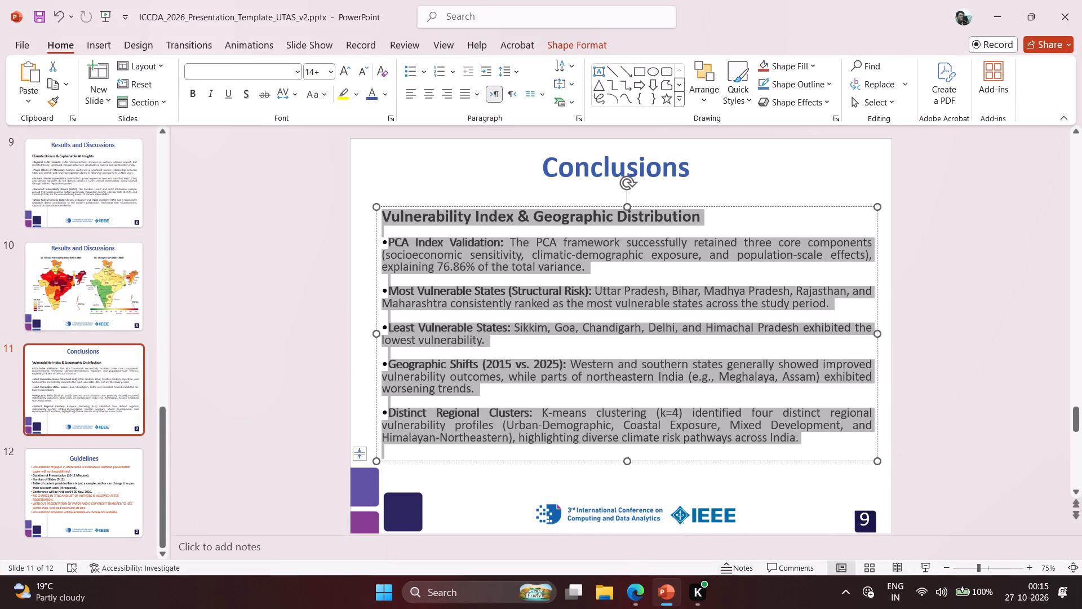
# Switch to Edge and start playback in YouTube Music.
pyautogui.click(629, 581)
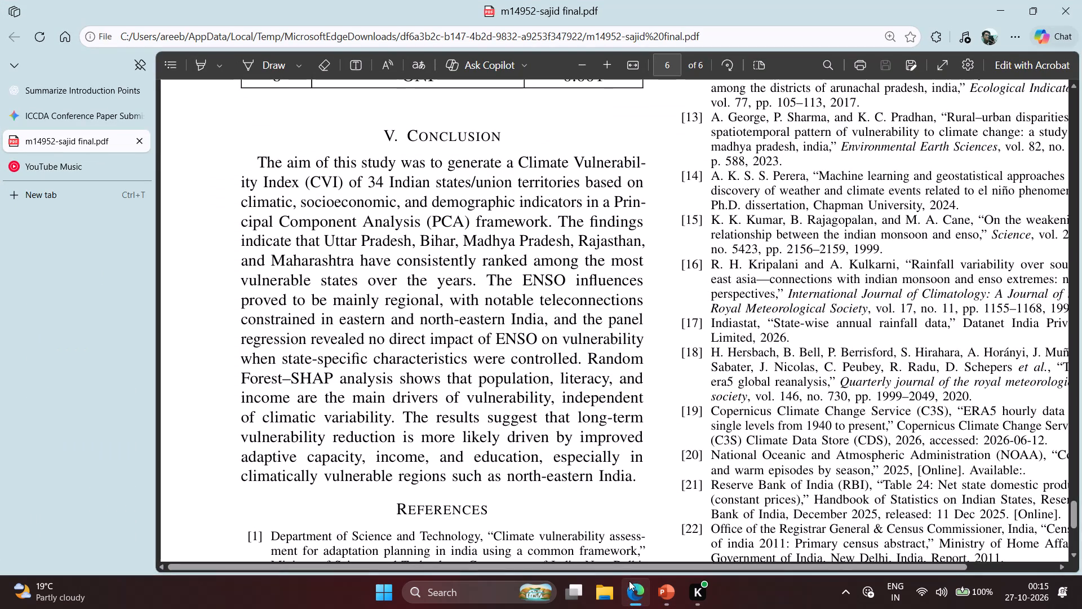
pyautogui.click(36, 166)
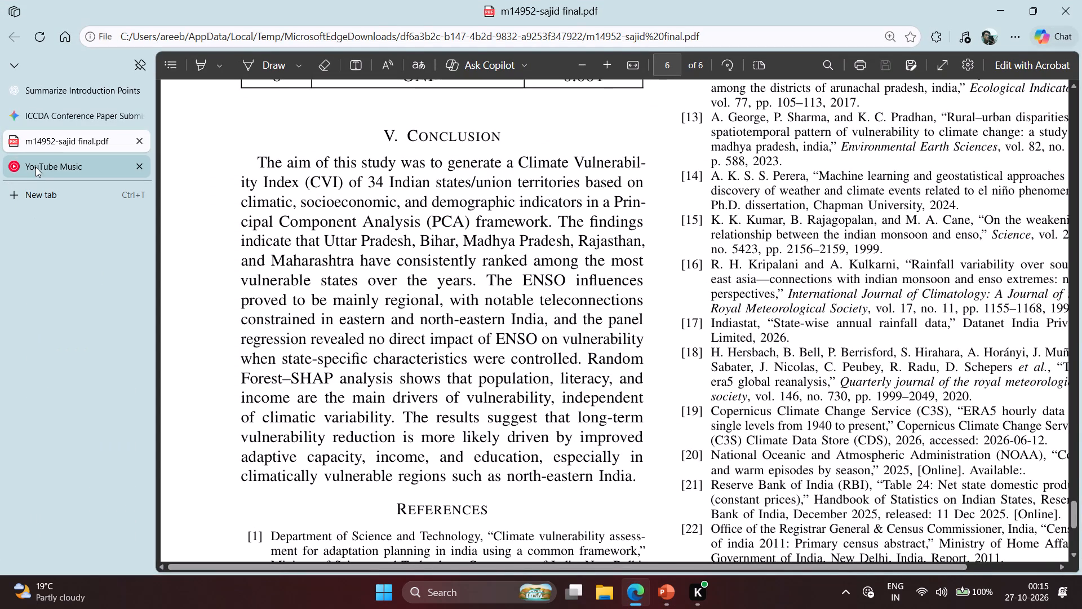
pyautogui.press('space')
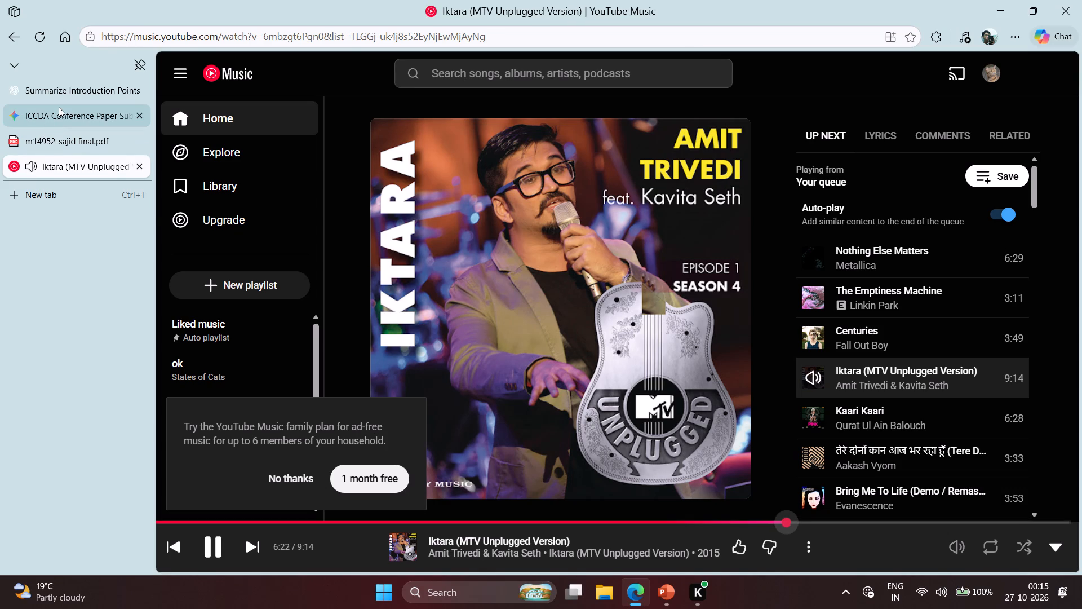
pyautogui.click(92, 145)
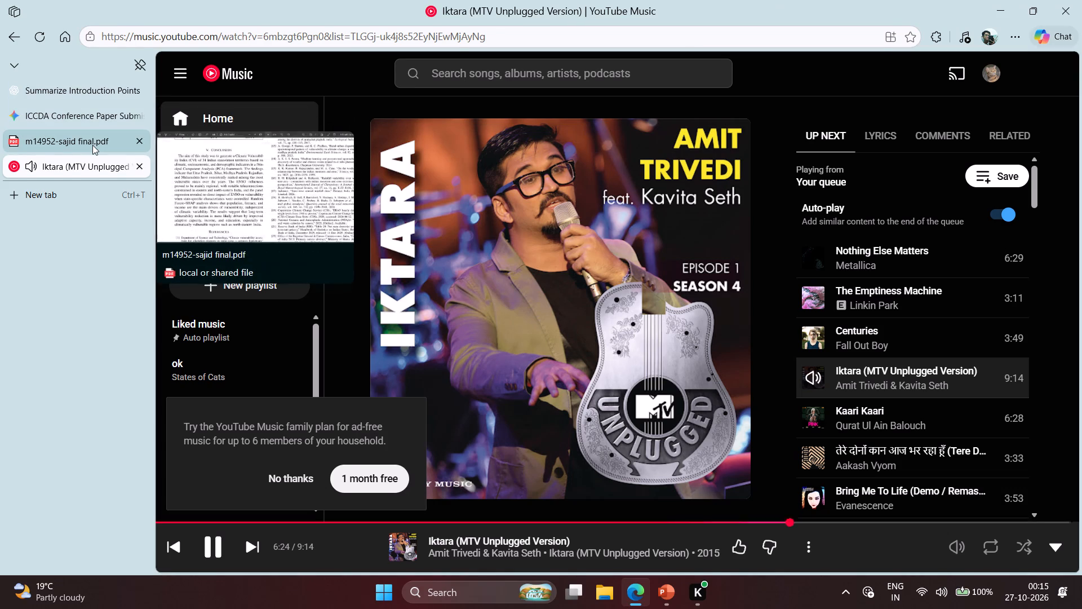
pyautogui.click(94, 94)
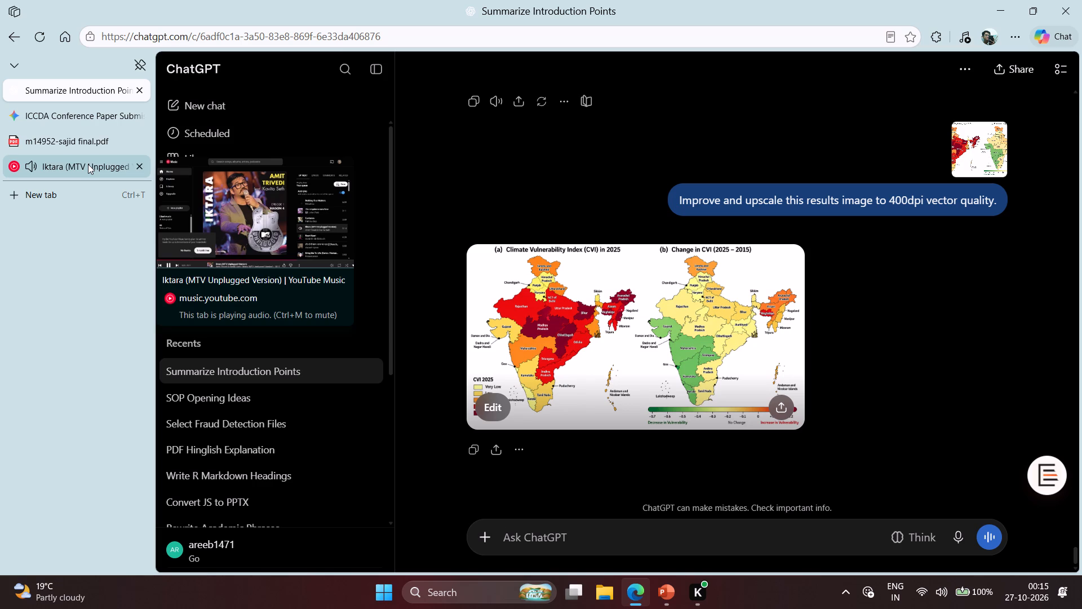
pyautogui.click(83, 149)
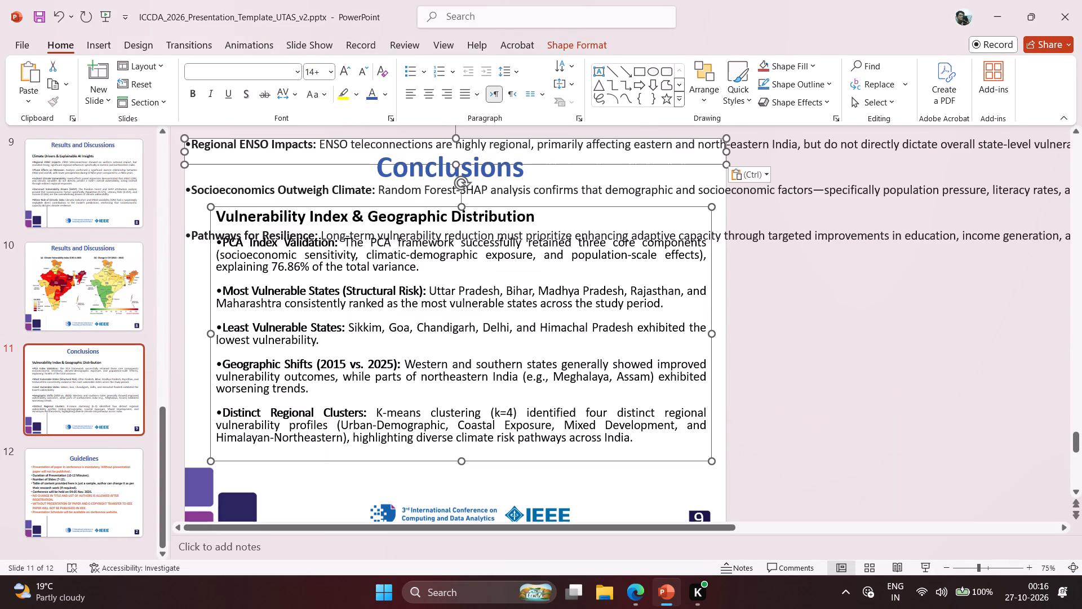
pyautogui.click(831, 180)
pyautogui.hotkey('ctrl', 'a')
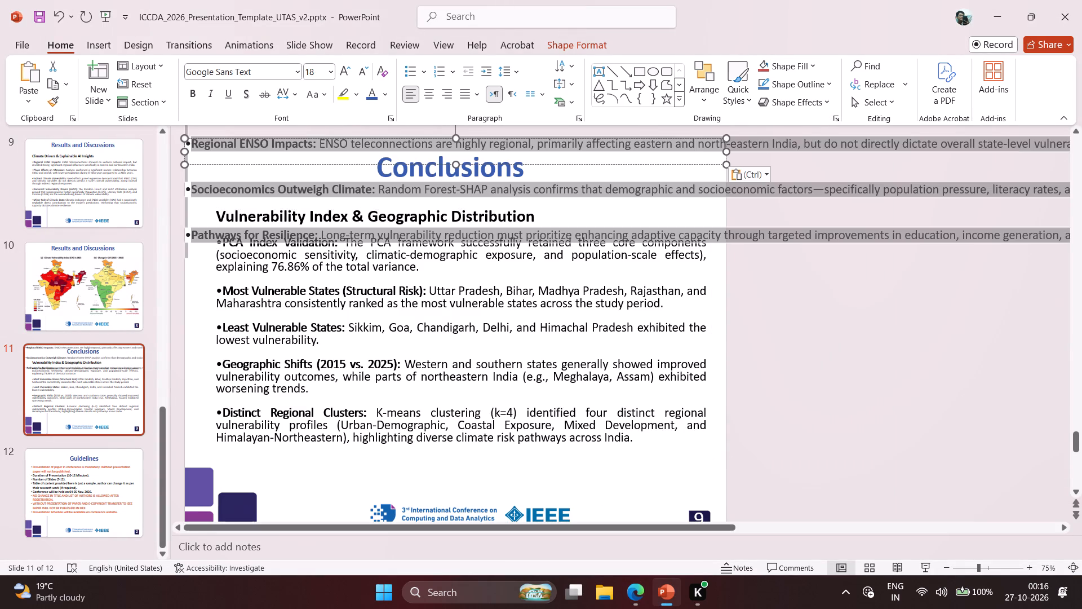
pyautogui.hotkey('ctrl', 'x')
pyautogui.click(666, 276)
pyautogui.hotkey('ctrl', 'a')
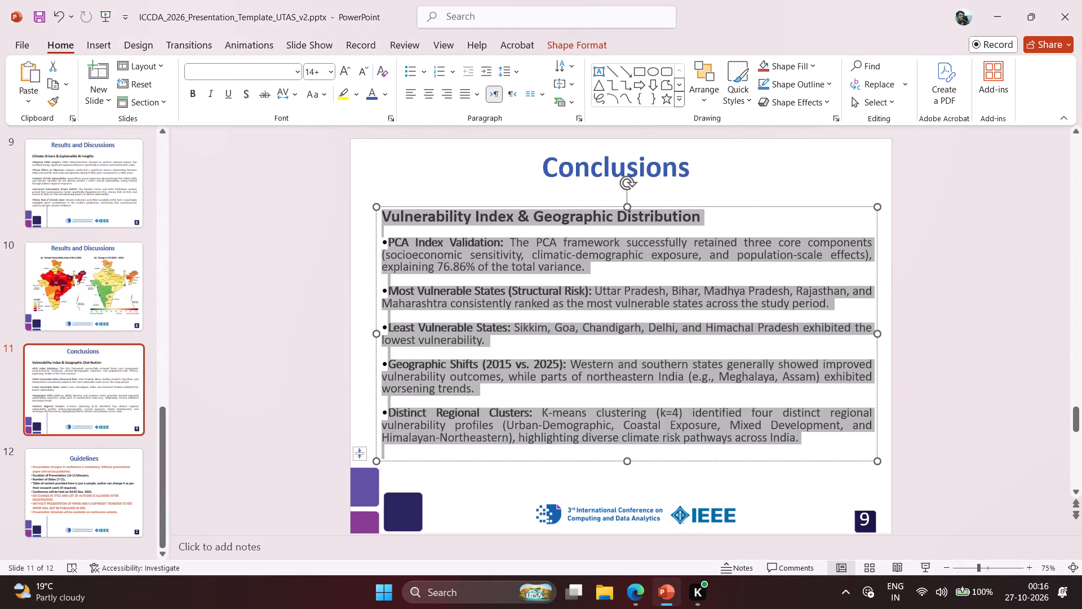
pyautogui.hotkey('ctrl', 'v')
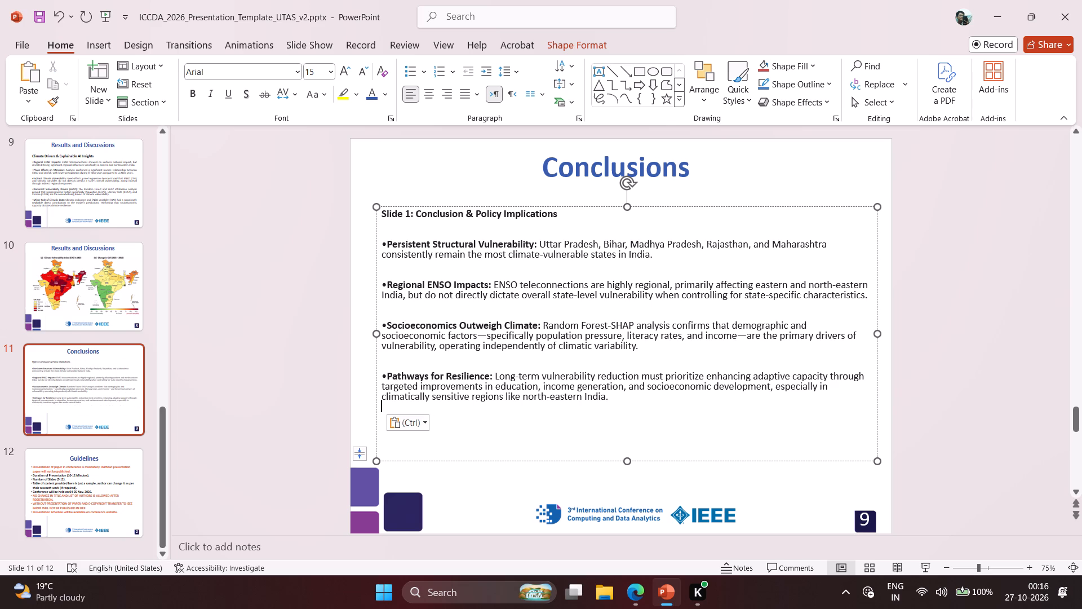
# Delete the "Slide 1: Conclusion & Policy Implications" heading and the extra blank line above the first Conclusions bullet.
pyautogui.click(416, 217)
pyautogui.hotkey('ctrl', 'BackSpace')
pyautogui.hotkey('ctrl', 'BackSpace')
pyautogui.hotkey('ctrl', 'BackSpace')
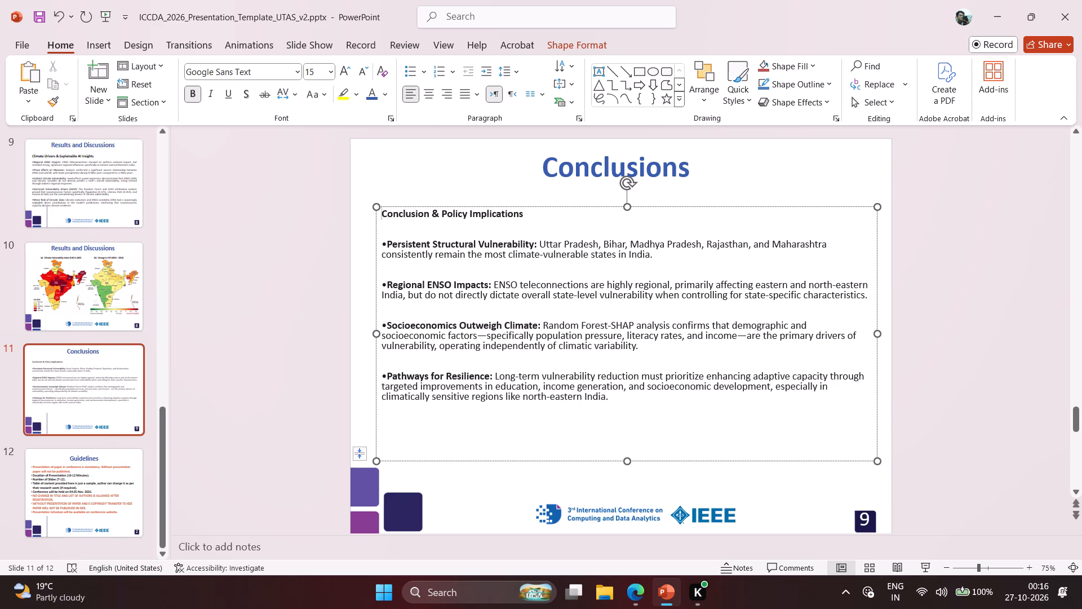
pyautogui.moveTo(531, 214); pyautogui.dragTo(329, 221)
pyautogui.press('BackSpace')
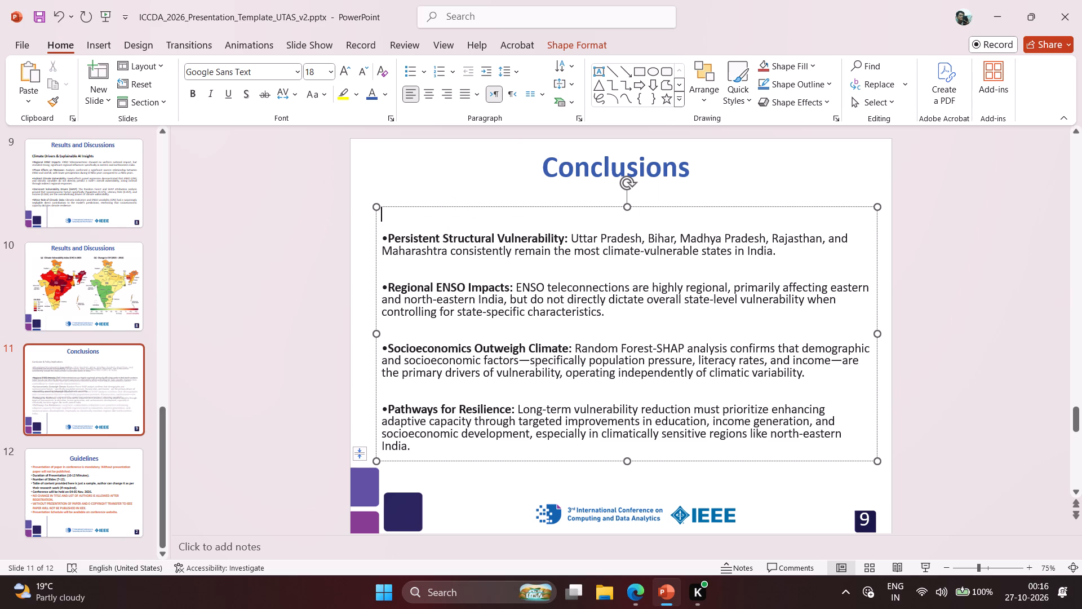
pyautogui.press('Down')
pyautogui.press('BackSpace')
pyautogui.press('Down')
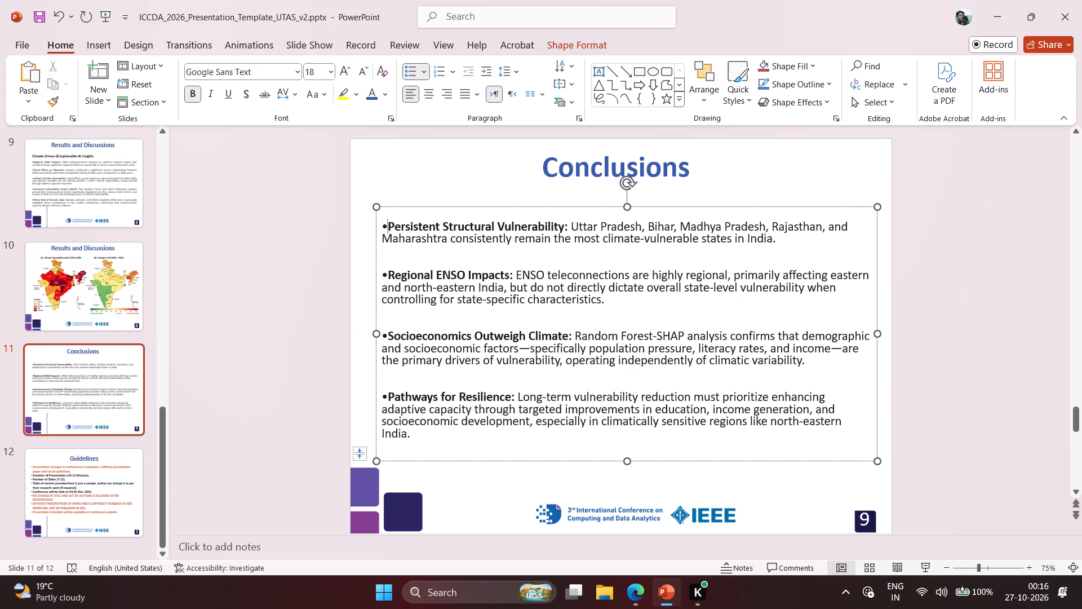
# Review the Conclusions slide against the Guidelines and Results and Discussions slides for content and consistent formatting.
pyautogui.scroll(-1, 347, 262)
pyautogui.scroll(1, 347, 262)
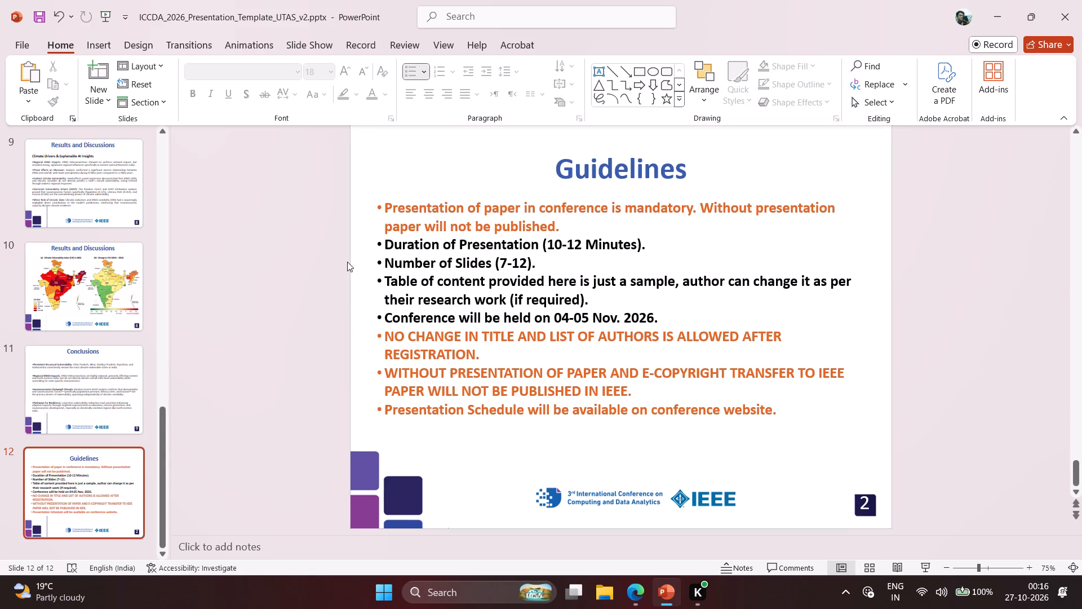
pyautogui.scroll(2, 347, 262)
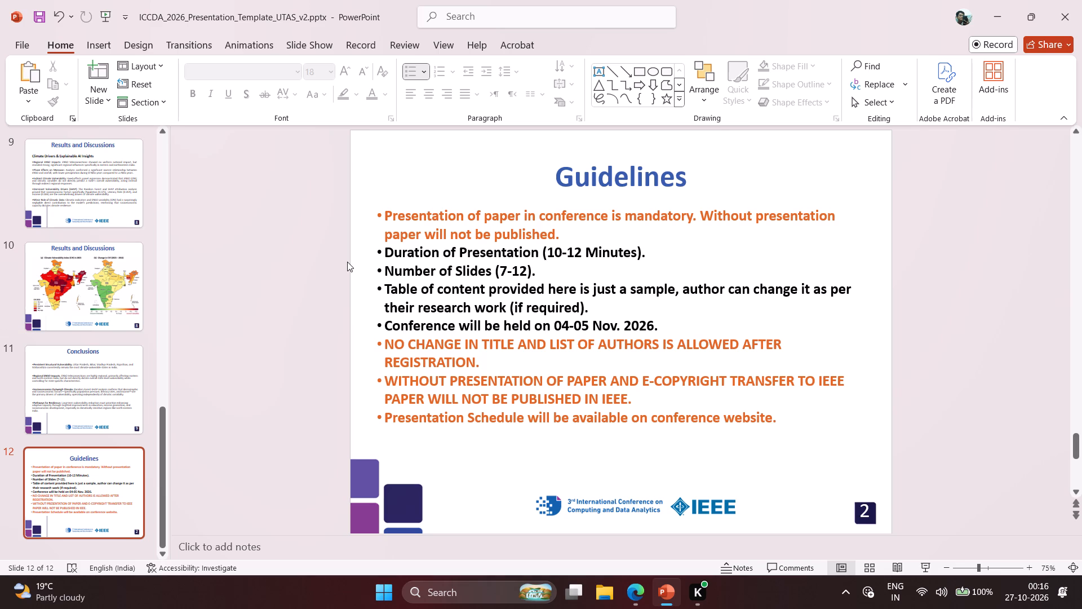
pyautogui.scroll(2, 347, 262)
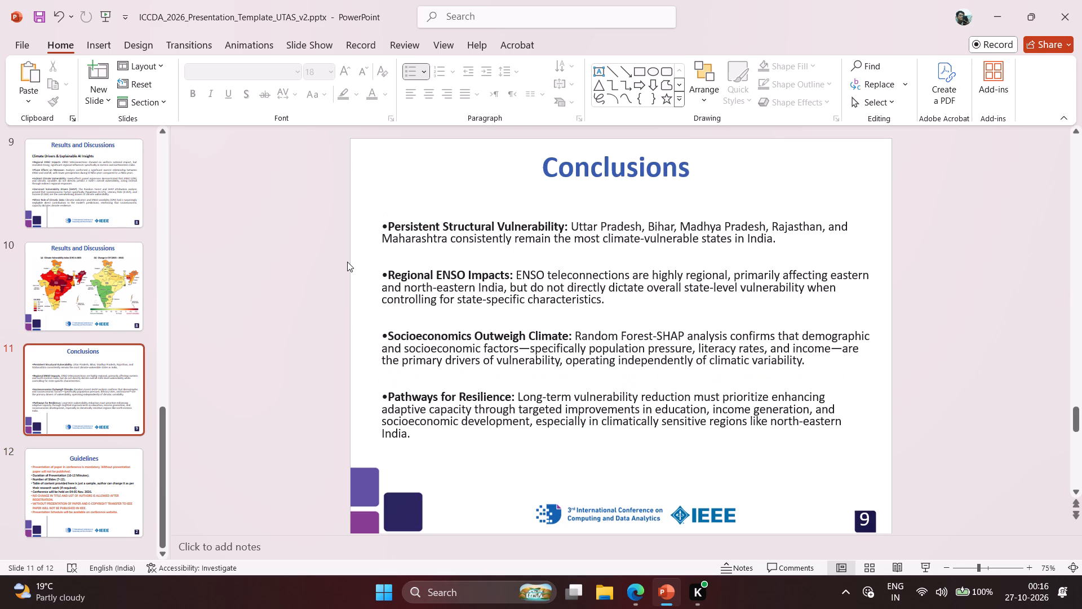
pyautogui.scroll(-1, 389, 299)
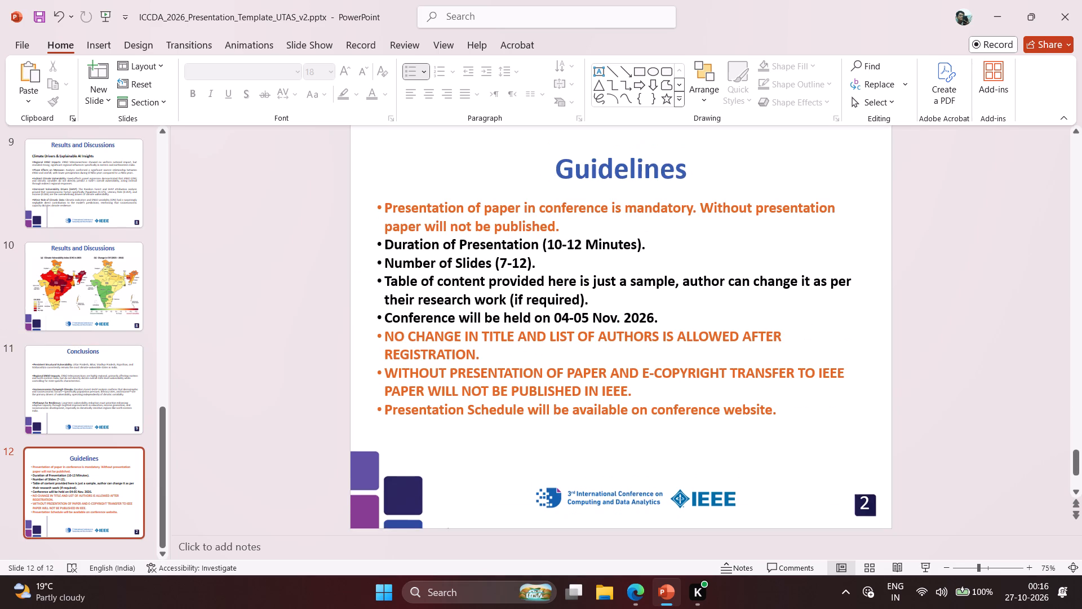
pyautogui.scroll(-1, 389, 299)
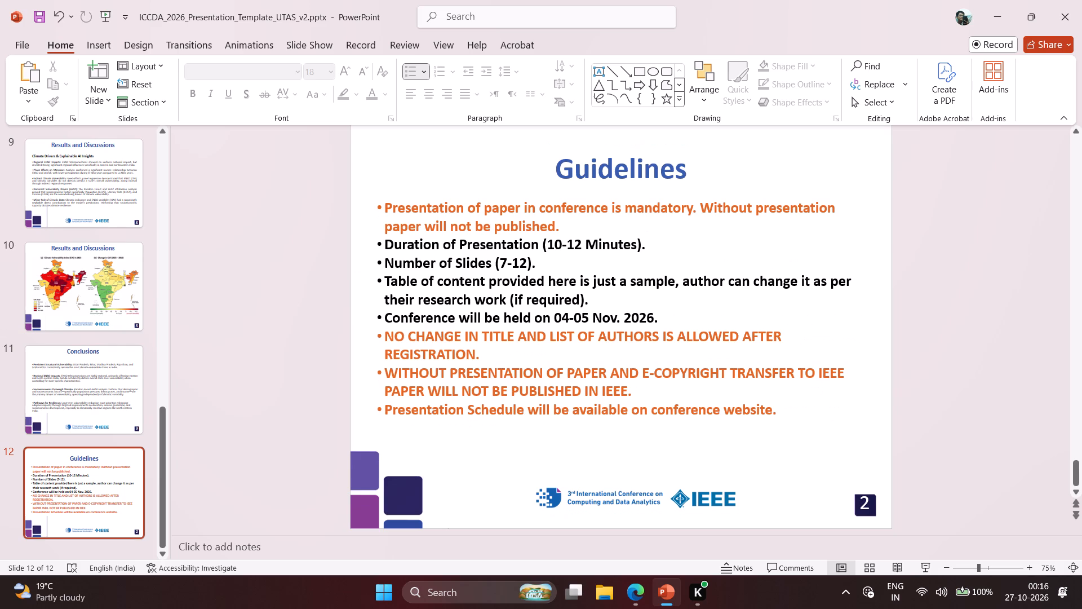
pyautogui.scroll(1, 389, 299)
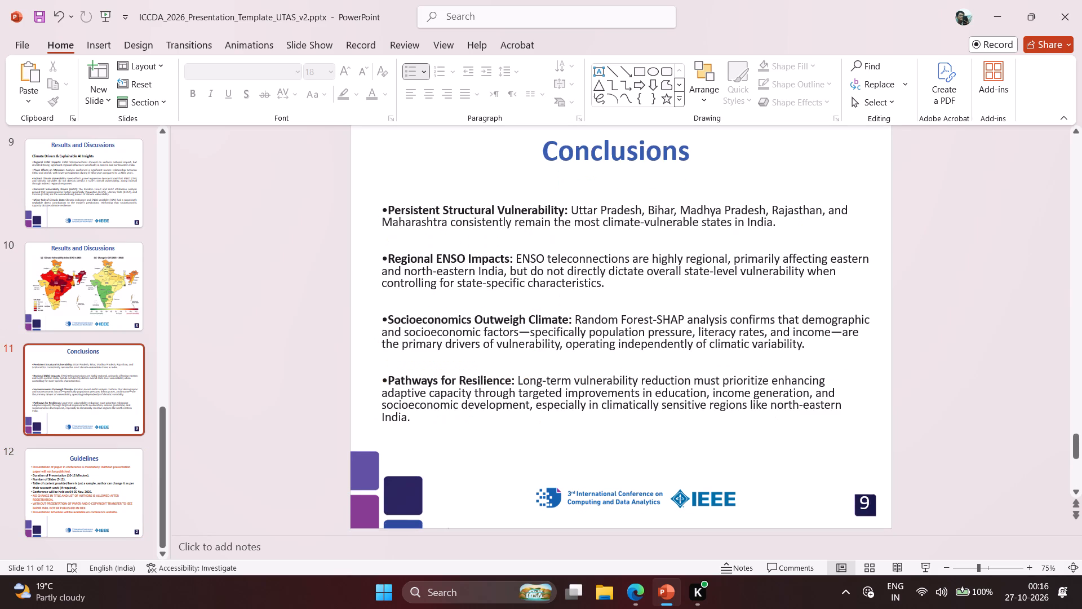
pyautogui.scroll(2, 389, 299)
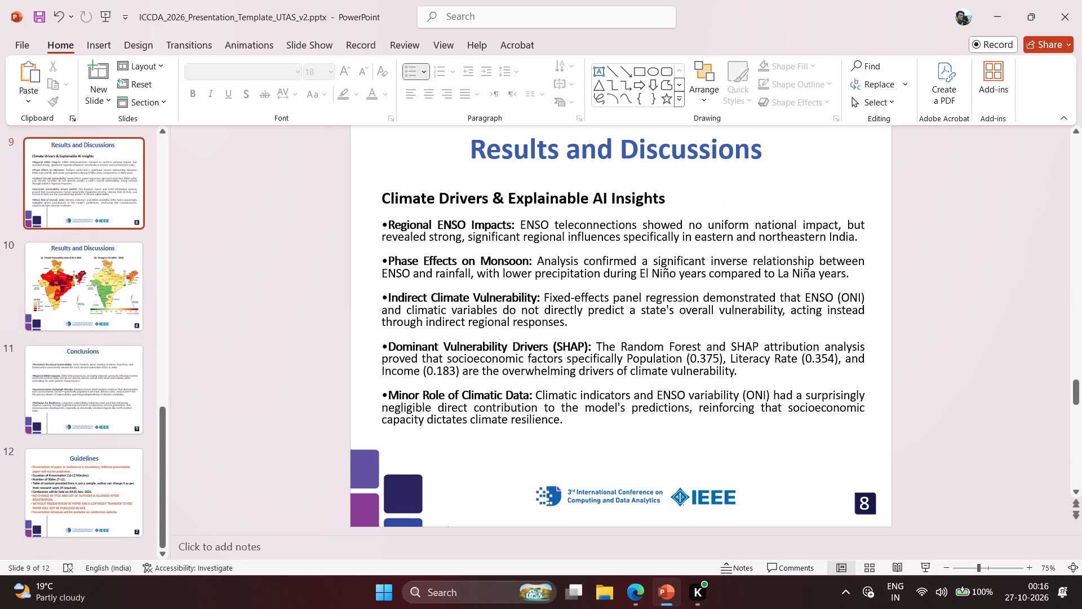
pyautogui.scroll(1, 389, 299)
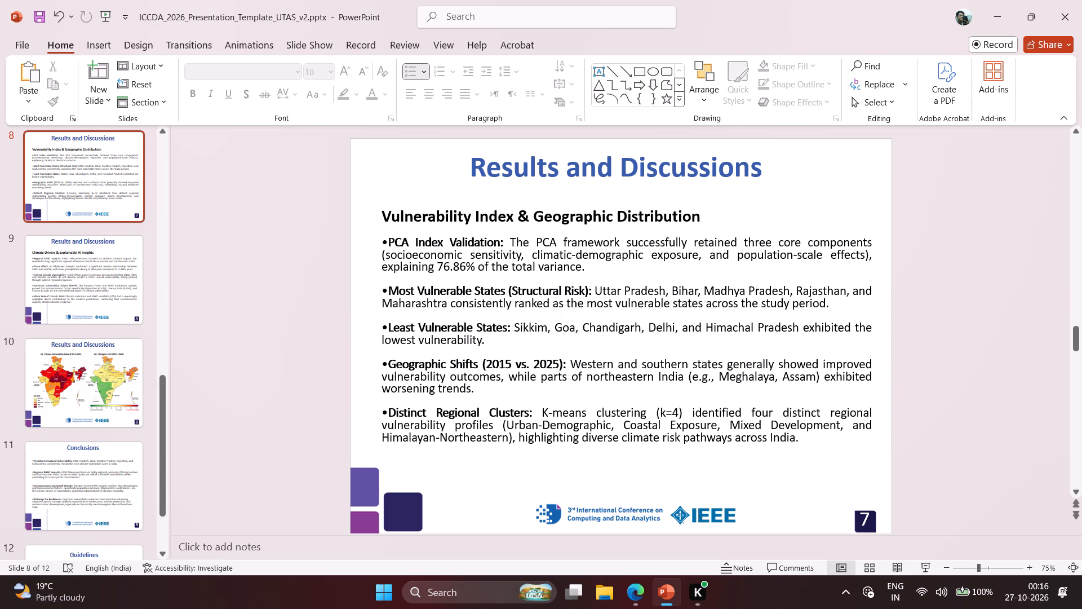
pyautogui.scroll(-1, 389, 299)
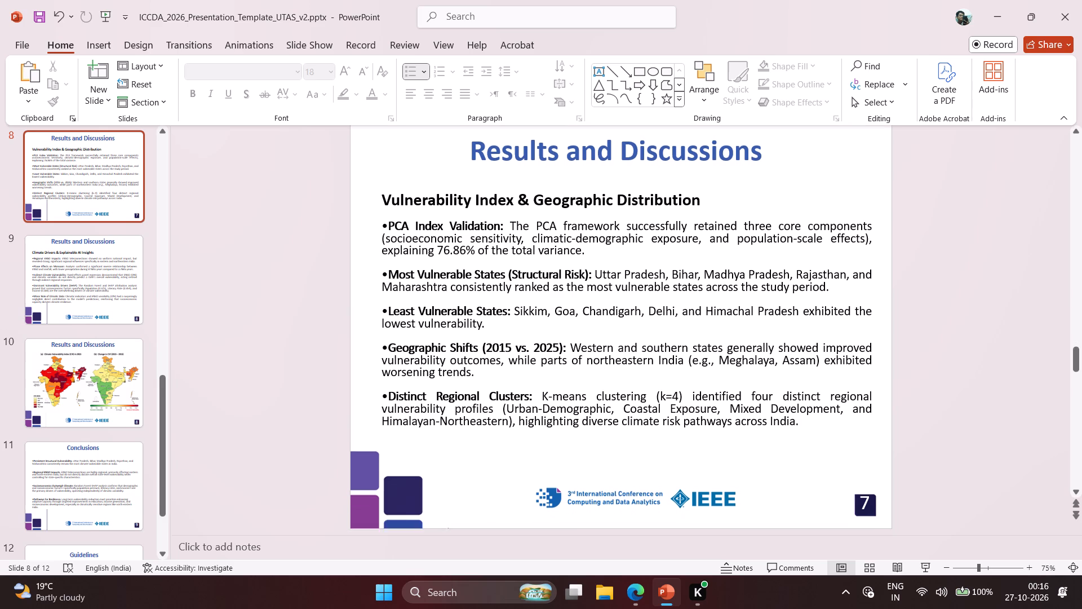
pyautogui.scroll(-3, 389, 299)
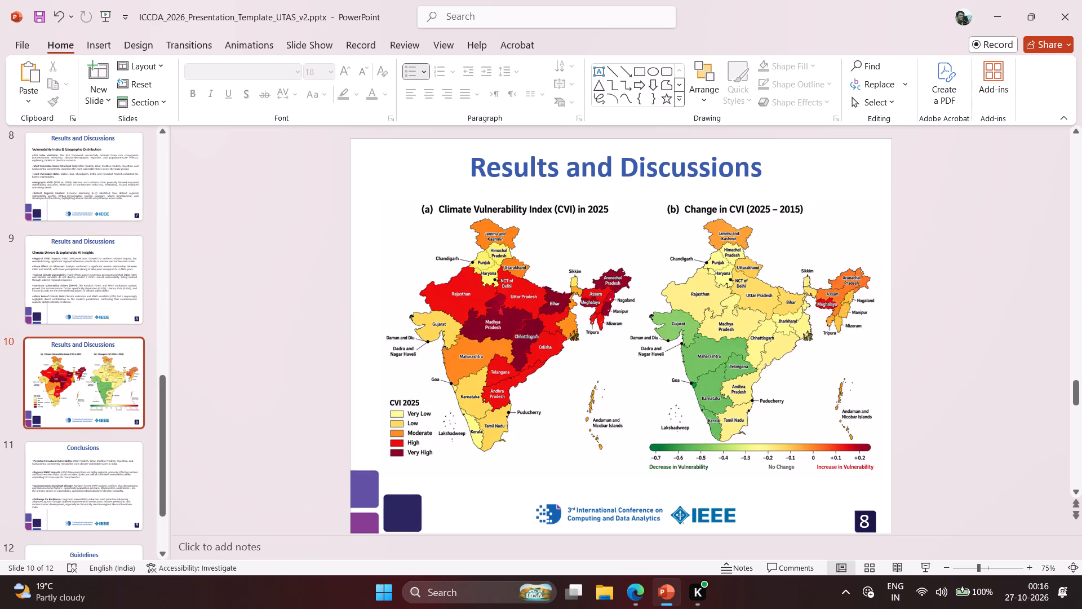
pyautogui.scroll(-1, 389, 299)
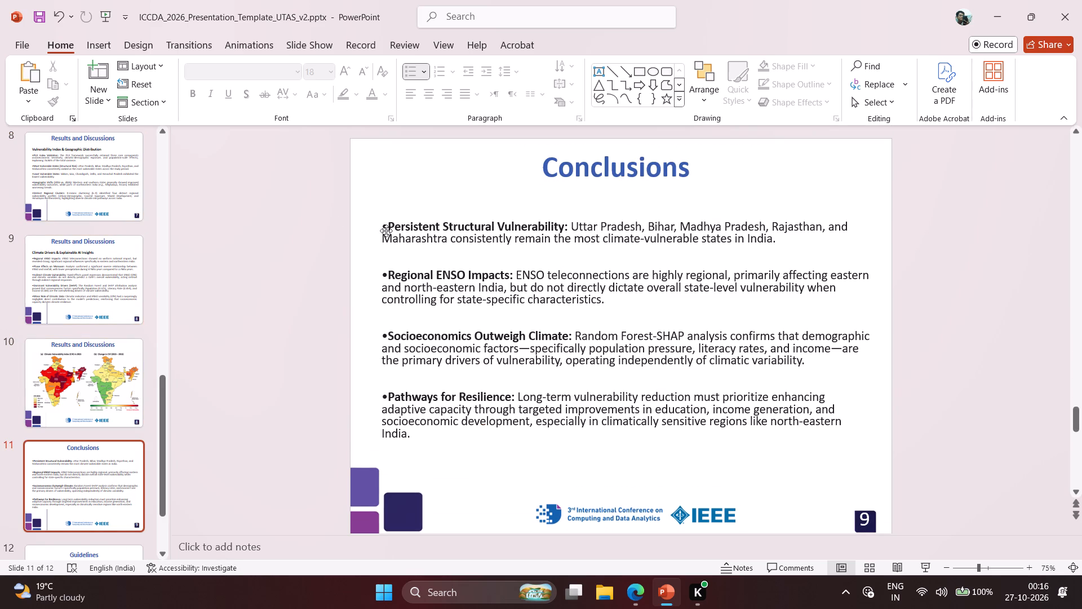
# Change the font of all the Conclusions slide's body text to Calibri (MS).
pyautogui.click(442, 235)
pyautogui.hotkey('ctrl', 'a')
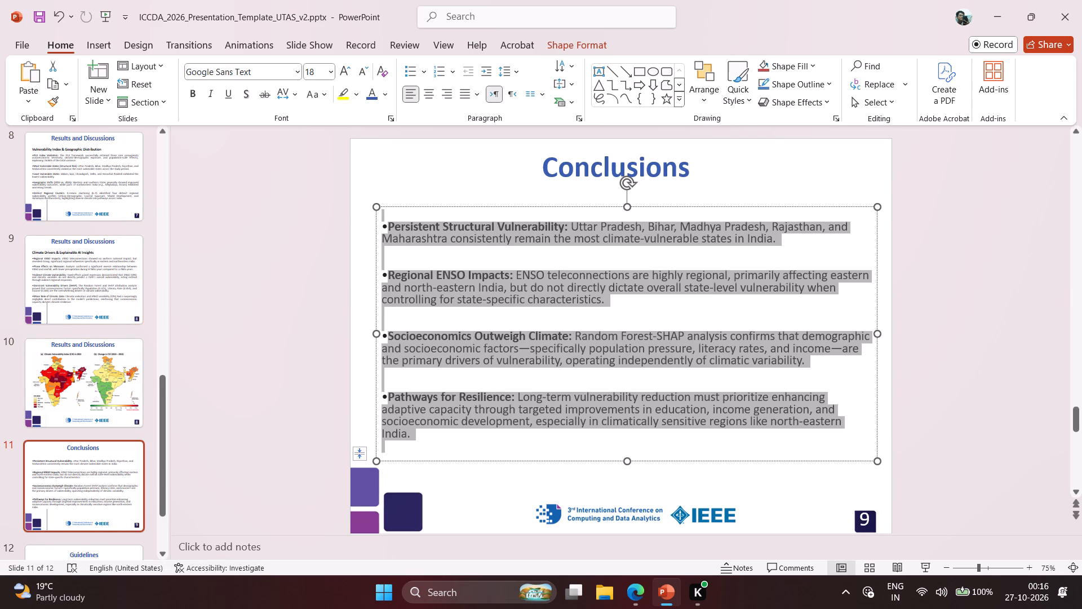
pyautogui.click(298, 67)
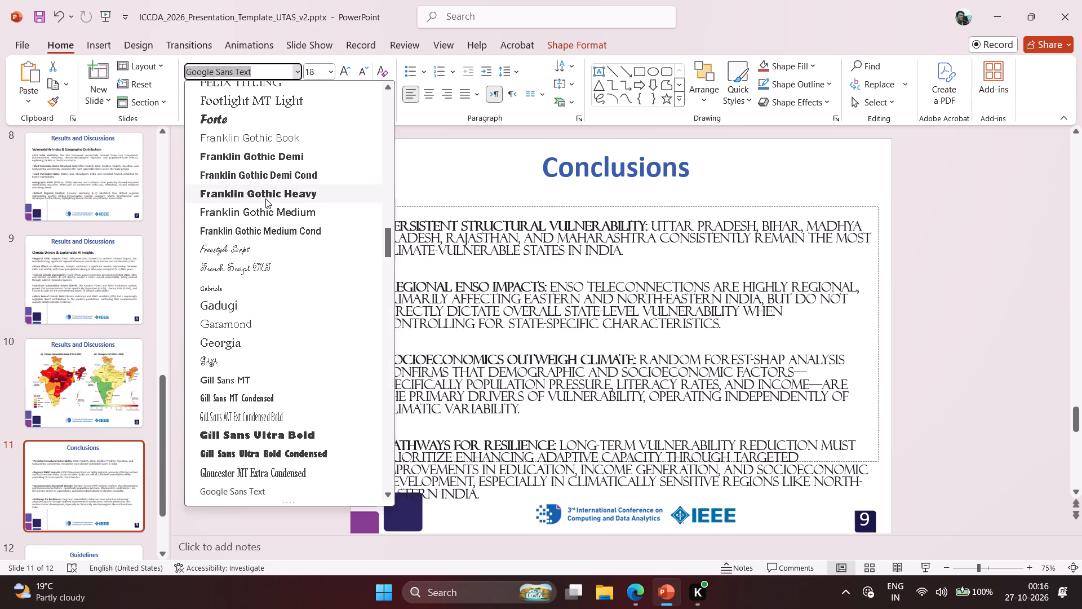
pyautogui.scroll(11, 265, 198)
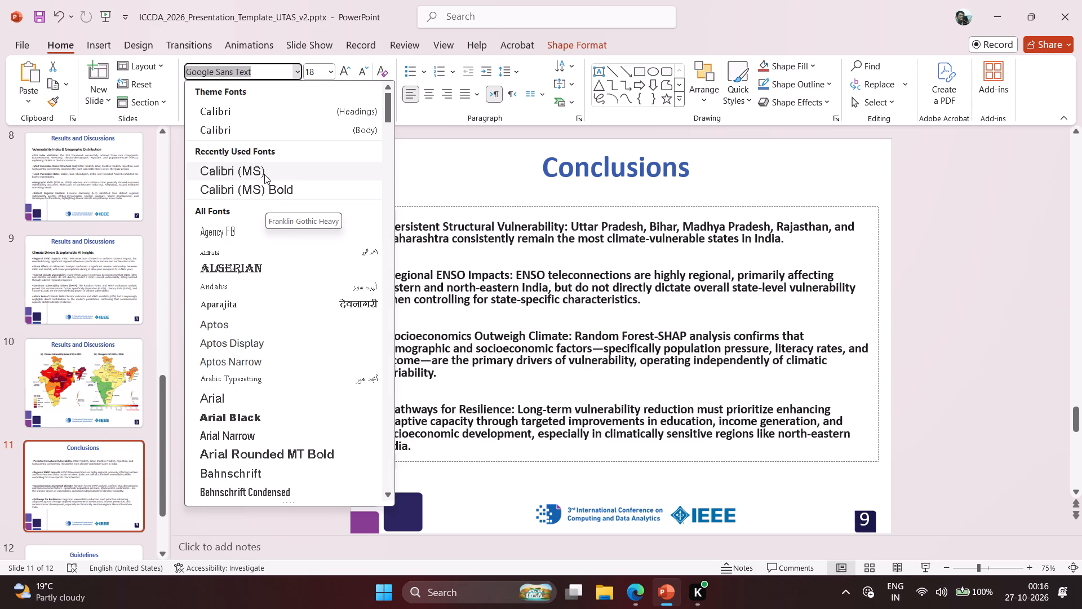
pyautogui.click(264, 174)
pyautogui.click(315, 283)
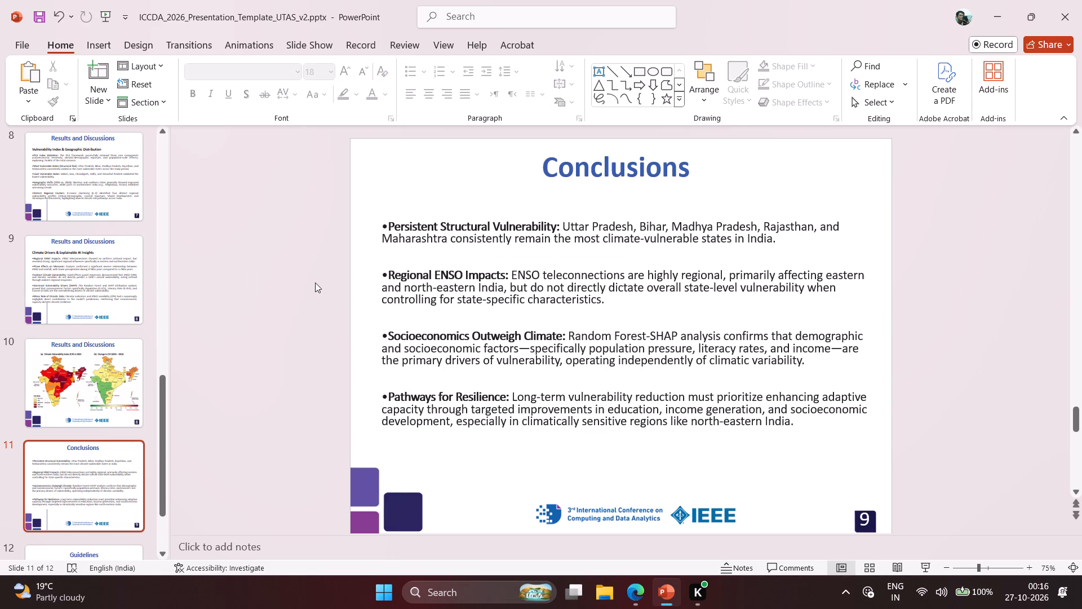
# Move the Conclusions body text box up slightly, closer to the title.
pyautogui.click(597, 219)
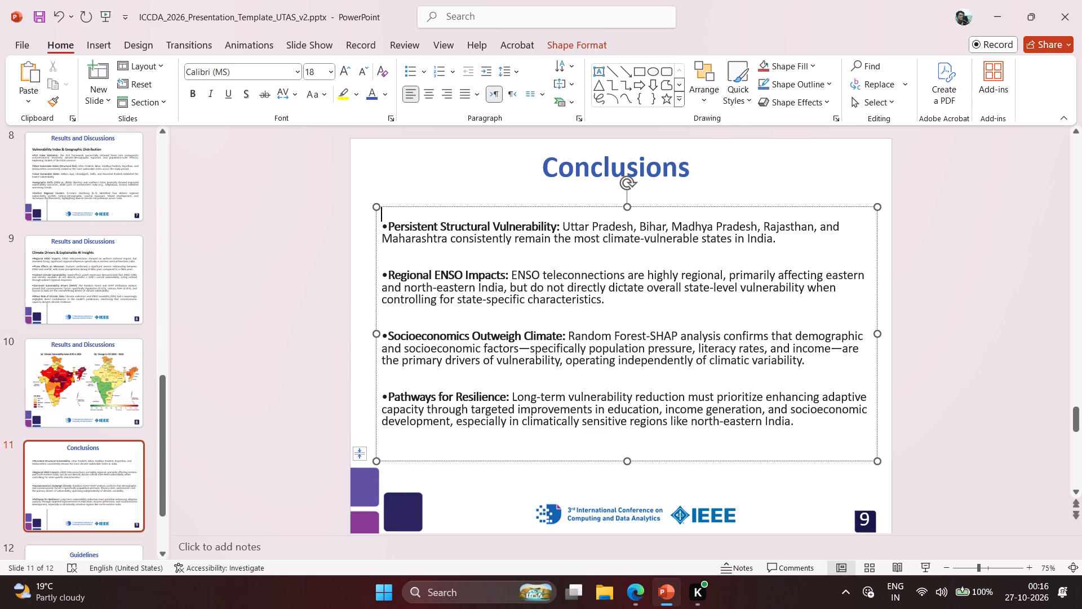
pyautogui.moveTo(613, 205); pyautogui.dragTo(613, 199)
# Delete the empty picture object that overlaps the Conclusions title and the first bullet.
pyautogui.click(618, 147)
pyautogui.click(607, 162)
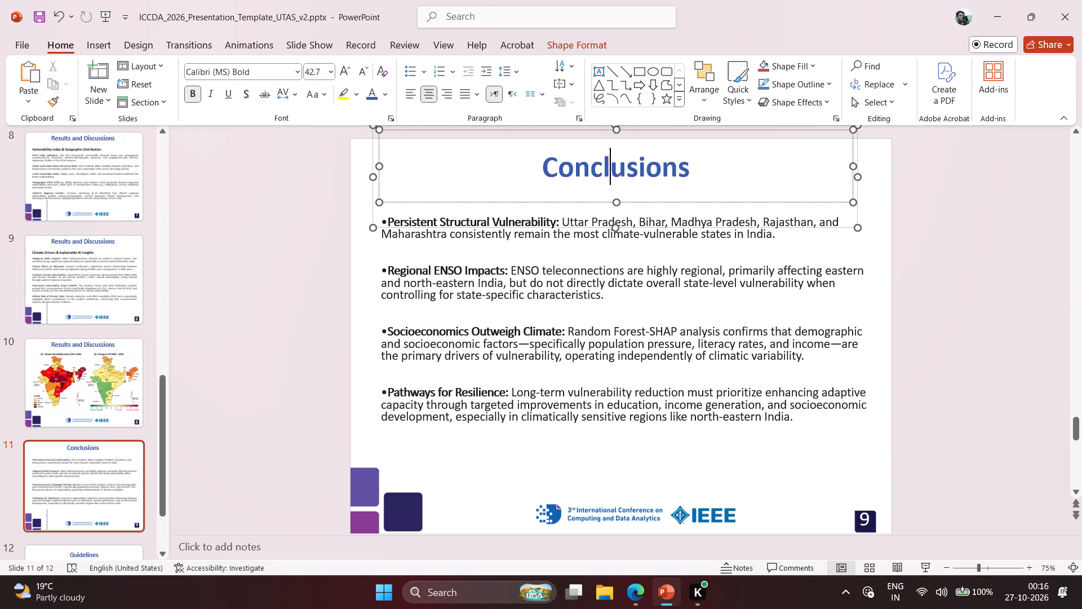
pyautogui.click(588, 200)
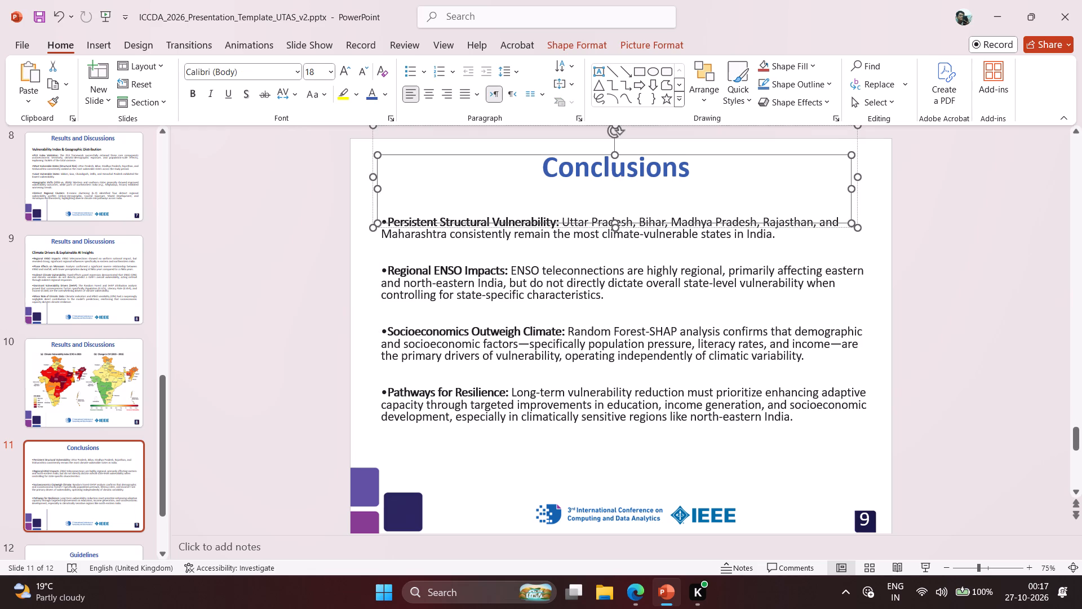
pyautogui.moveTo(591, 226); pyautogui.dragTo(591, 254)
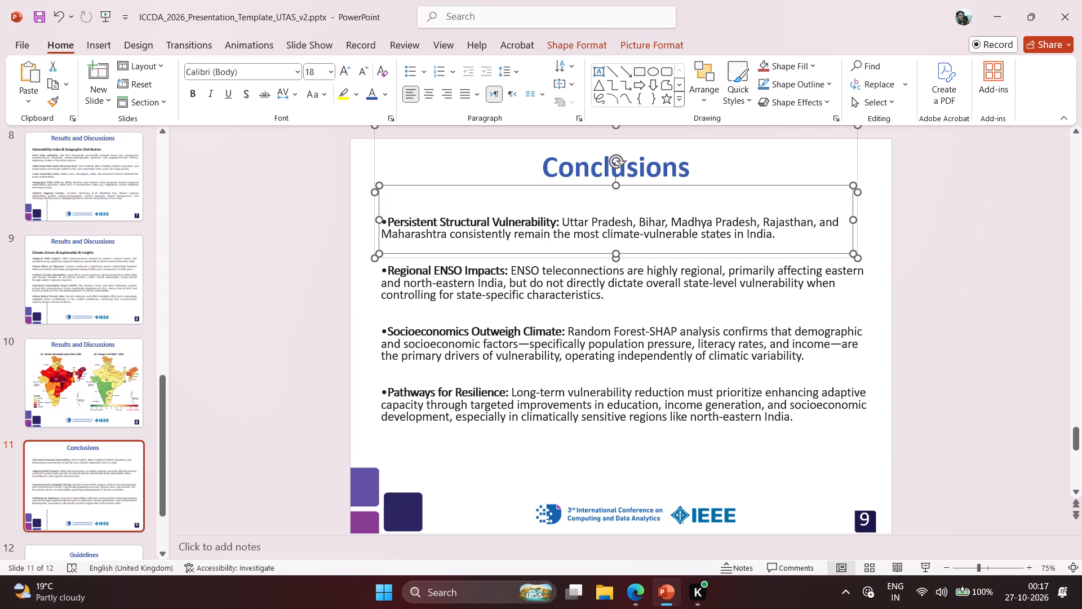
pyautogui.click(637, 185)
pyautogui.press('Delete')
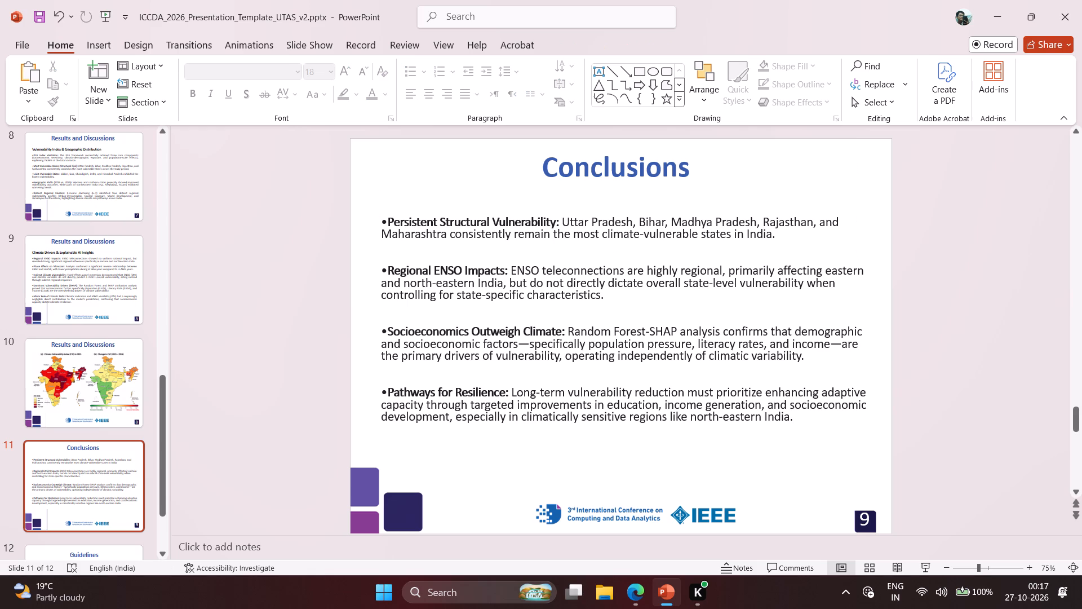
# Move the Conclusions title box down slightly so it sits just above the body text.
pyautogui.click(635, 175)
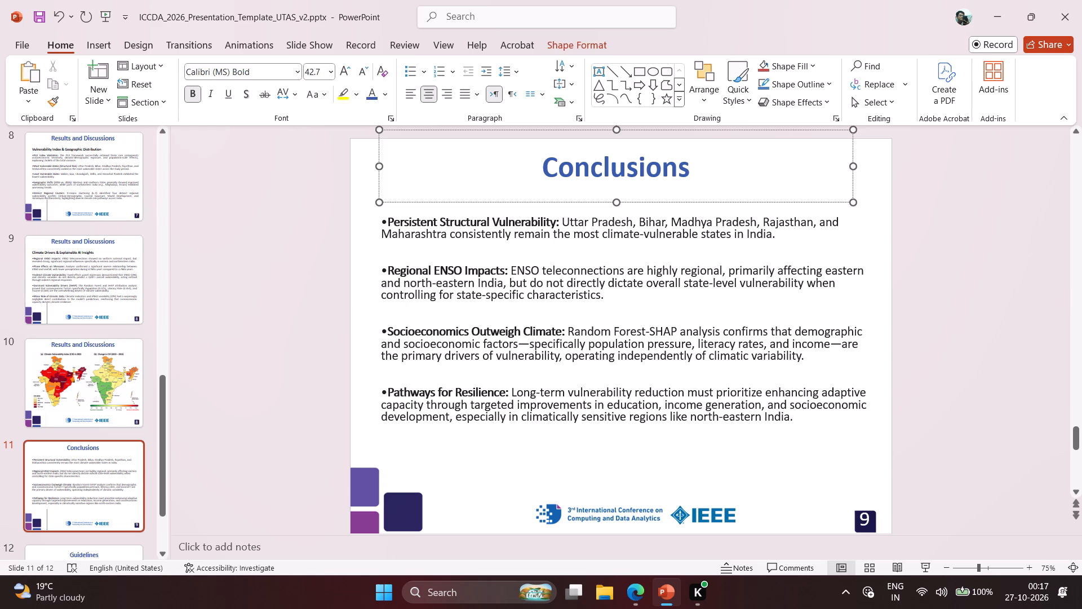
pyautogui.moveTo(651, 200); pyautogui.dragTo(648, 209)
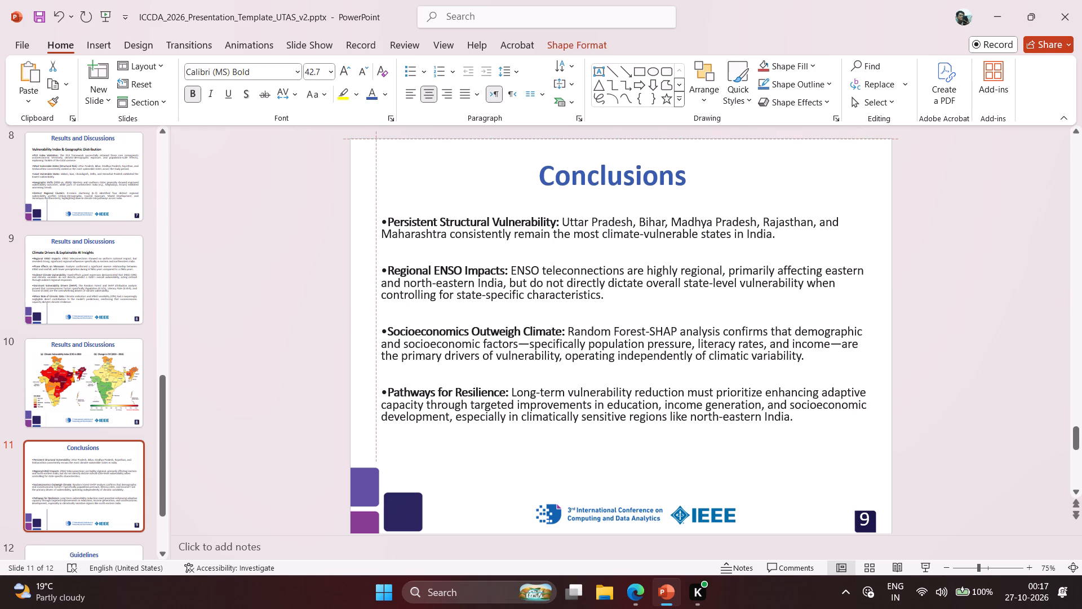
pyautogui.moveTo(648, 209); pyautogui.dragTo(648, 209)
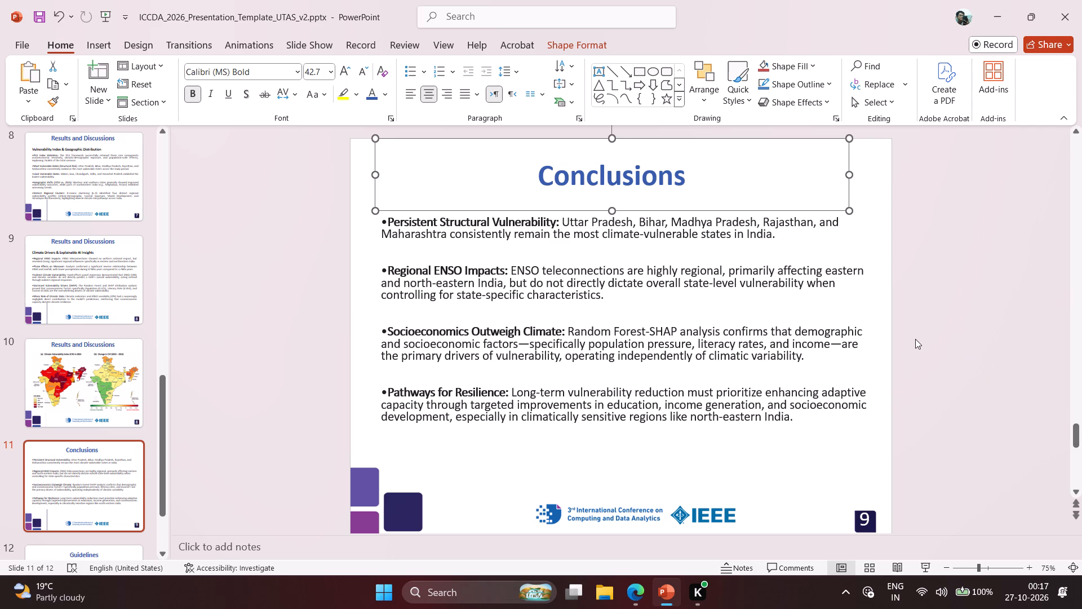
# In the Socioeconomics Outweigh Climate bullet, replace the dashes after "factors" and after "income" with spaces.
pyautogui.click(774, 331)
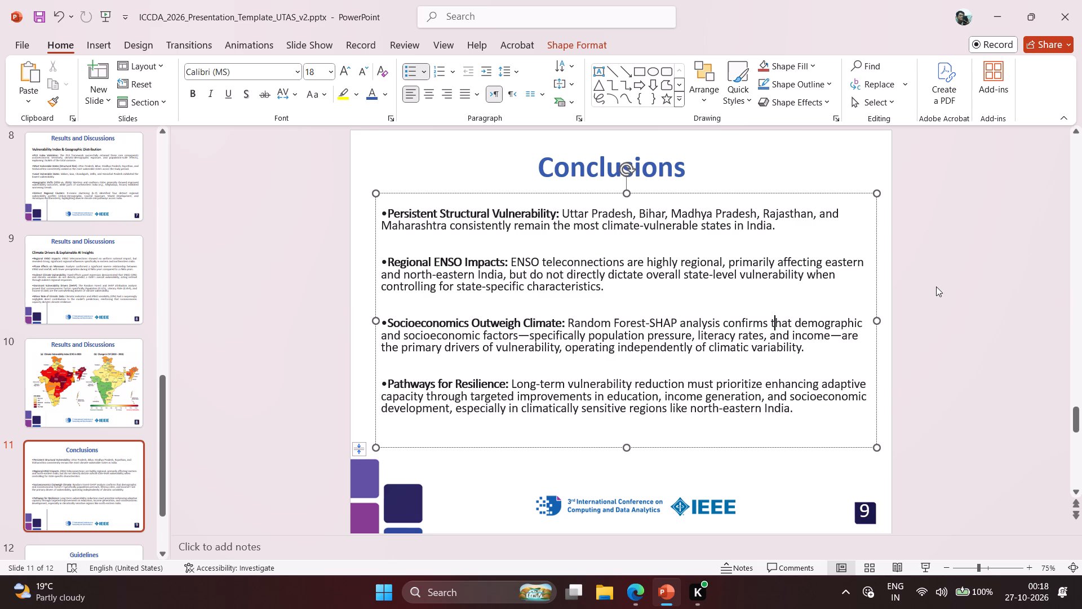
pyautogui.click(532, 334)
pyautogui.press('Left')
pyautogui.press('BackSpace')
pyautogui.press('space')
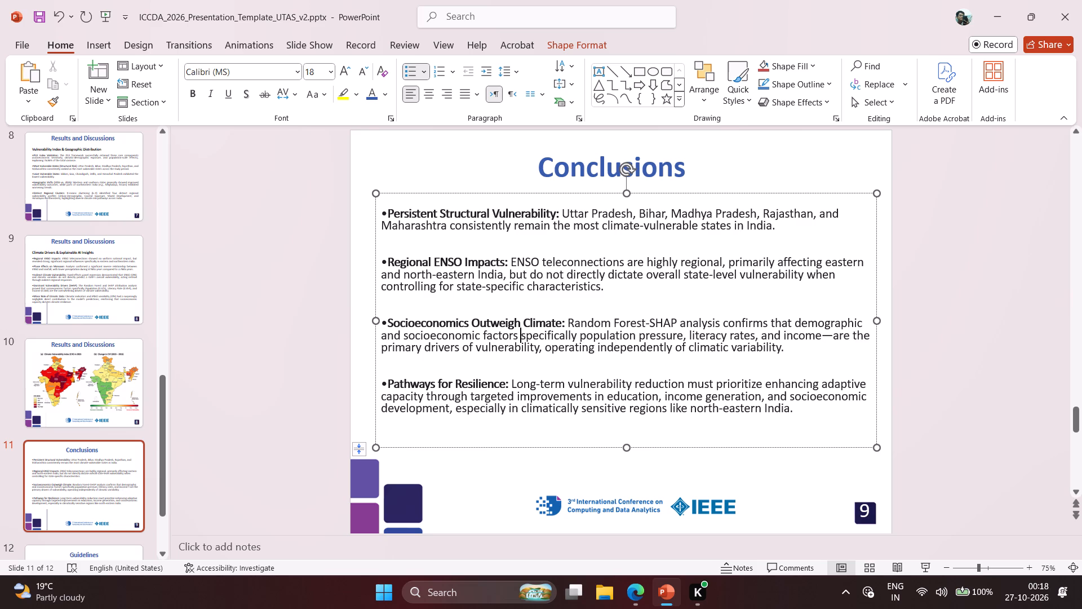
pyautogui.click(831, 336)
pyautogui.press('BackSpace')
pyautogui.press('space')
# Enlarge all the Conclusions body text to 20 pt, then reduce it to 18 pt.
pyautogui.hotkey('ctrl', 'a')
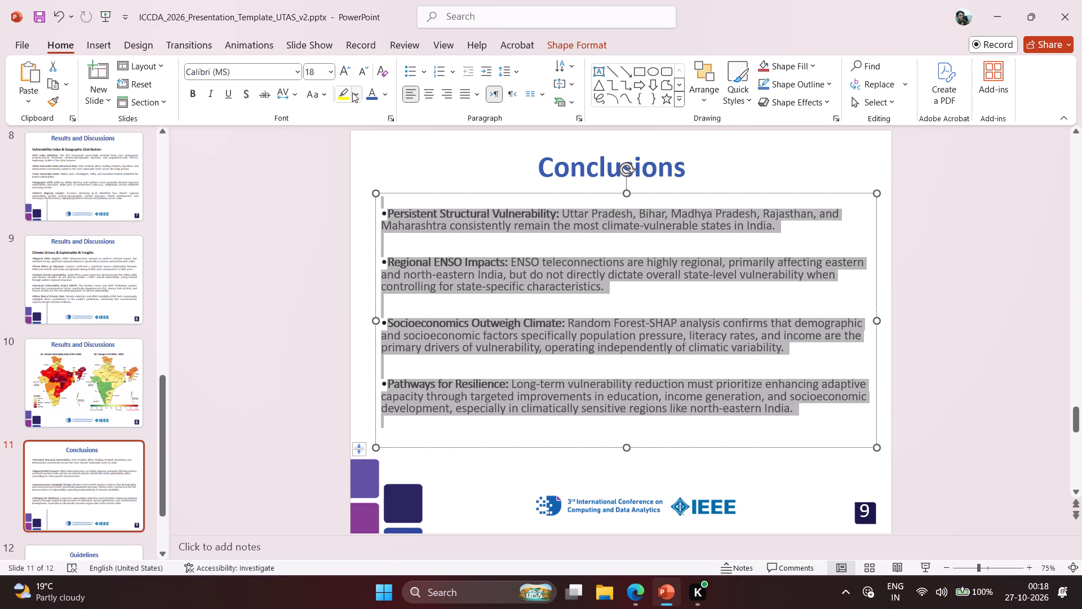
pyautogui.click(346, 68)
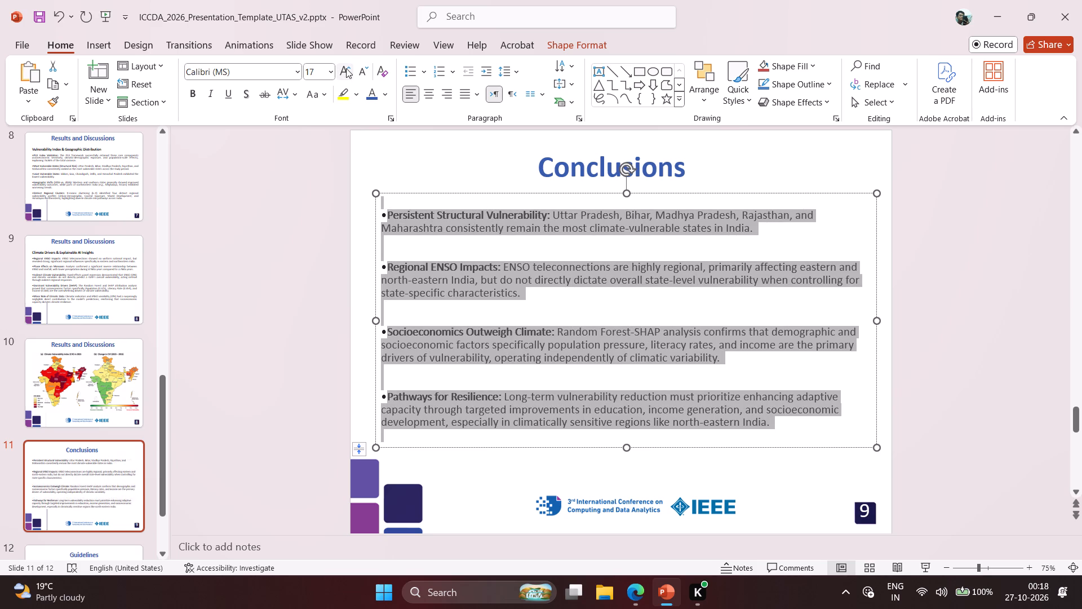
pyautogui.click(345, 68)
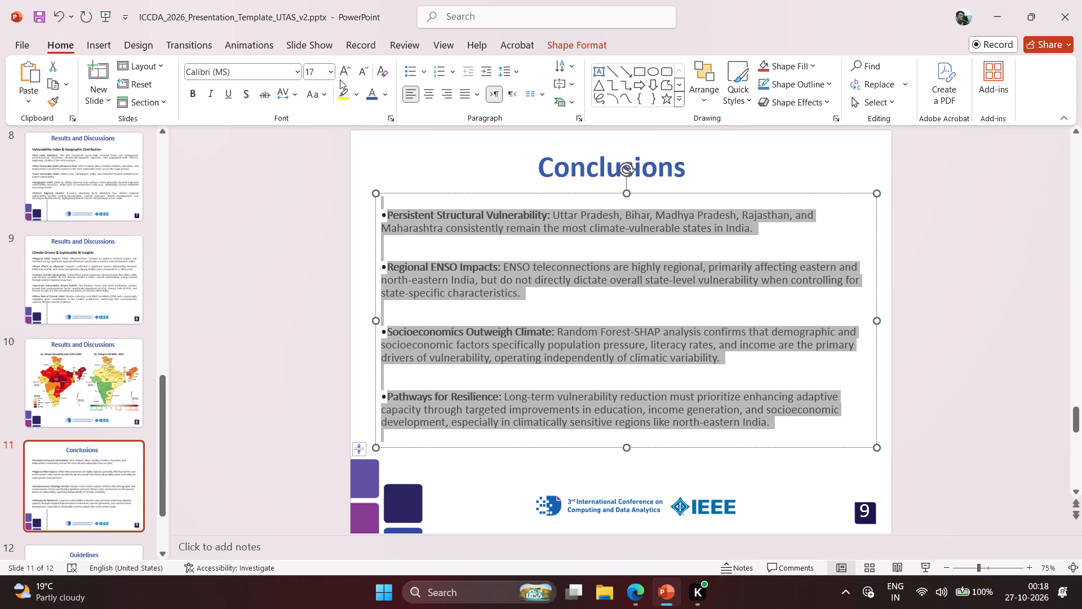
pyautogui.click(344, 70)
pyautogui.click(332, 75)
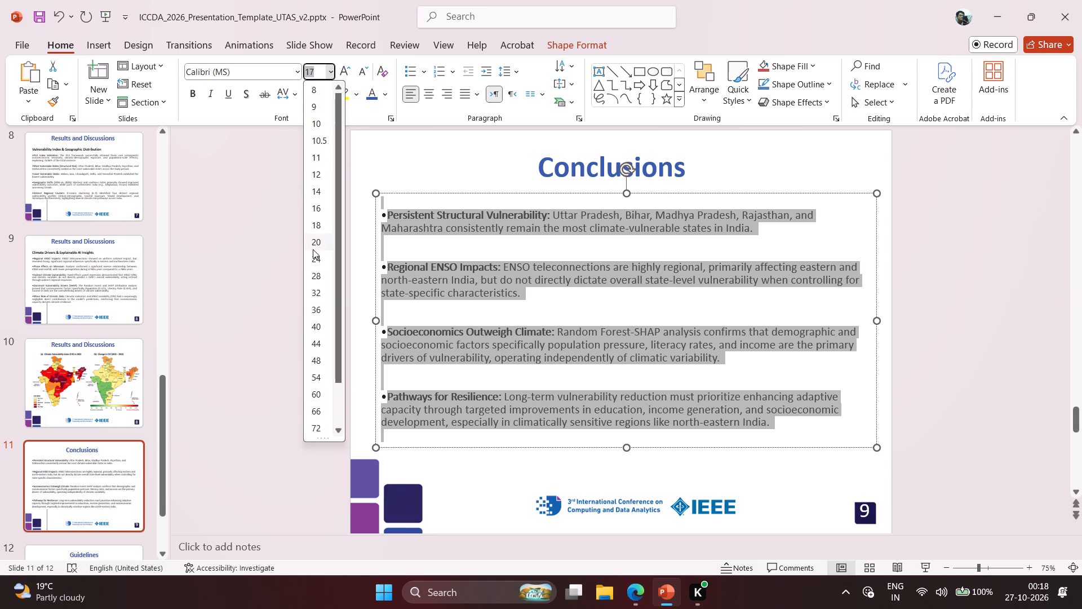
pyautogui.click(313, 249)
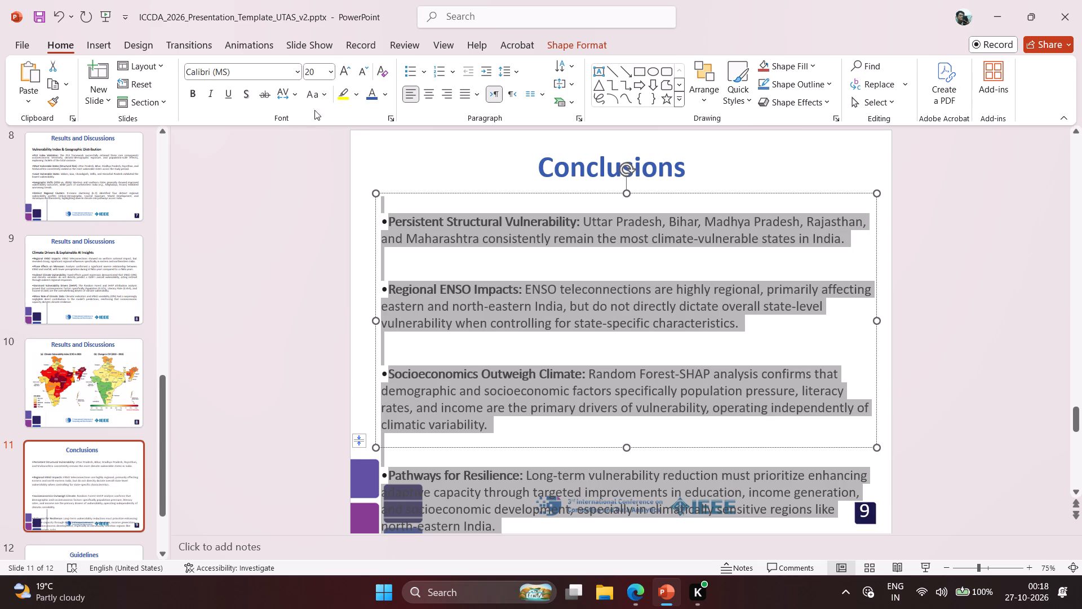
pyautogui.click(362, 76)
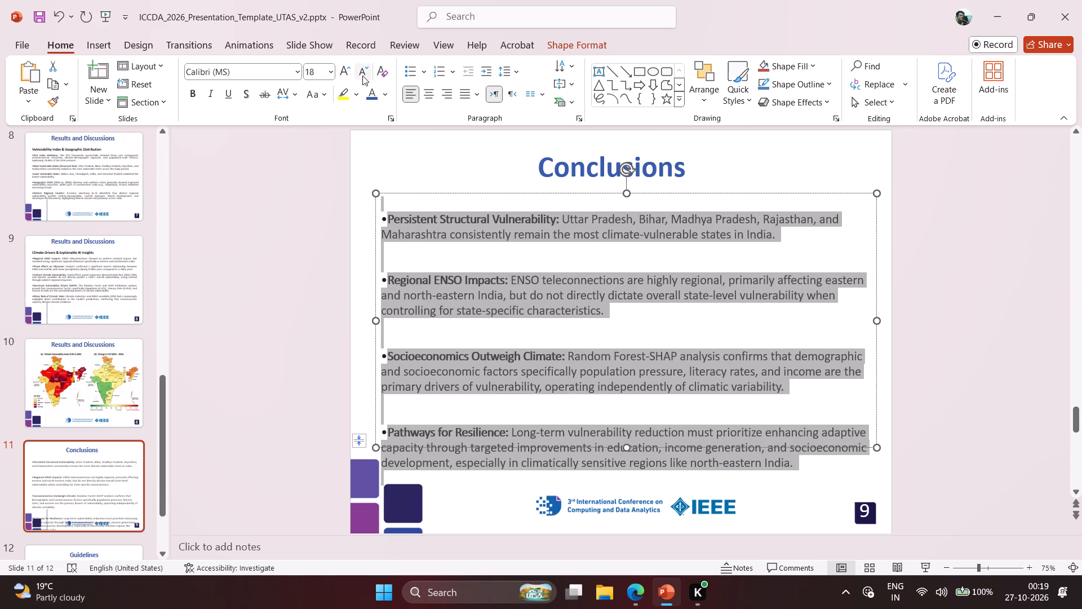
pyautogui.click(301, 214)
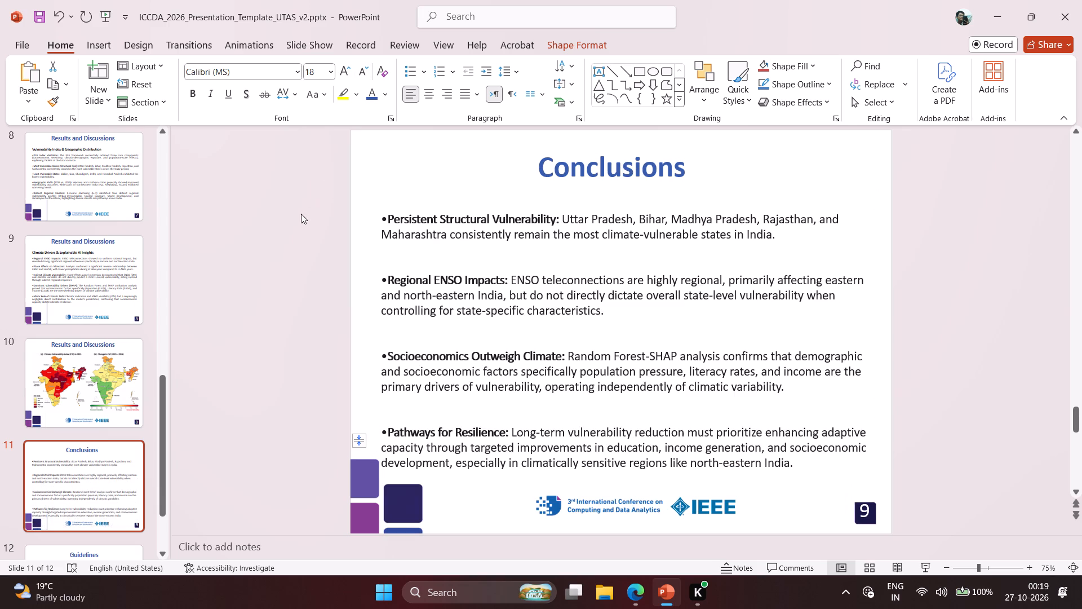
# Move the Conclusions body text box up slightly toward the title.
pyautogui.click(547, 229)
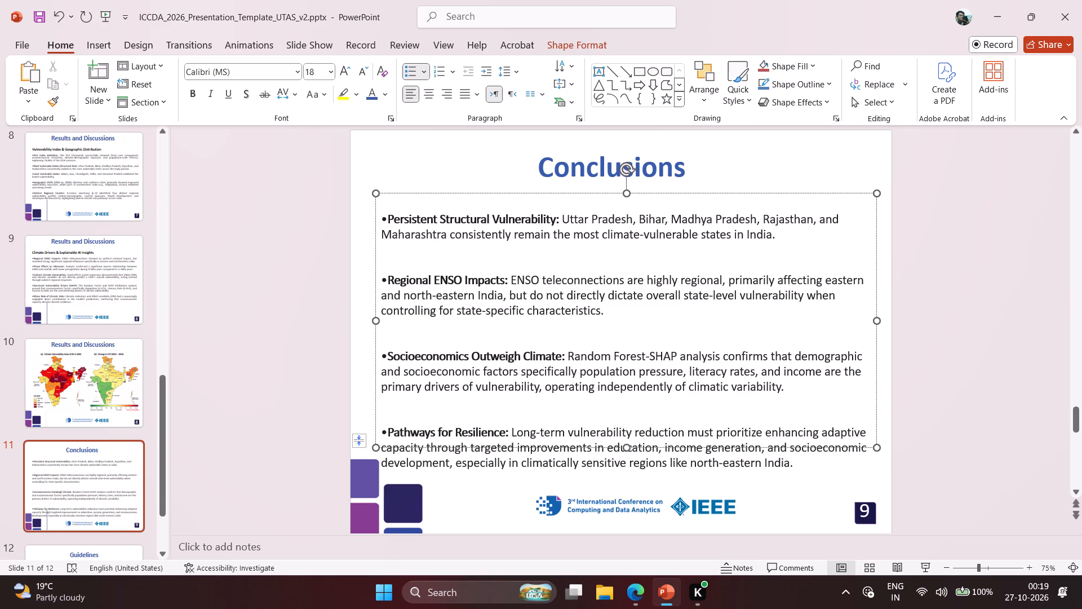
pyautogui.click(668, 195)
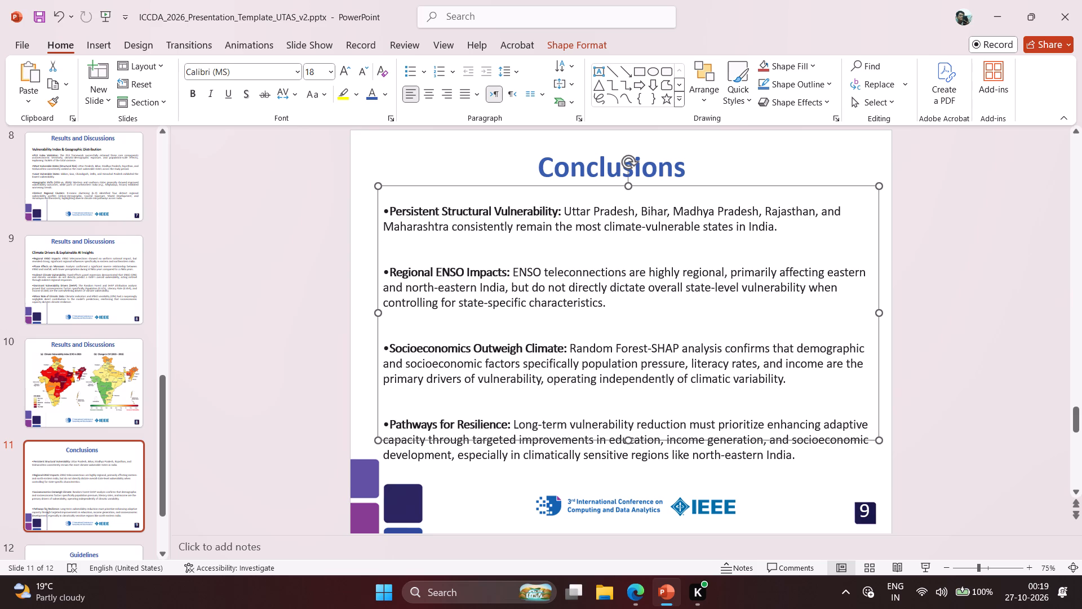
# Remove the surplus blank line before the Regional ENSO Impacts, Socioeconomics Outweigh Climate and Pathways for Resilience bullets.
pyautogui.click(679, 249)
pyautogui.press('BackSpace')
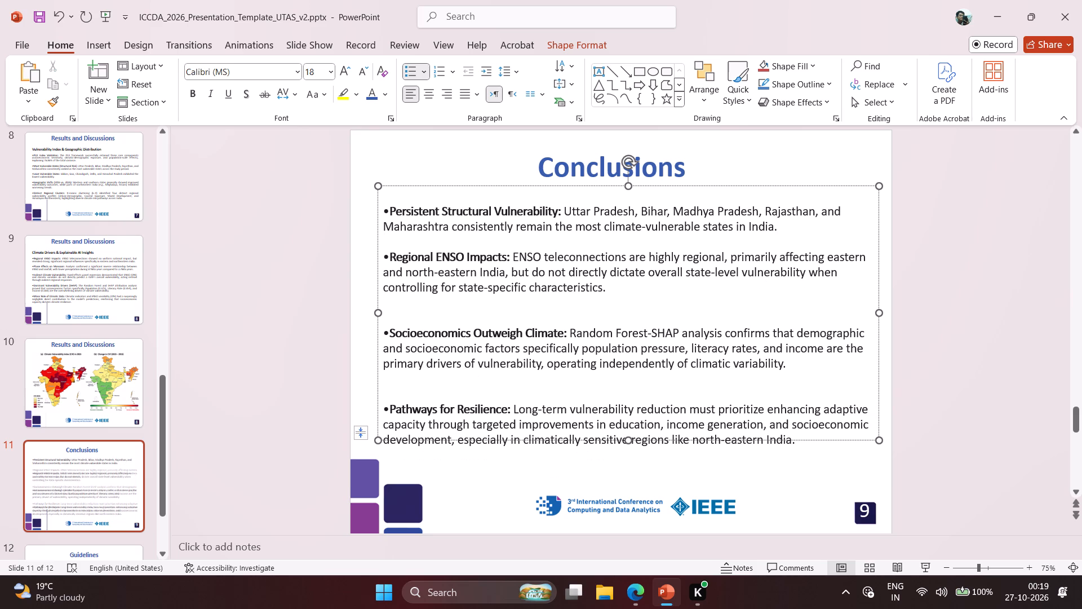
pyautogui.press('Down')
pyautogui.press('Down')
pyautogui.press('Down')
pyautogui.press('Down')
pyautogui.press('Down')
pyautogui.press('BackSpace')
pyautogui.press('Down')
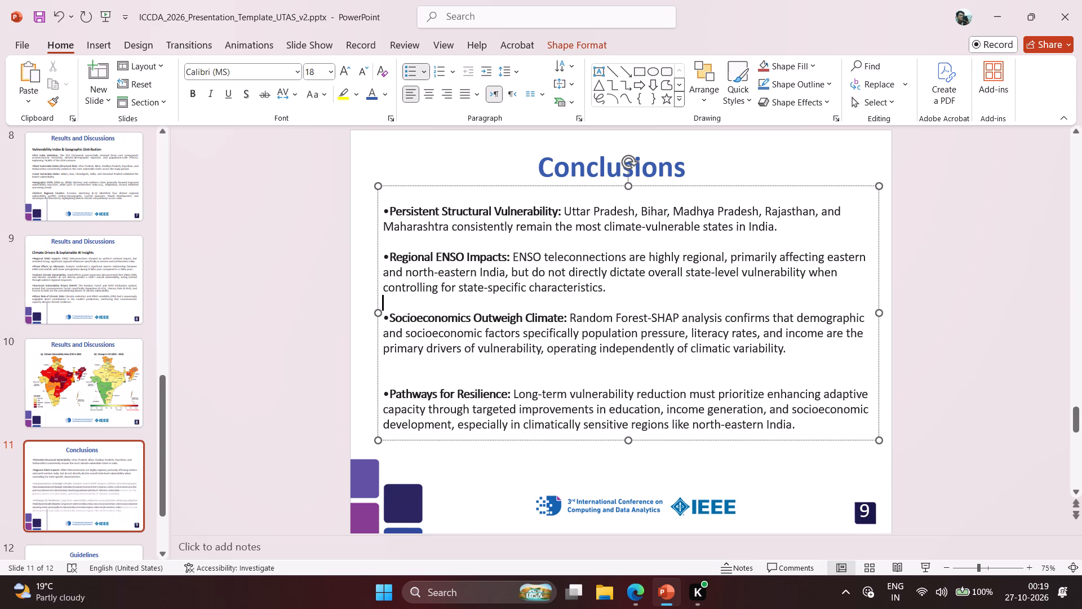
pyautogui.press('Down')
pyautogui.press('Down')
pyautogui.press('Down')
pyautogui.press('Down')
pyautogui.press('BackSpace')
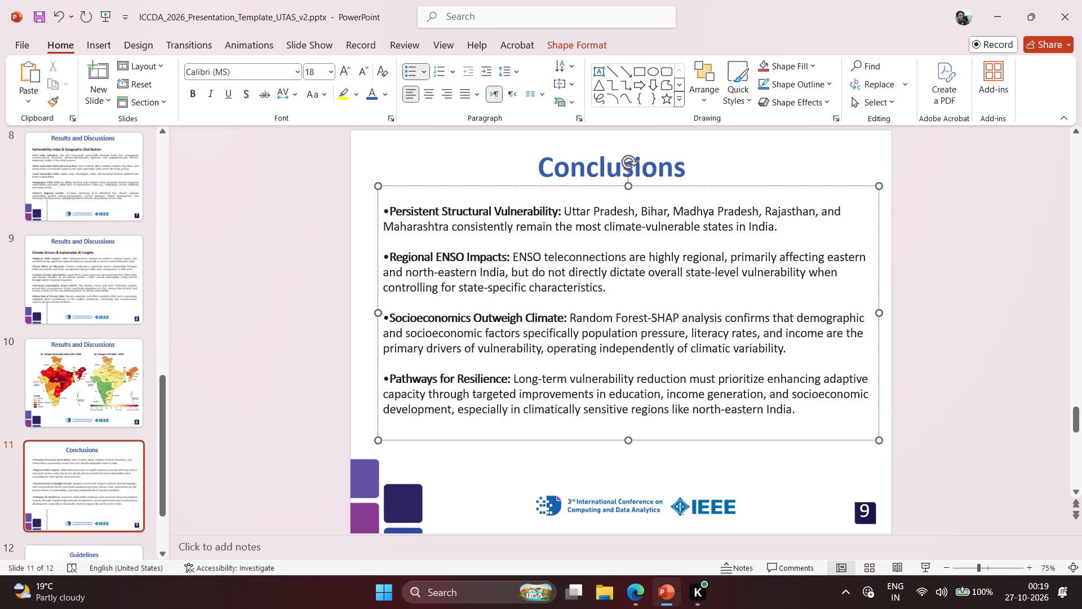
pyautogui.click(963, 237)
# Justify all the body text on the Conclusions slide.
pyautogui.click(750, 310)
pyautogui.hotkey('ctrl', 'a')
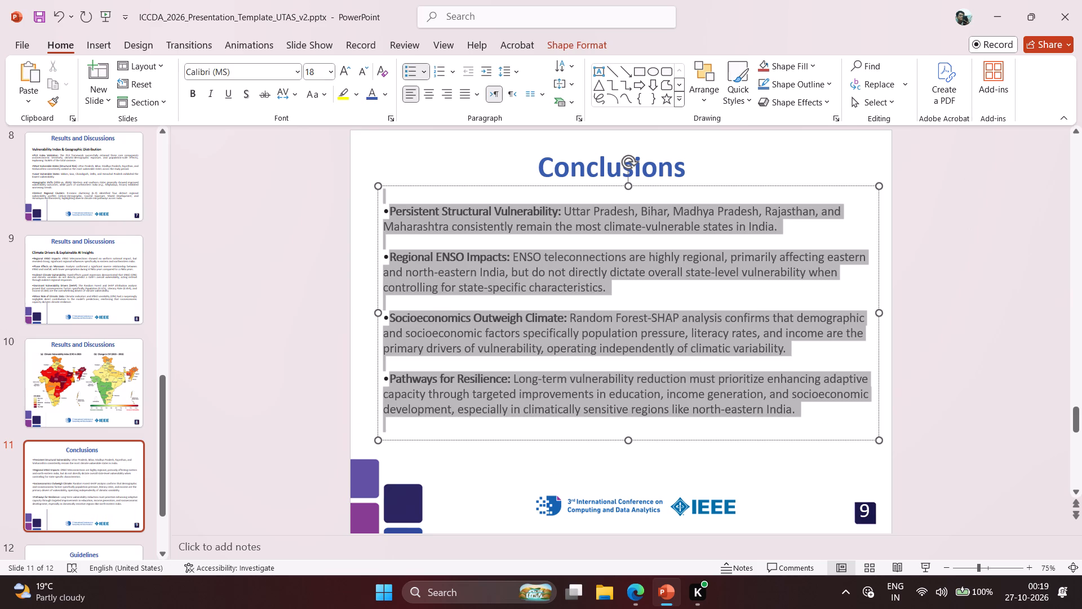
pyautogui.click(465, 90)
pyautogui.click(472, 105)
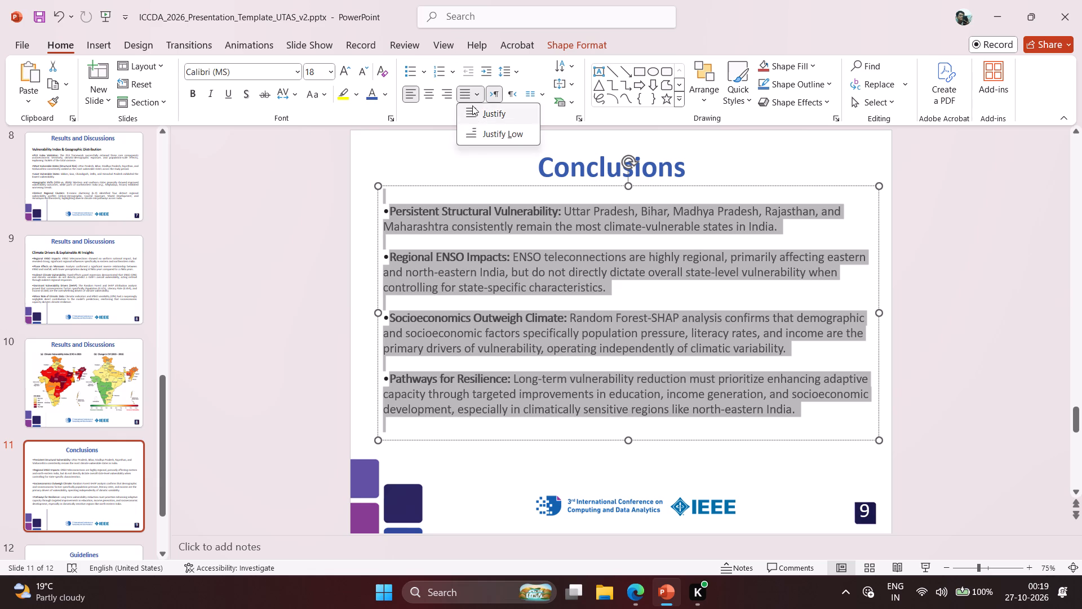
pyautogui.click(284, 219)
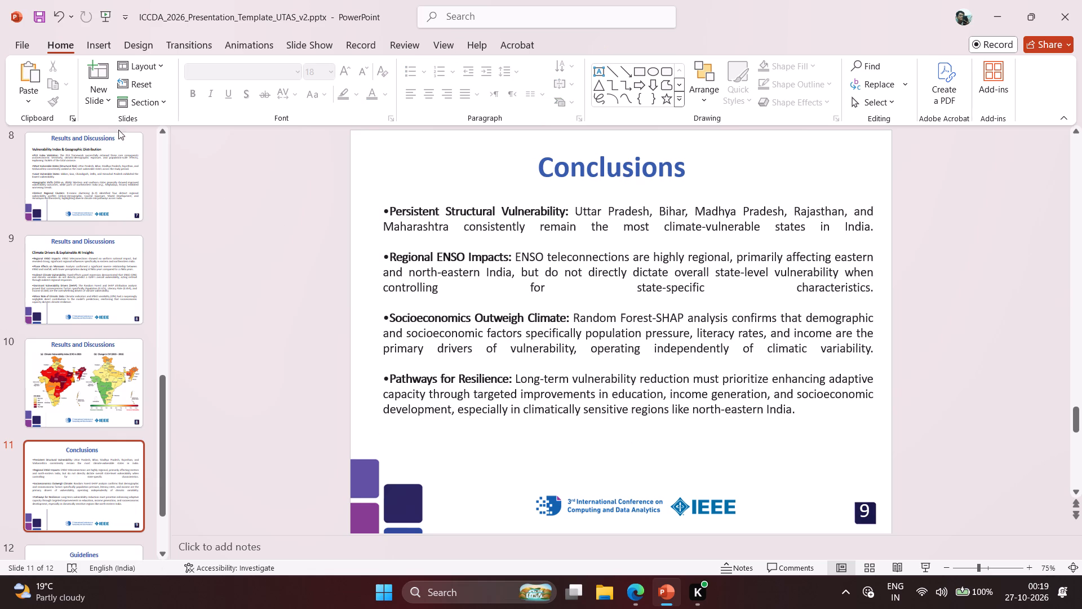
# Open PowerPoint's options and examine the General, Proofing and Accessibility settings.
pyautogui.click(16, 44)
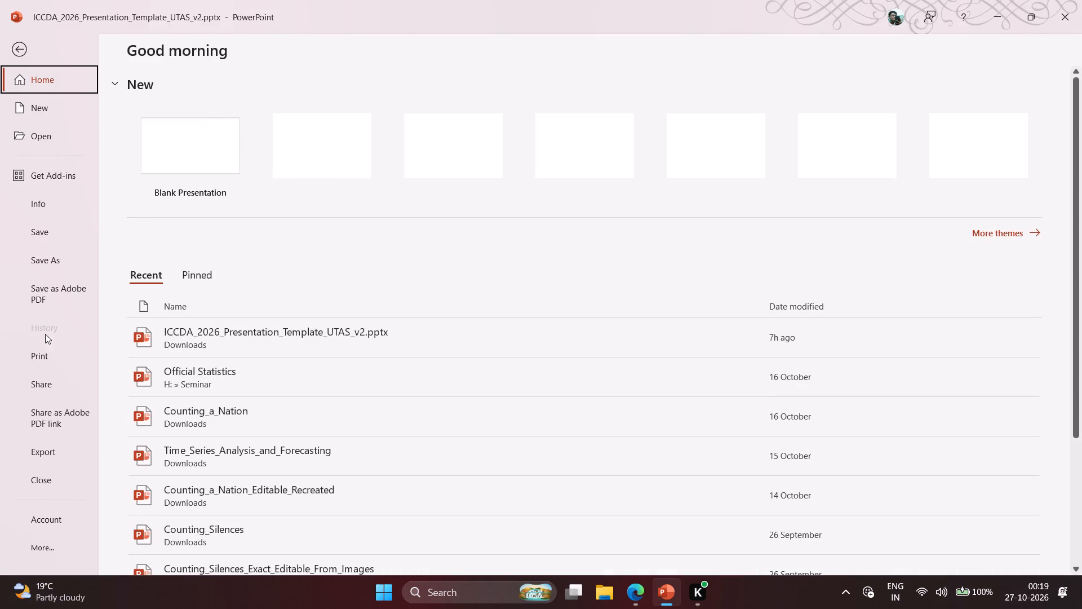
pyautogui.click(45, 544)
pyautogui.click(121, 542)
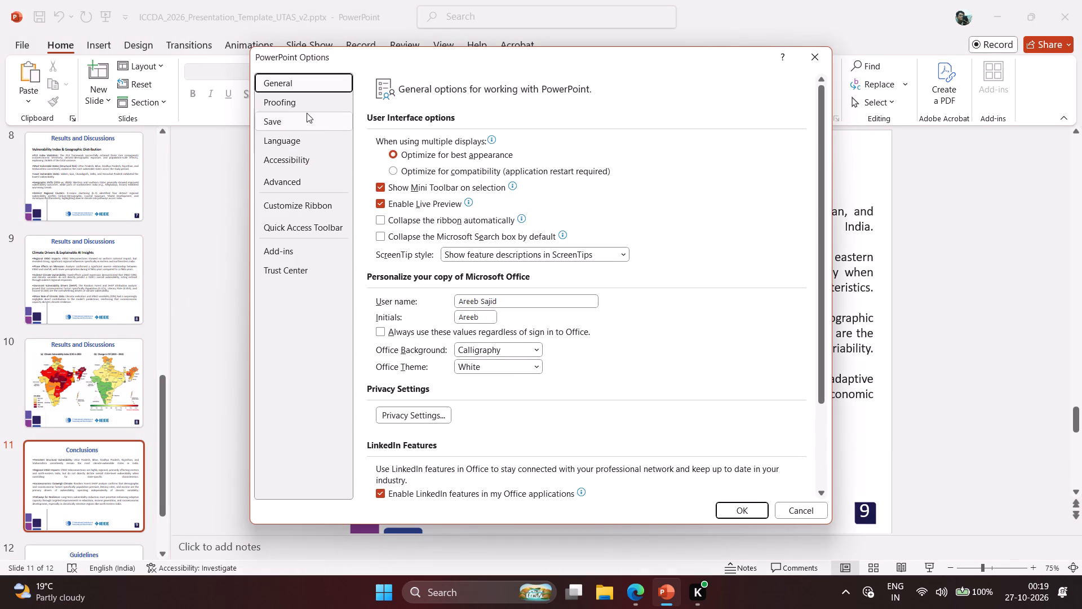
pyautogui.scroll(-4, 434, 295)
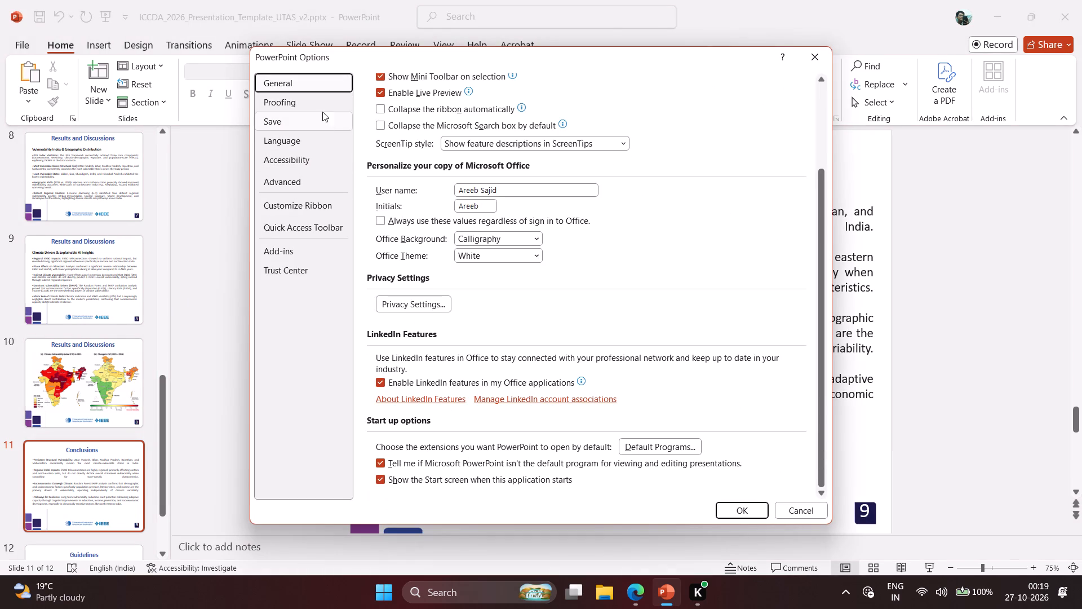
pyautogui.click(323, 106)
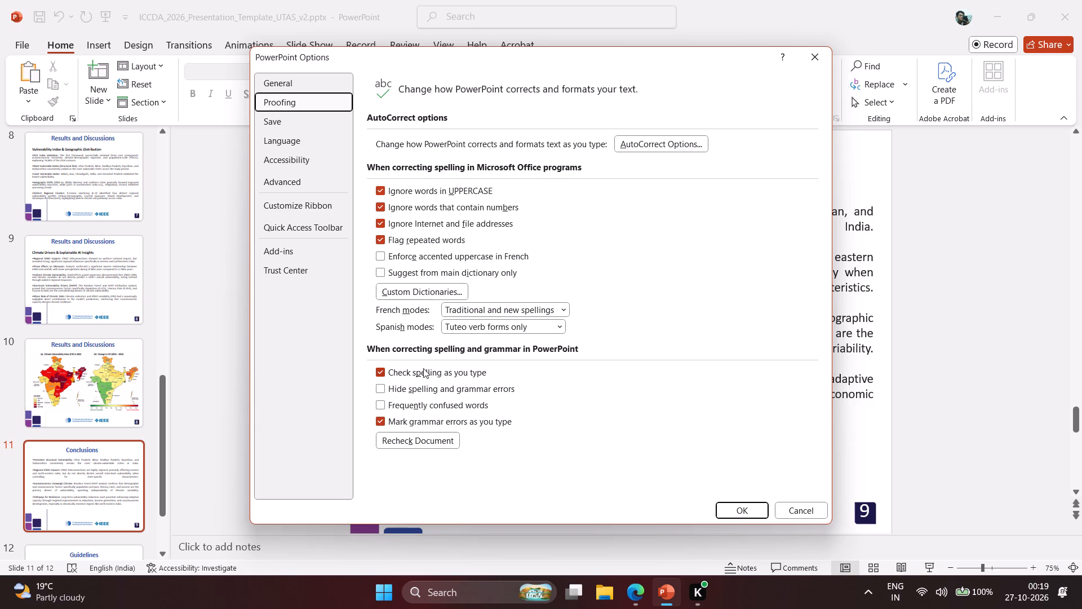
pyautogui.click(287, 164)
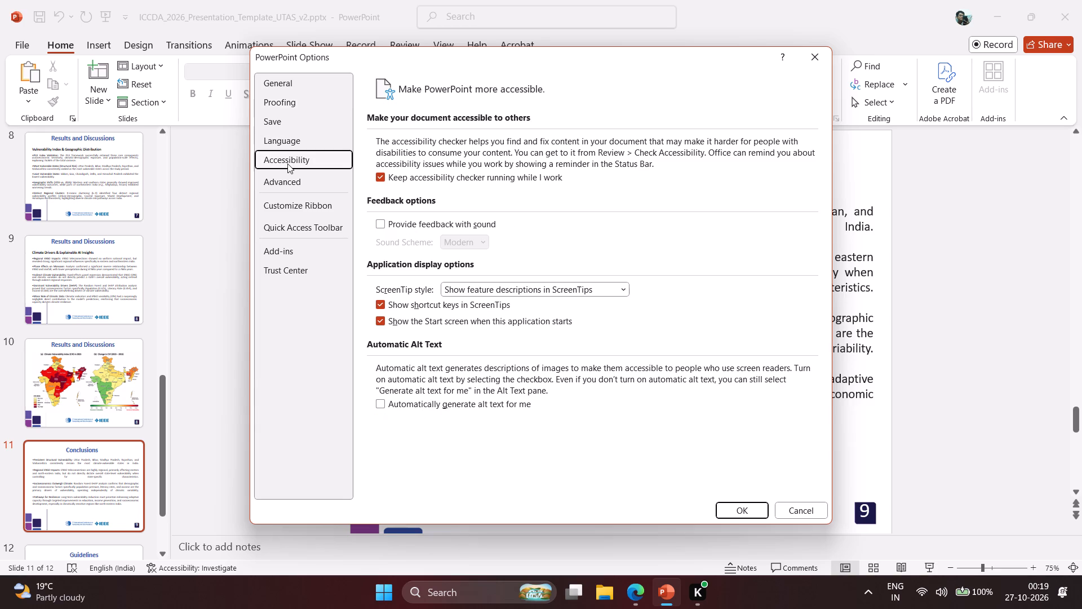
# Examine the Advanced options in full, from the editing settings to the print and general settings.
pyautogui.click(290, 180)
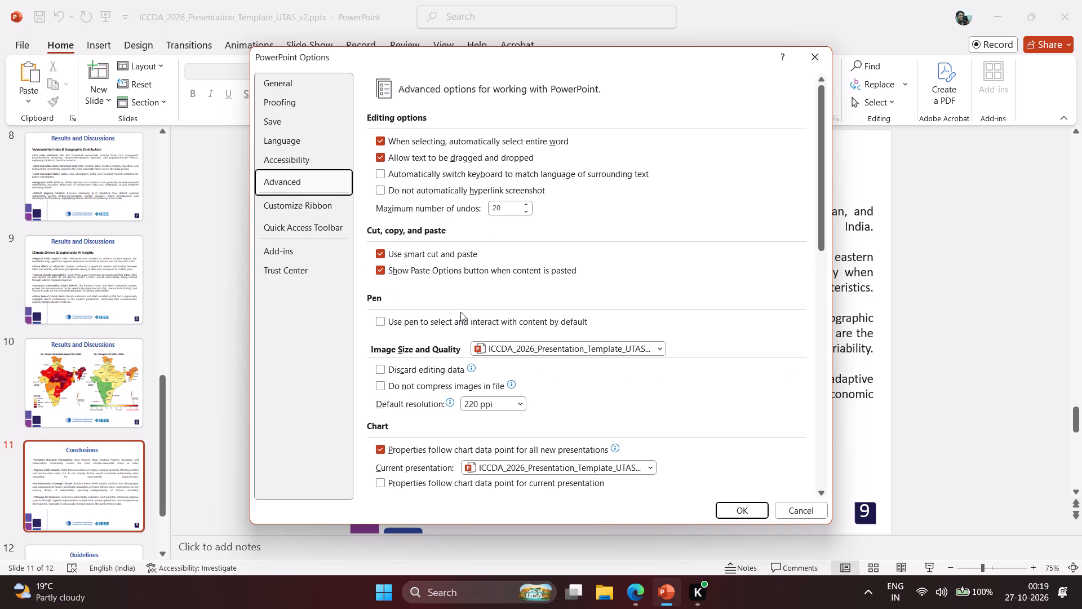
pyautogui.scroll(-7, 460, 312)
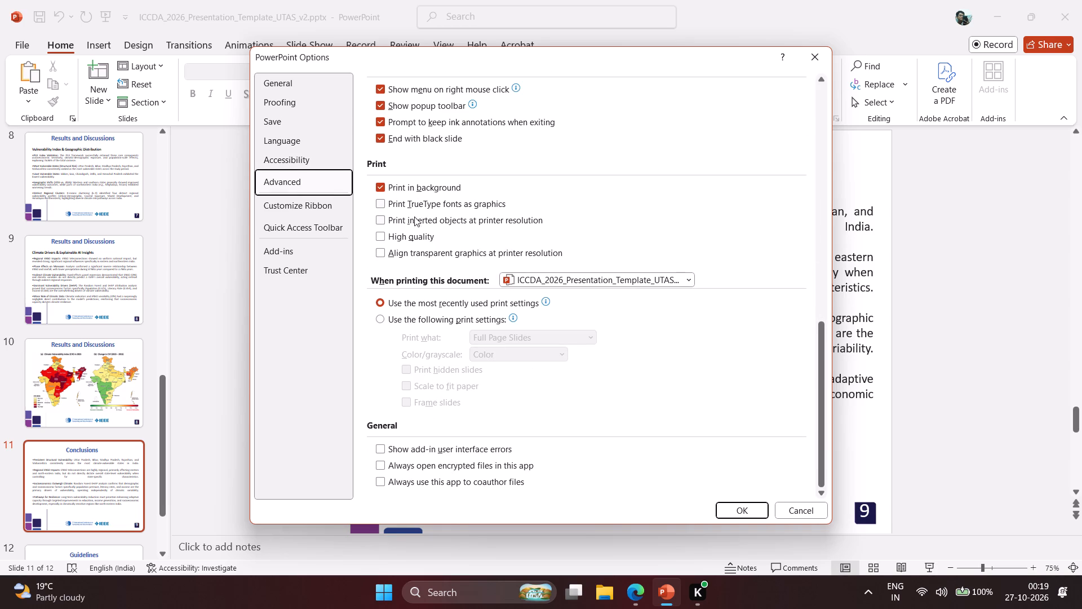
pyautogui.scroll(2, 415, 242)
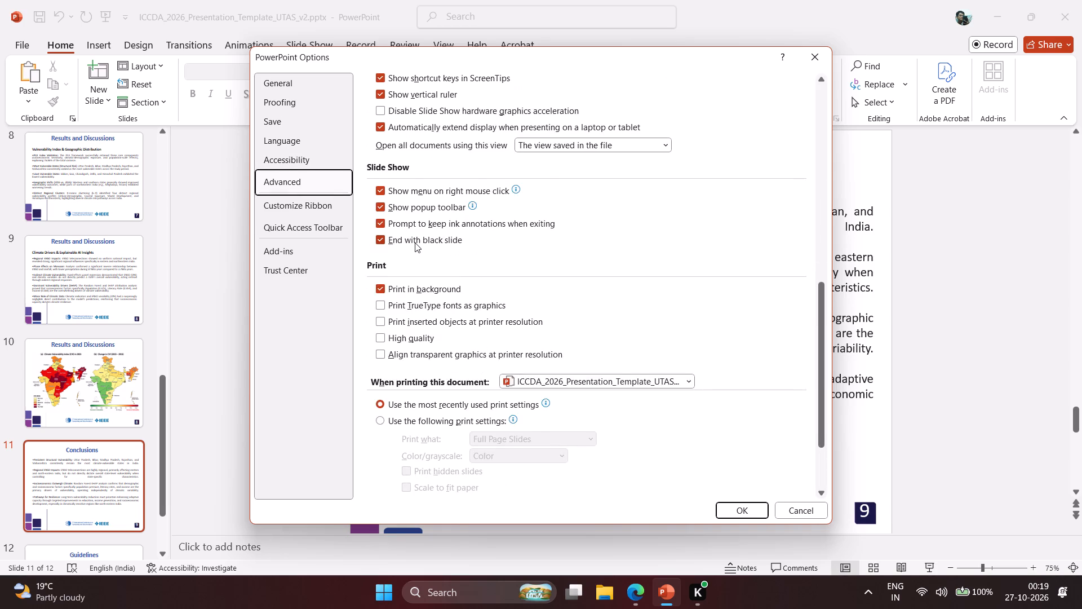
pyautogui.scroll(2, 415, 242)
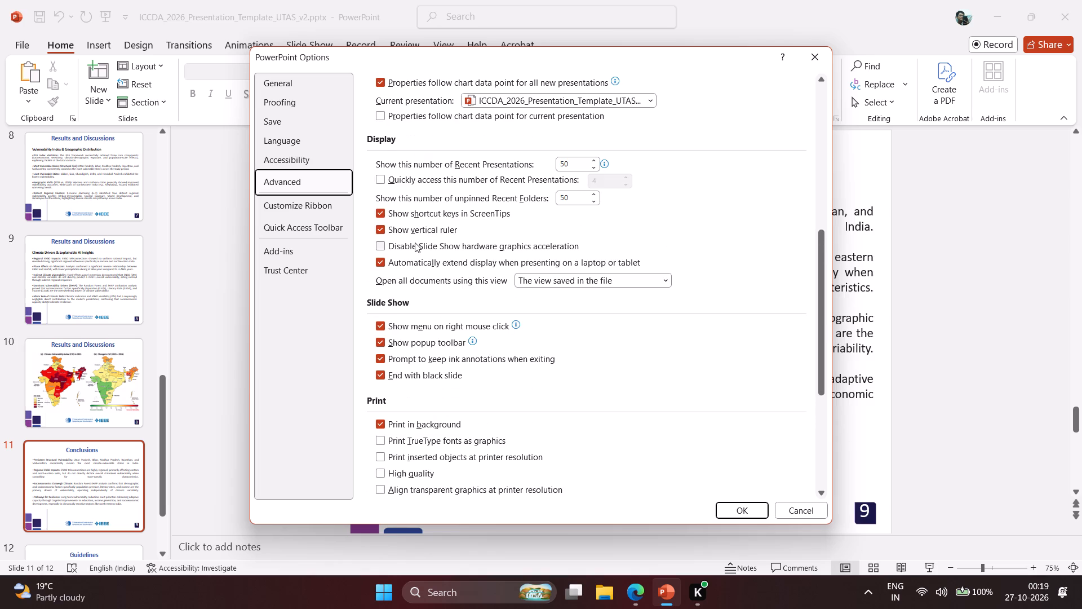
pyautogui.scroll(2, 415, 242)
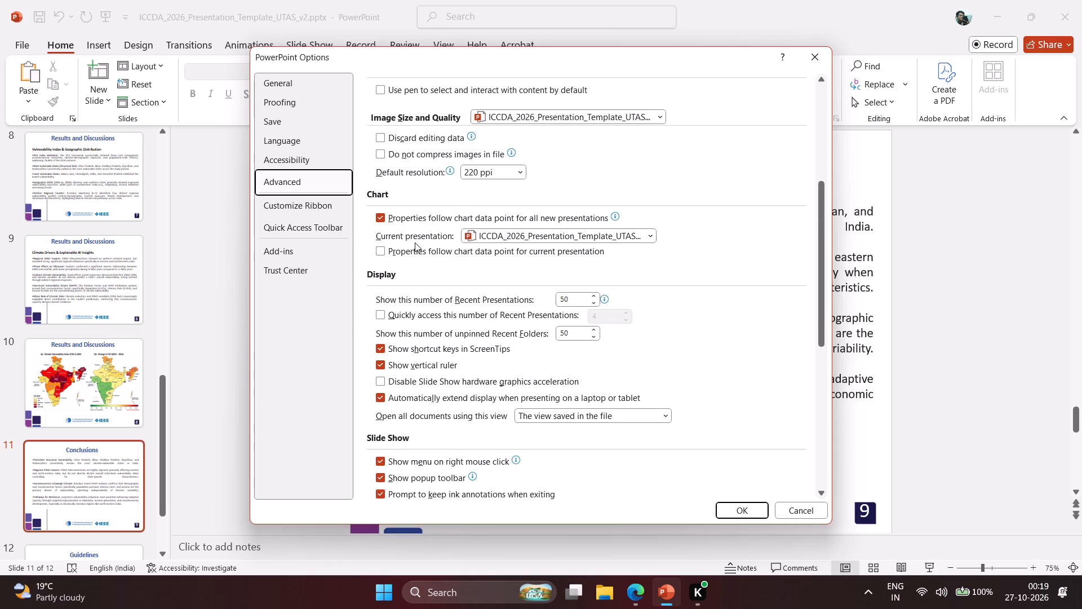
pyautogui.scroll(4, 415, 242)
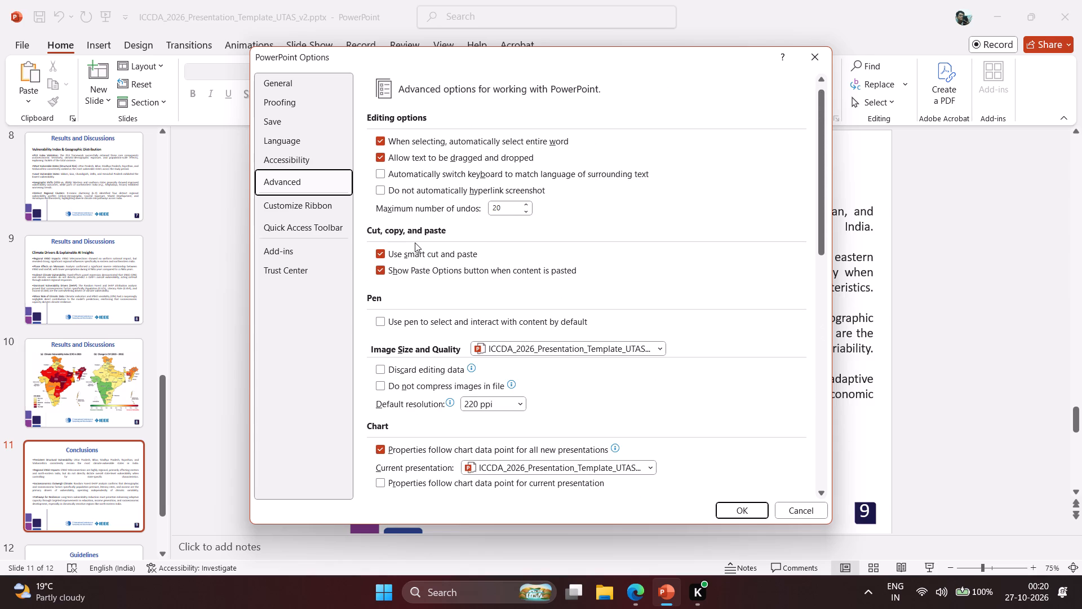
pyautogui.scroll(4, 415, 242)
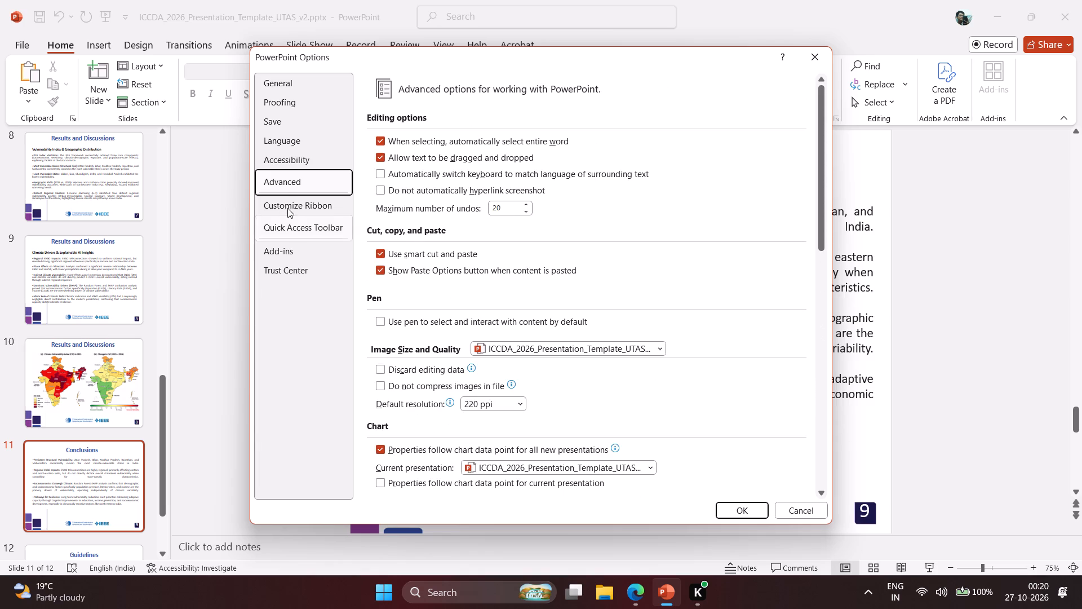
# Look through the ribbon customization, Add-ins, Quick Access Toolbar and Trust Center options.
pyautogui.click(288, 196)
pyautogui.click(296, 246)
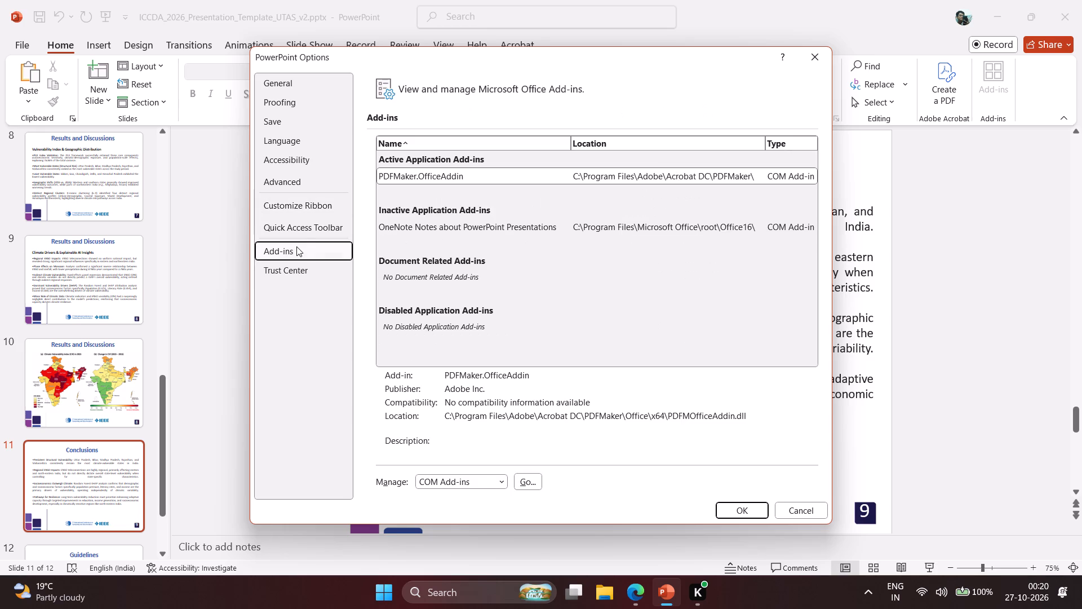
pyautogui.click(303, 226)
pyautogui.click(301, 263)
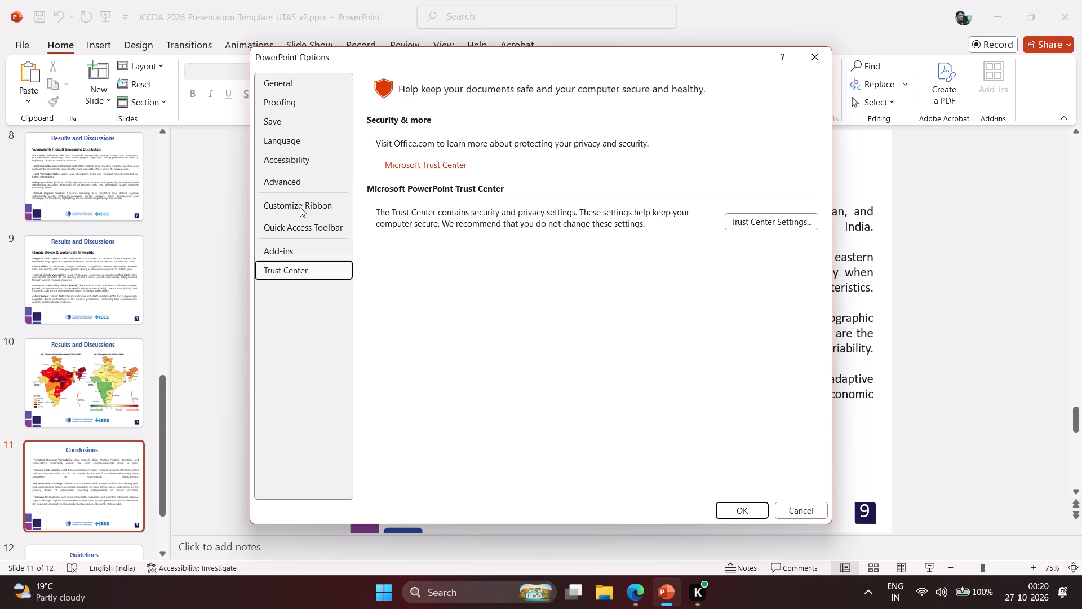
# Review the Advanced options again, from the editing settings through the Chart, Display and Slide Show settings.
pyautogui.click(300, 178)
pyautogui.scroll(-1, 459, 268)
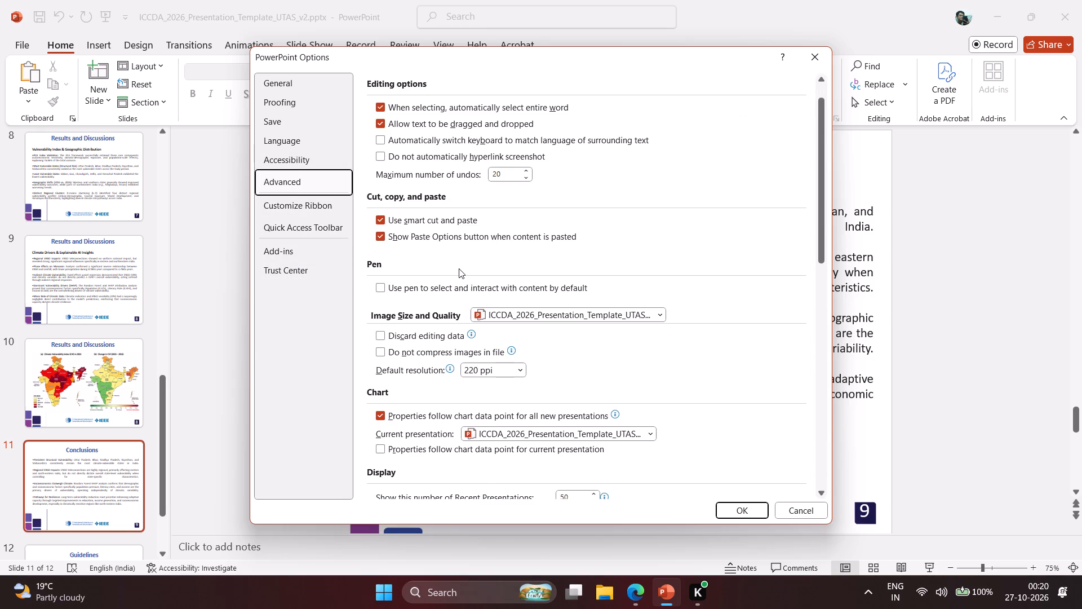
pyautogui.scroll(-2, 459, 268)
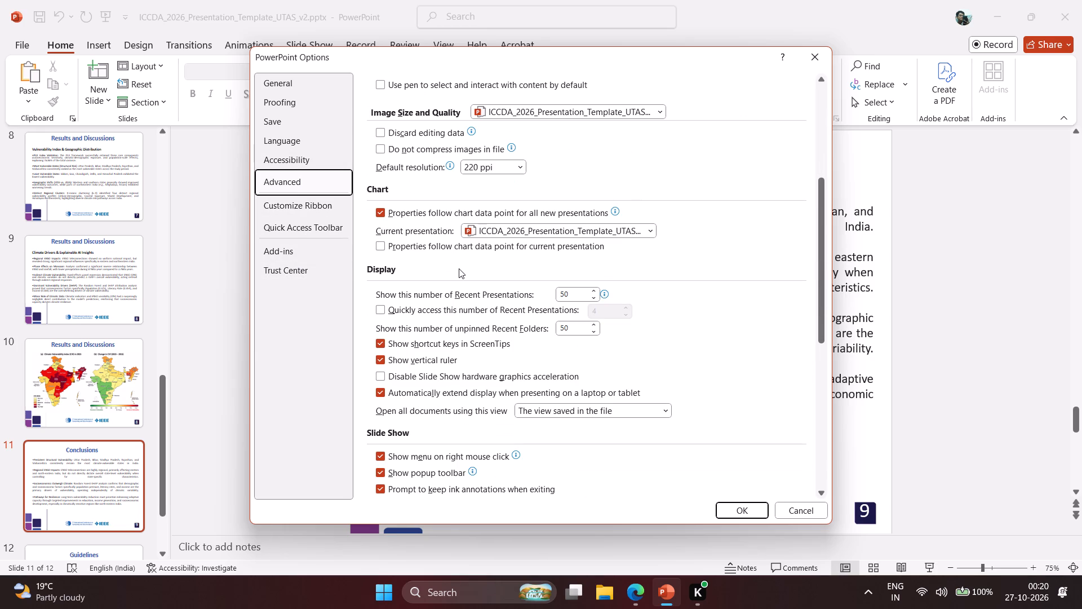
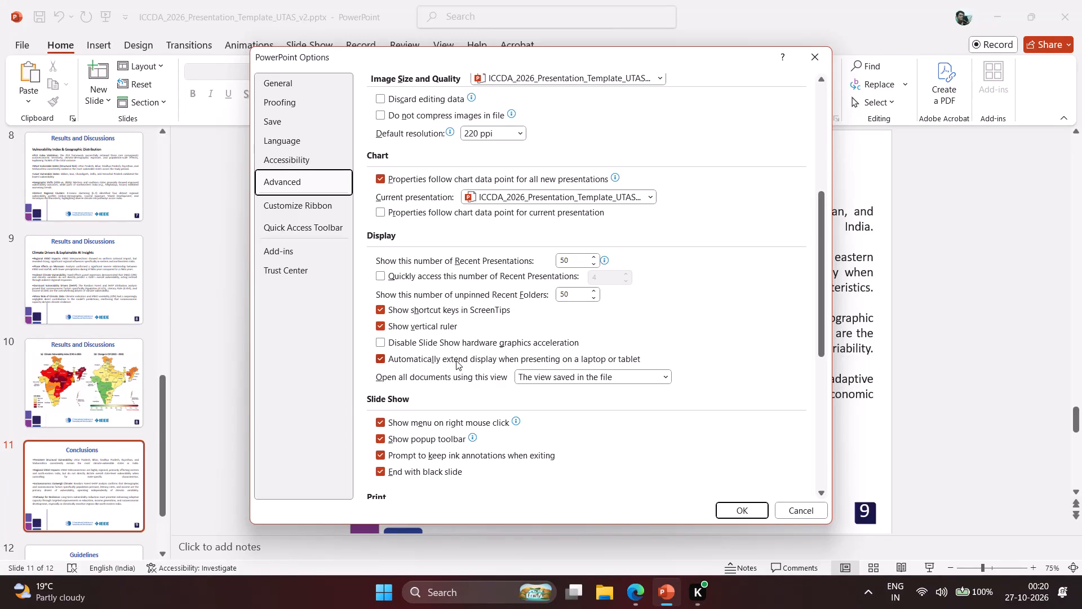
# Enable the High quality print option in the Advanced options.
pyautogui.scroll(-2, 456, 360)
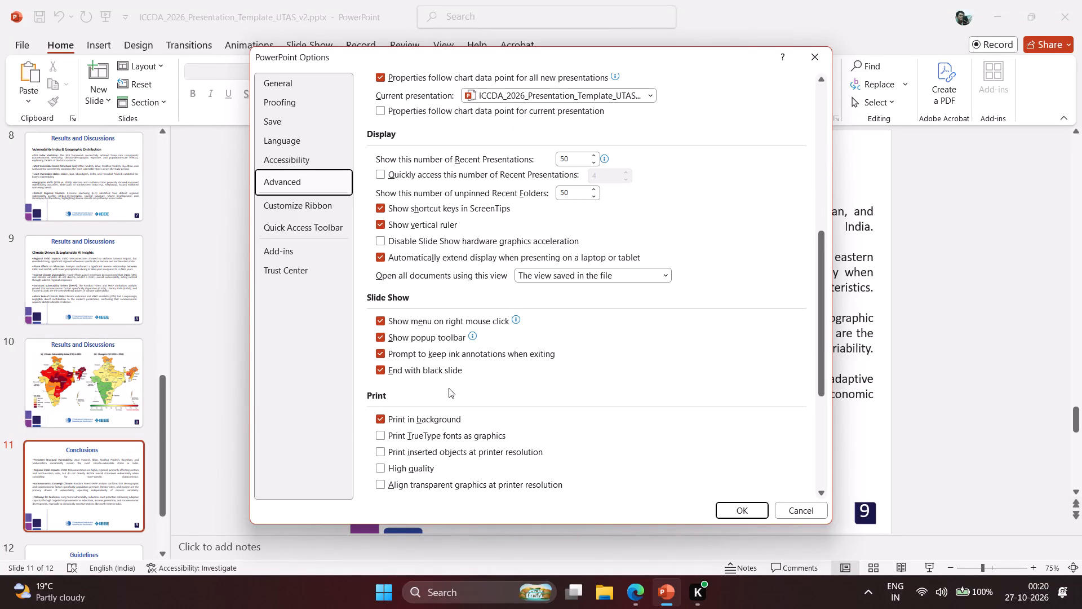
pyautogui.scroll(-3, 440, 418)
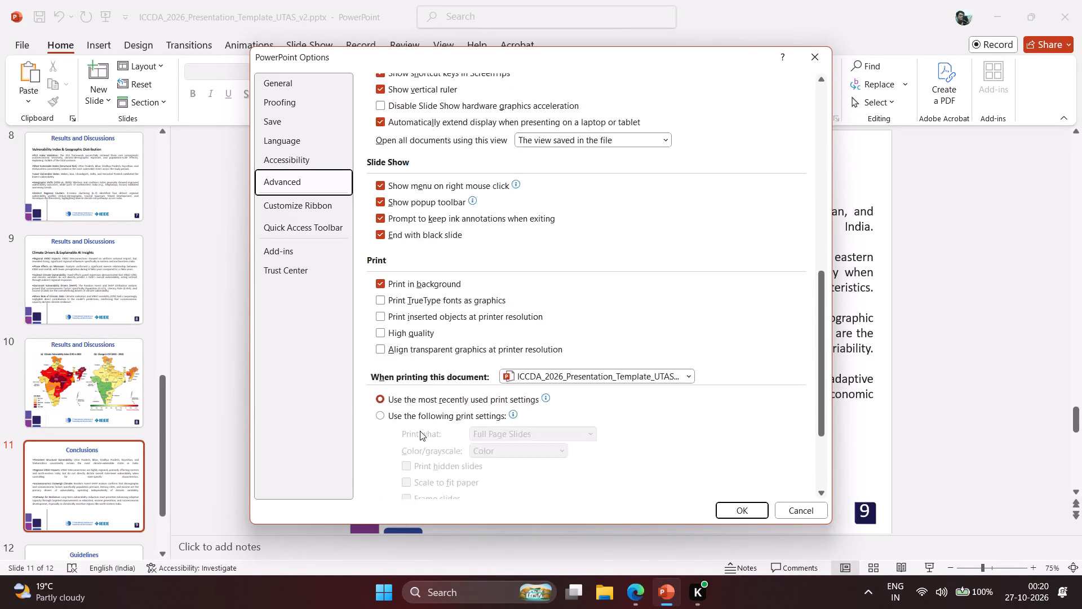
pyautogui.scroll(-1, 420, 431)
pyautogui.click(410, 299)
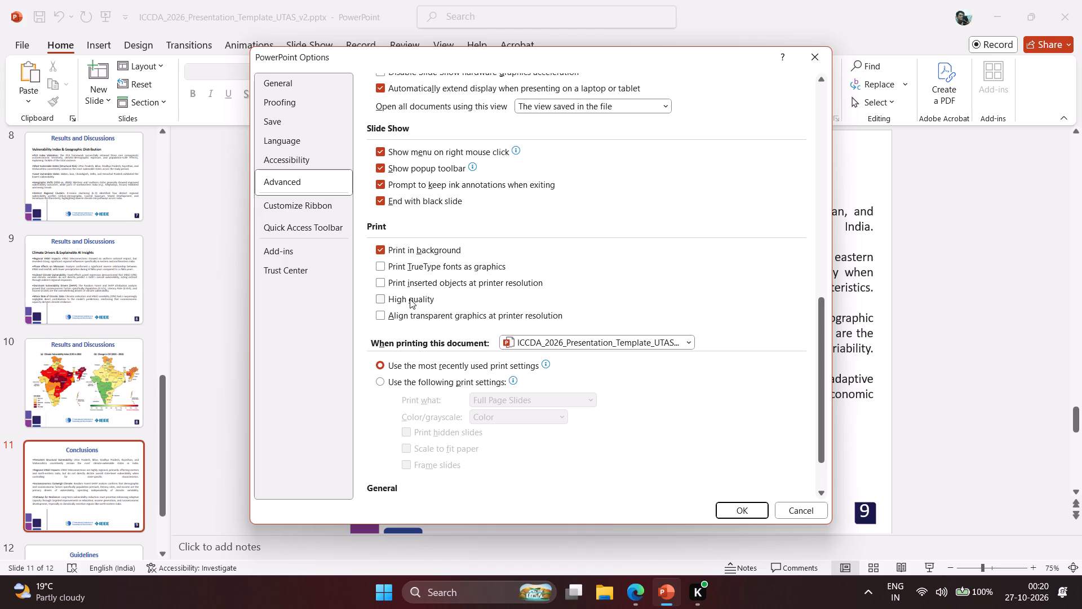
pyautogui.scroll(-1, 410, 299)
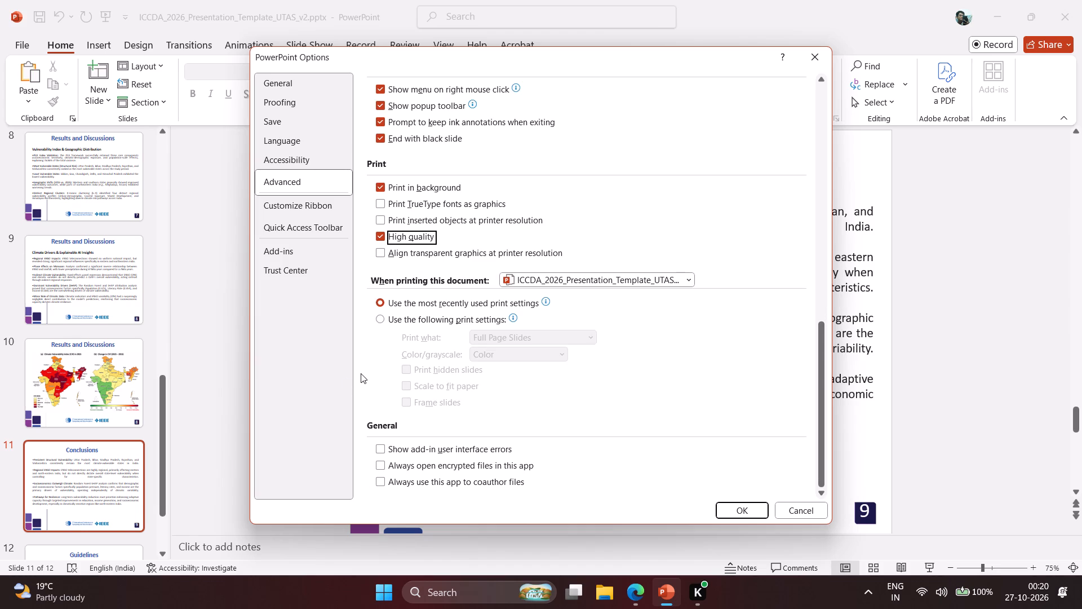
pyautogui.click(364, 372)
pyautogui.scroll(-1, 364, 372)
# Look through the Quick Access Toolbar, Language, General and Proofing options, and accept the PowerPoint options.
pyautogui.click(287, 203)
pyautogui.click(294, 232)
pyautogui.click(286, 160)
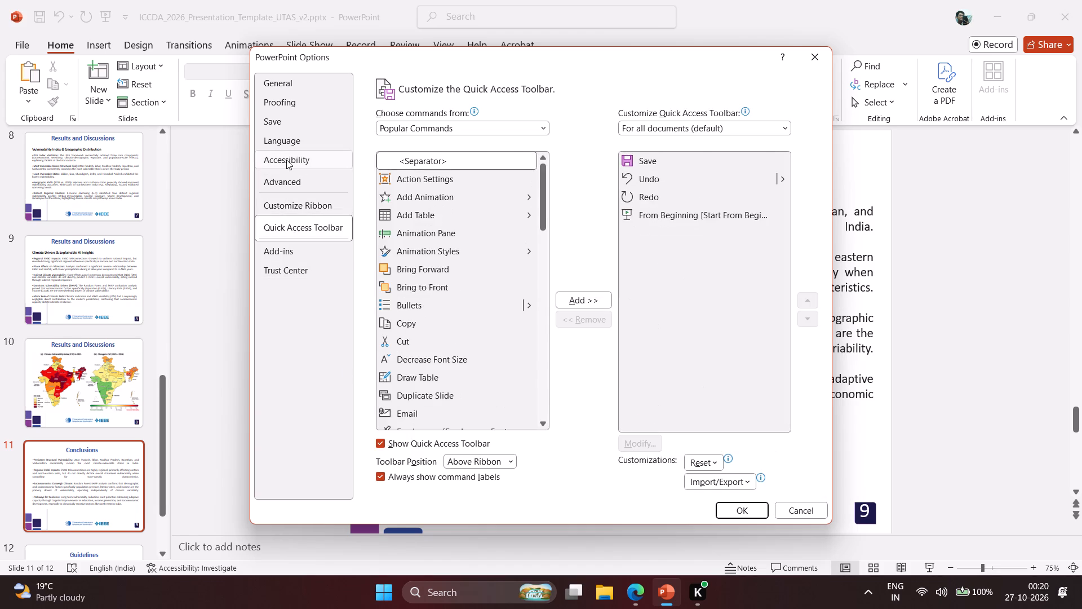
pyautogui.click(301, 140)
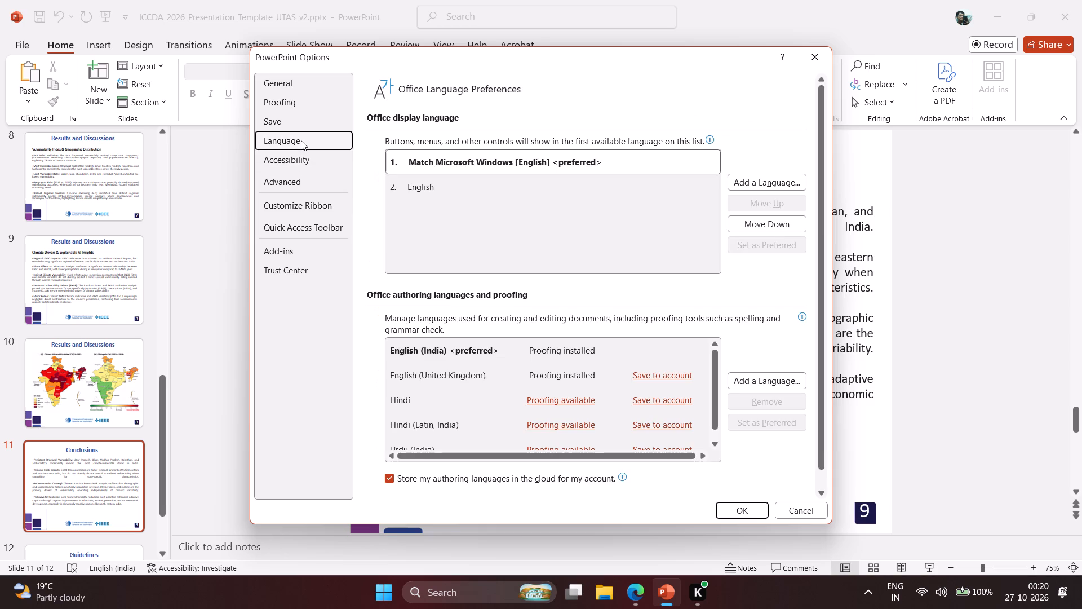
pyautogui.scroll(-9, 433, 317)
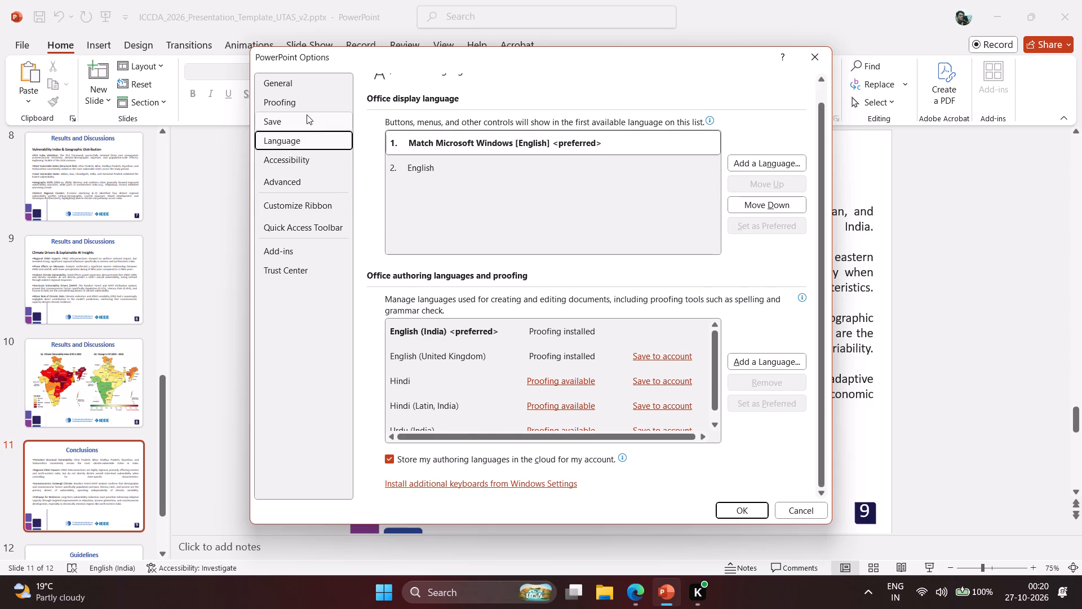
pyautogui.click(307, 114)
pyautogui.click(307, 90)
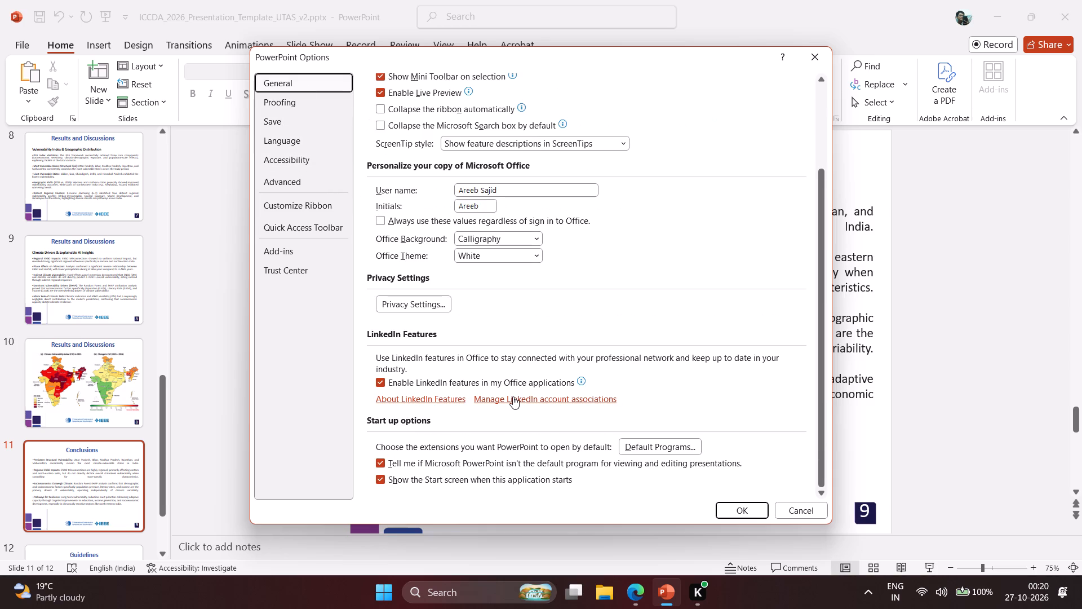
pyautogui.scroll(-5, 513, 396)
pyautogui.scroll(1, 398, 177)
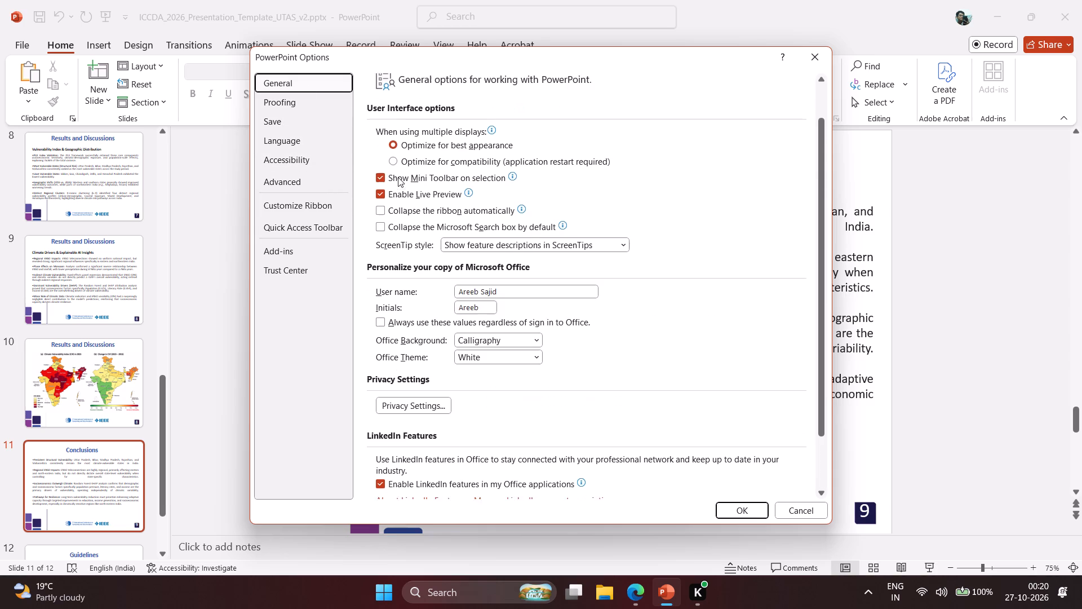
pyautogui.scroll(1, 398, 177)
pyautogui.click(294, 97)
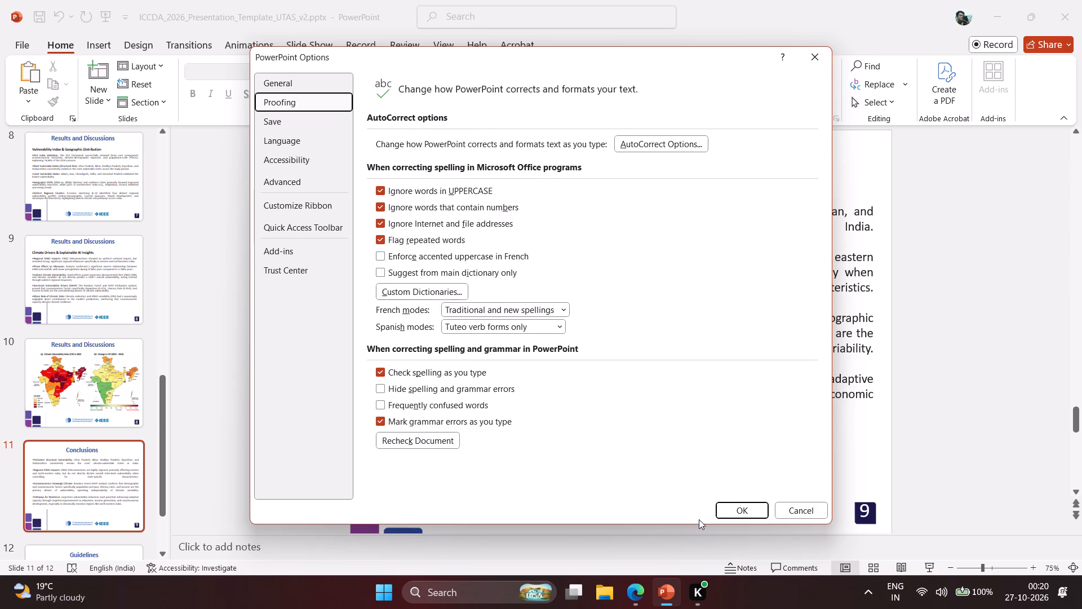
pyautogui.click(732, 513)
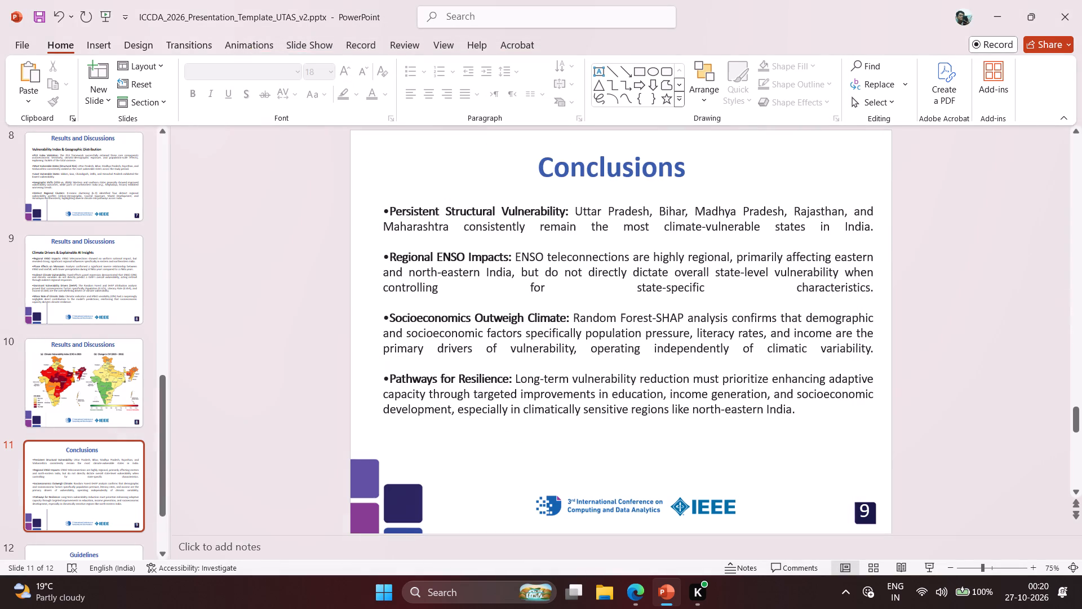
# Replace the hyphen in "state-specific" with a space in the Regional ENSO Impacts bullet.
pyautogui.click(744, 298)
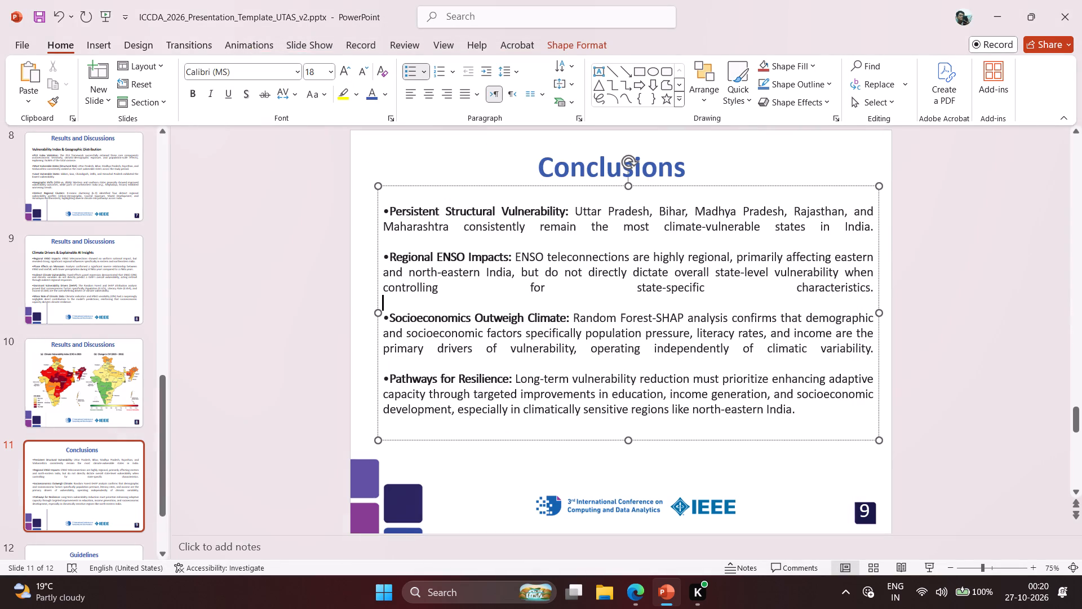
pyautogui.doubleClick(744, 292)
pyautogui.click(744, 292)
pyautogui.click(664, 290)
pyautogui.press('Right')
pyautogui.press('BackSpace')
pyautogui.press('space')
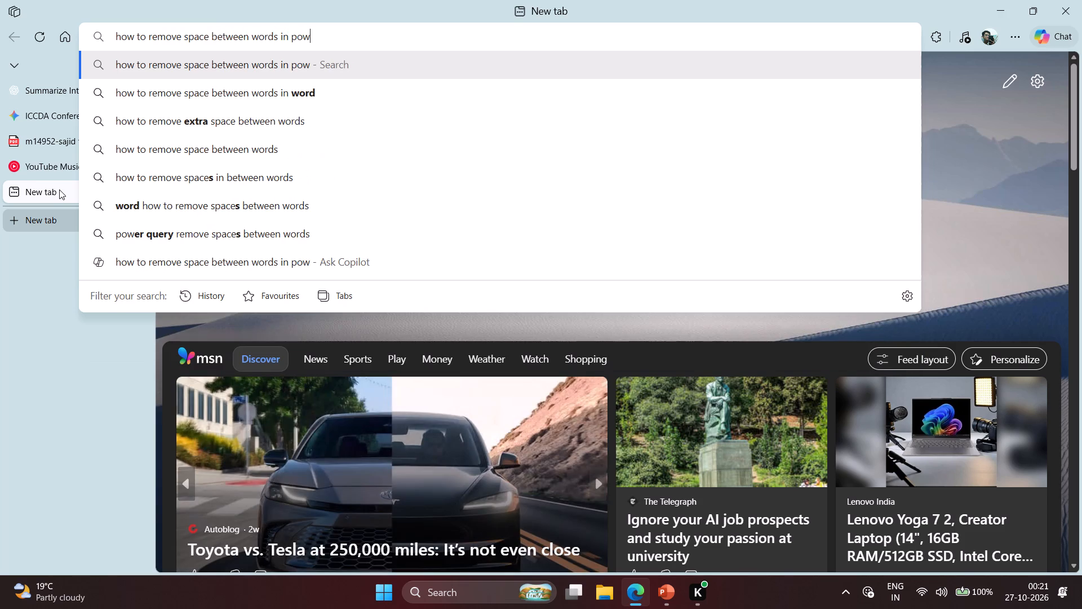
pyautogui.write('erpoint')
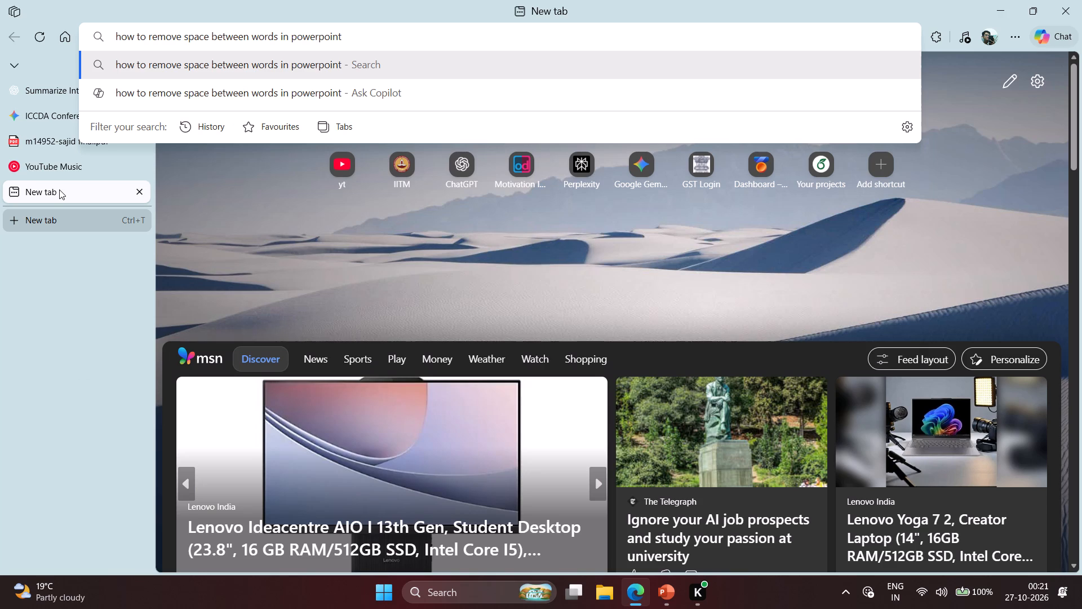
pyautogui.press('Return')
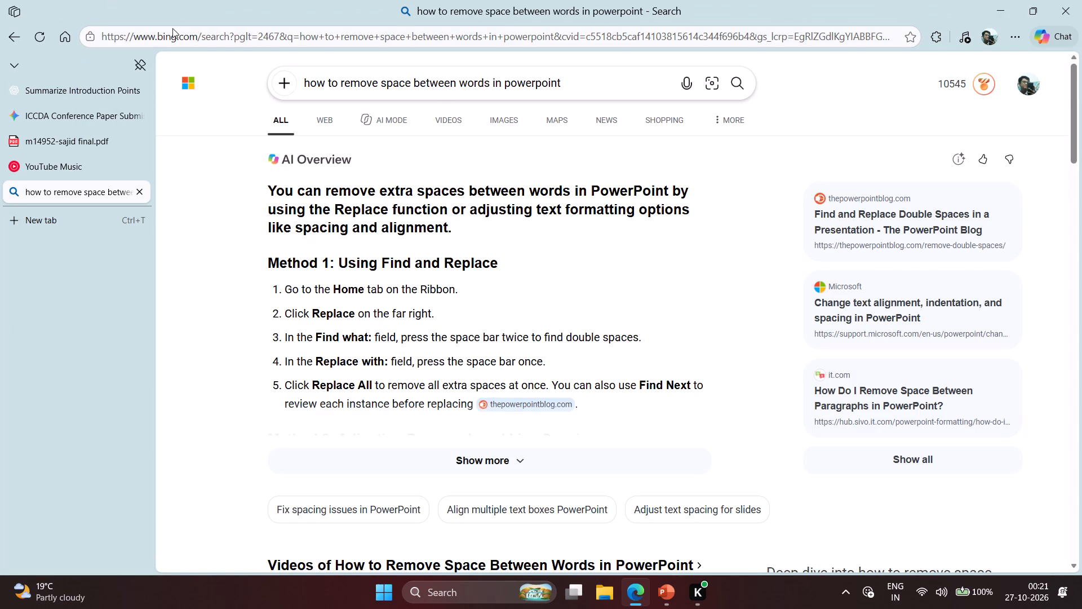
# Open the LeonsBD video "How to Solve Large Spacing Problem in PowerPoint?" from the search's video results.
pyautogui.click(456, 119)
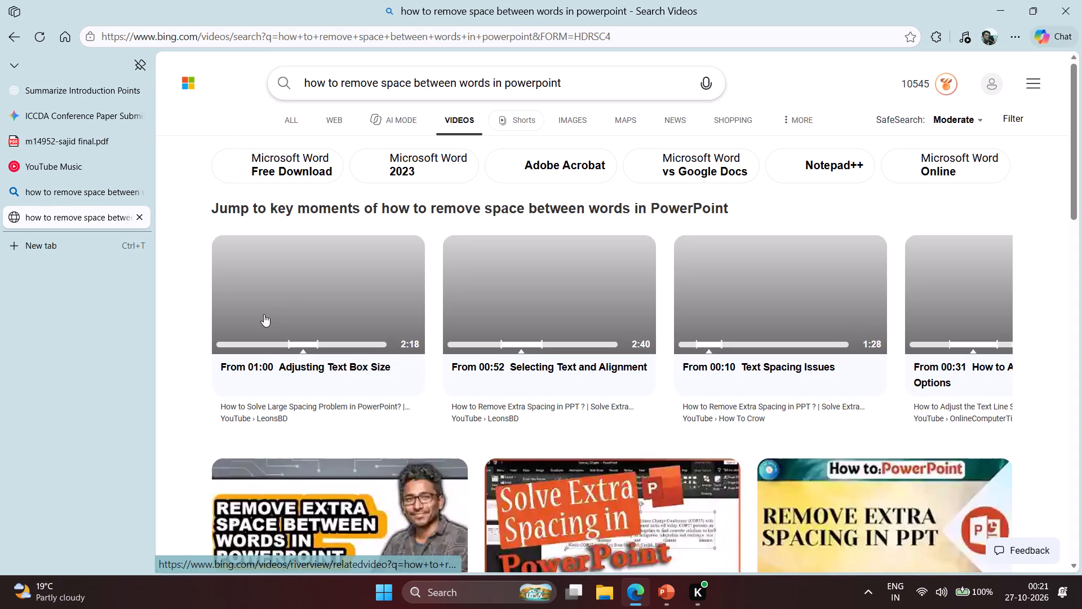
pyautogui.scroll(-2, 264, 314)
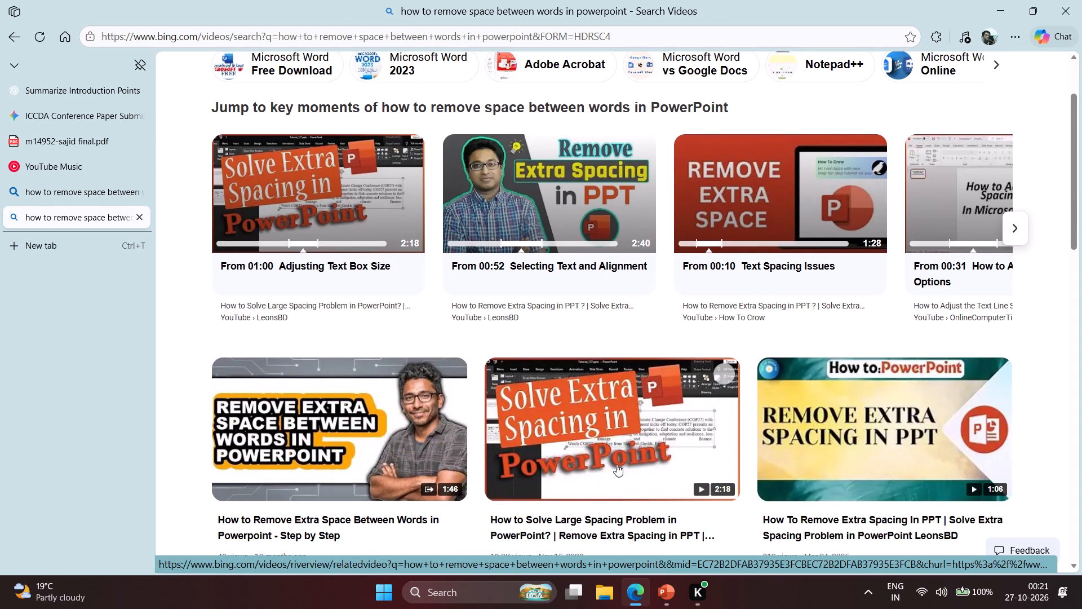
pyautogui.click(637, 469)
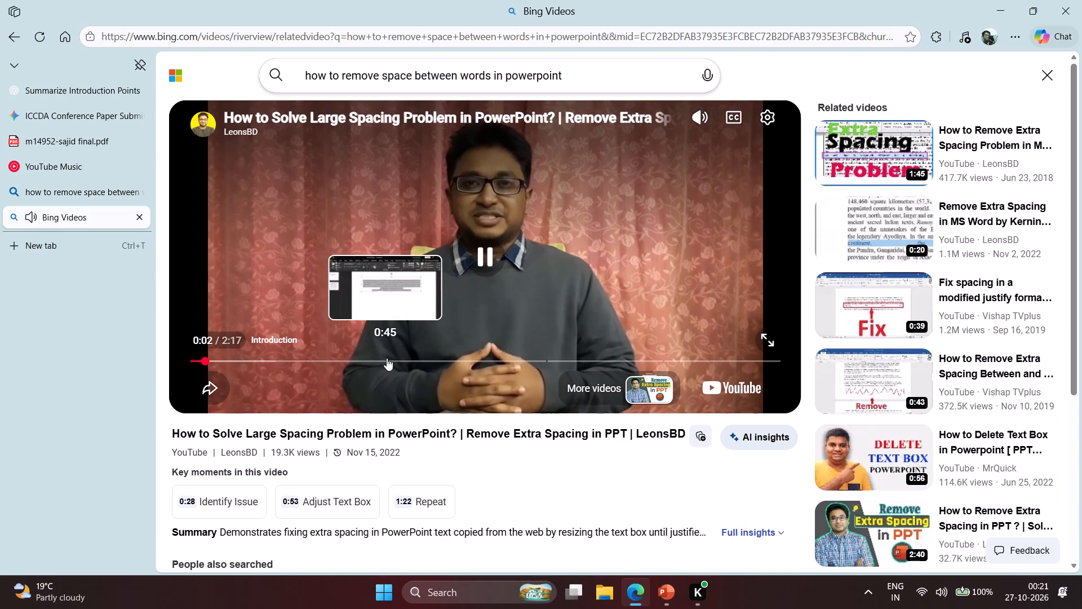
# Skim the video for how the extra word spacing in justified PowerPoint text is fixed, and go back from it.
pyautogui.click(350, 355)
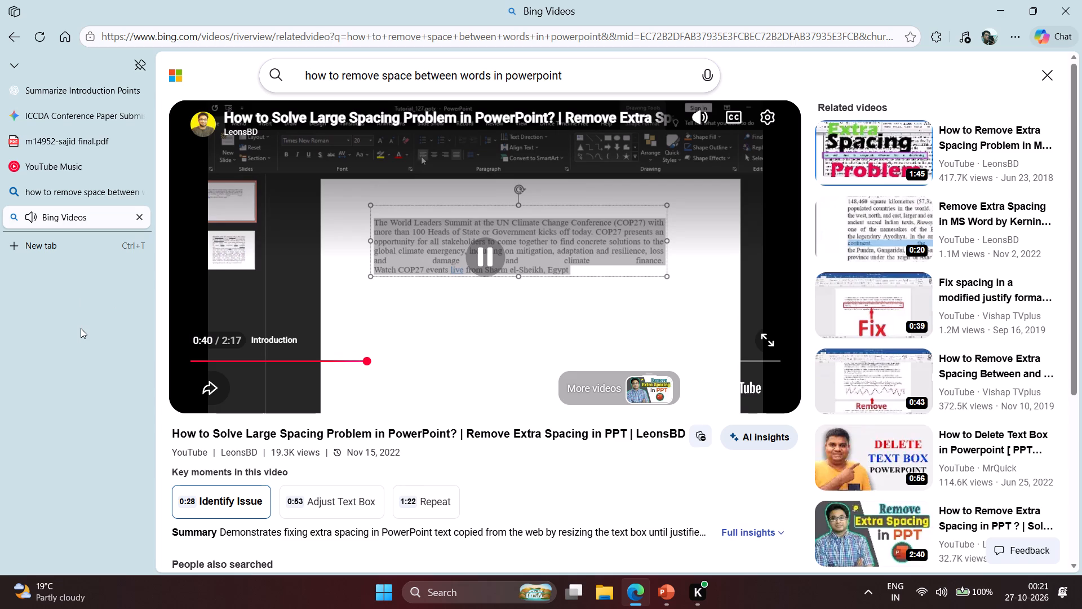
pyautogui.press('Right')
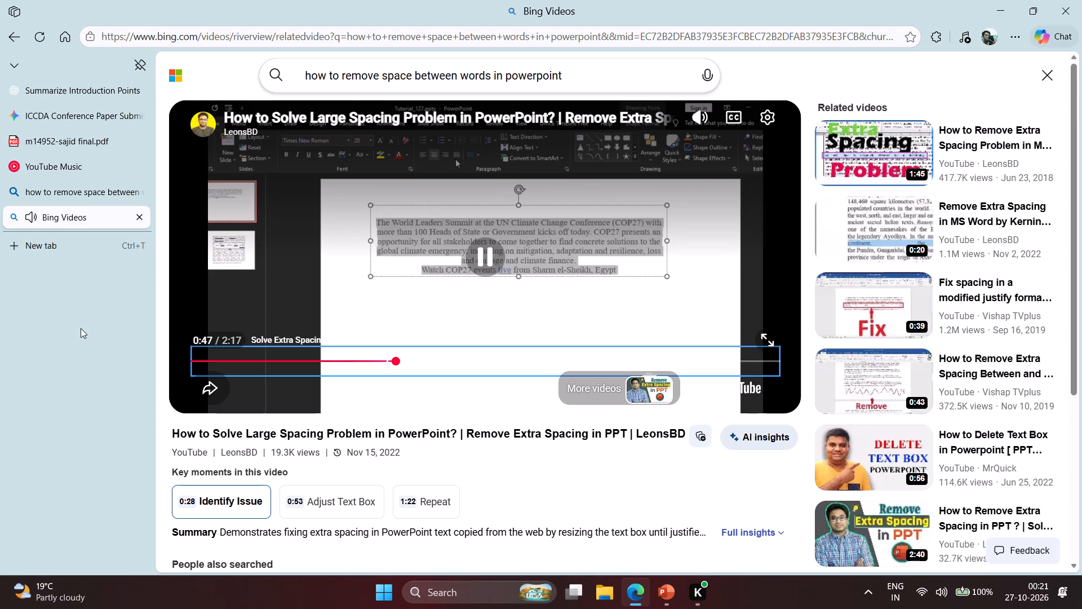
pyautogui.press('Right')
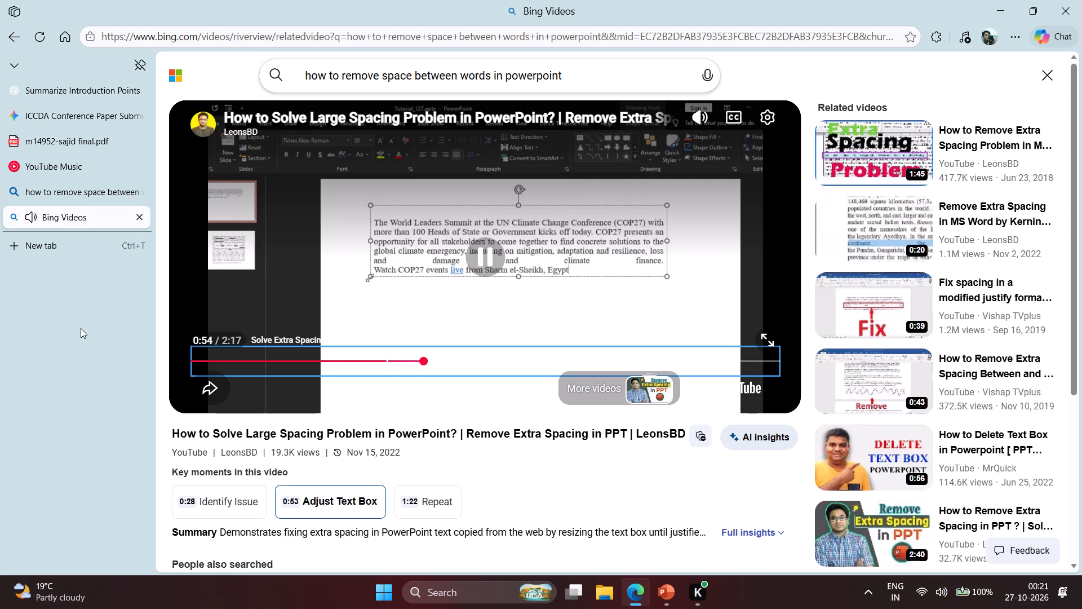
pyautogui.press('Right')
pyautogui.press('Right')
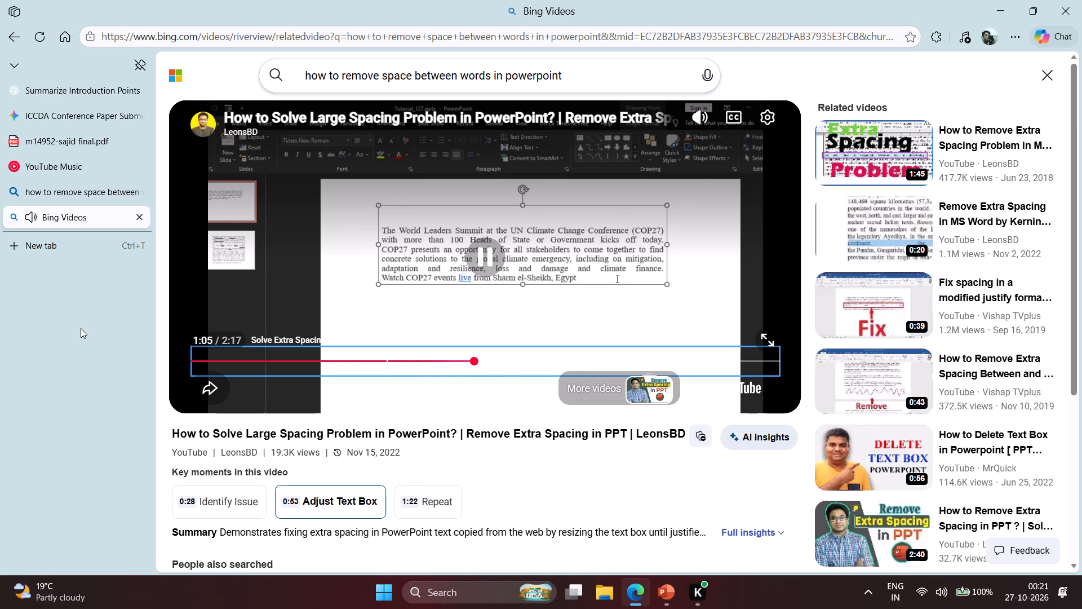
pyautogui.press('Right')
pyautogui.press('Right')
pyautogui.press('Right')
pyautogui.press('Right')
pyautogui.press('Right')
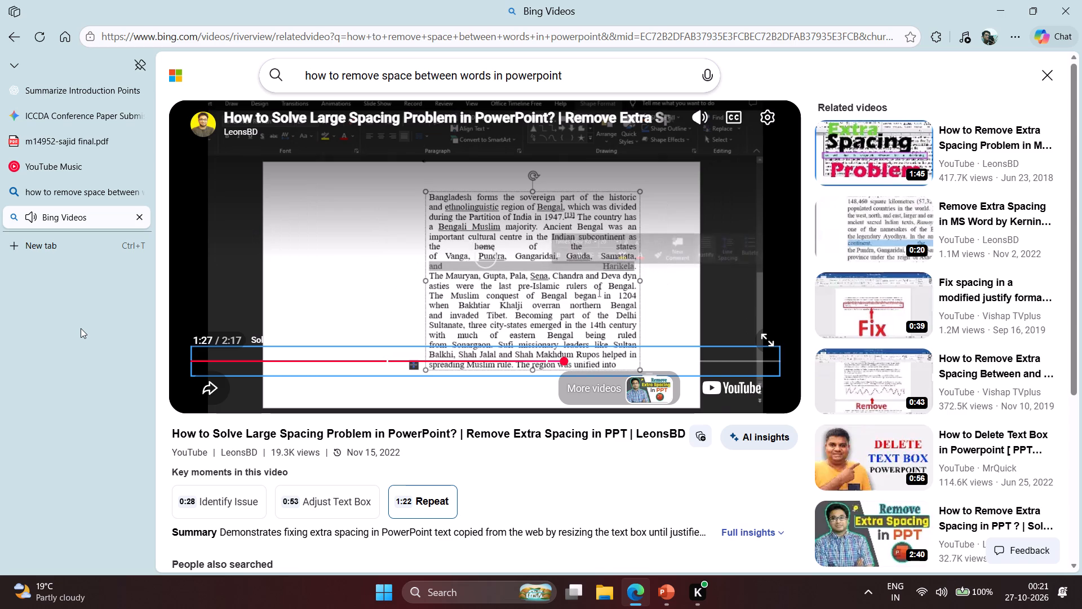
pyautogui.press('Right')
pyautogui.press('Right')
pyautogui.press('Right')
pyautogui.press('Right')
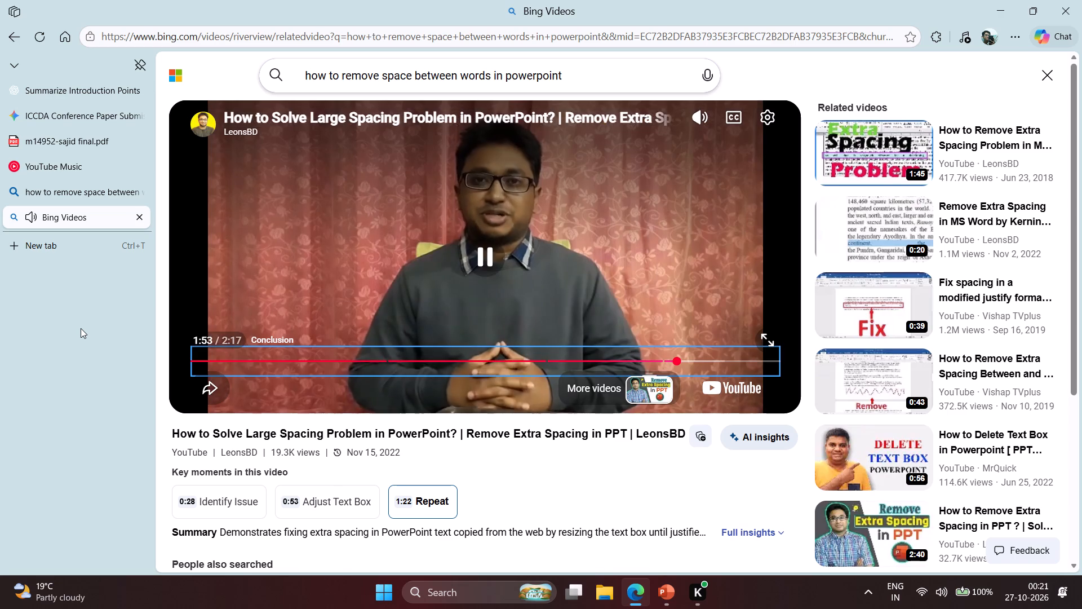
pyautogui.press('Left')
pyautogui.press('Left')
pyautogui.press('Left')
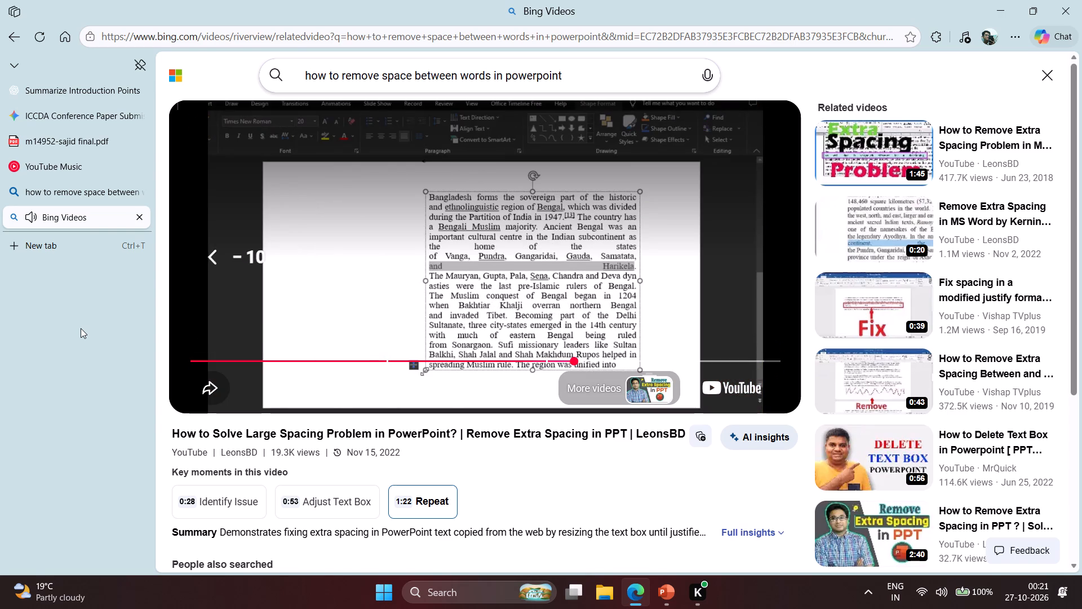
pyautogui.press('Left')
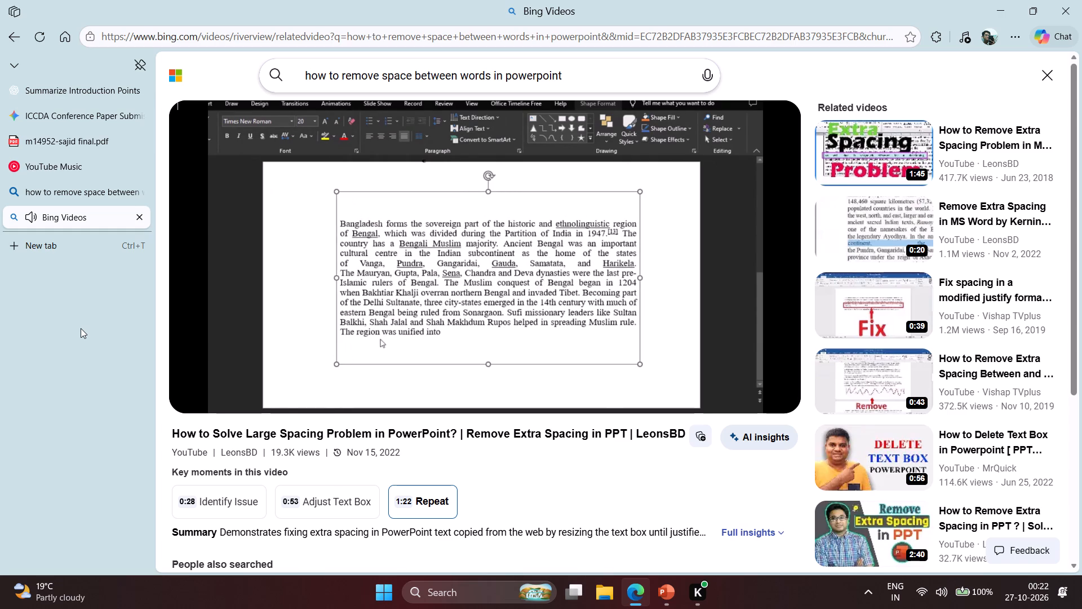
pyautogui.hotkey('alt', 'Left')
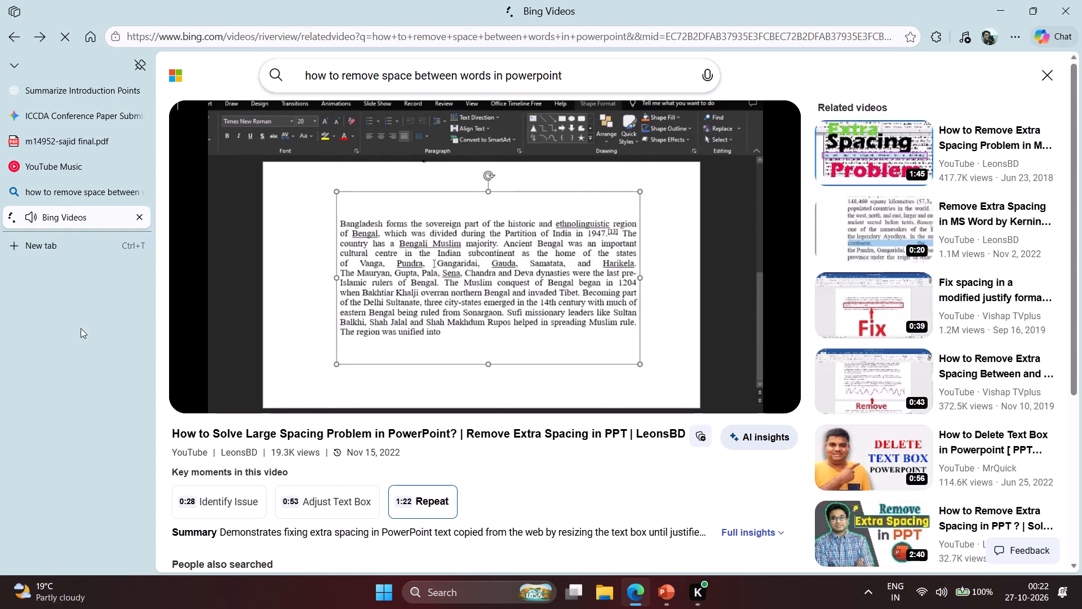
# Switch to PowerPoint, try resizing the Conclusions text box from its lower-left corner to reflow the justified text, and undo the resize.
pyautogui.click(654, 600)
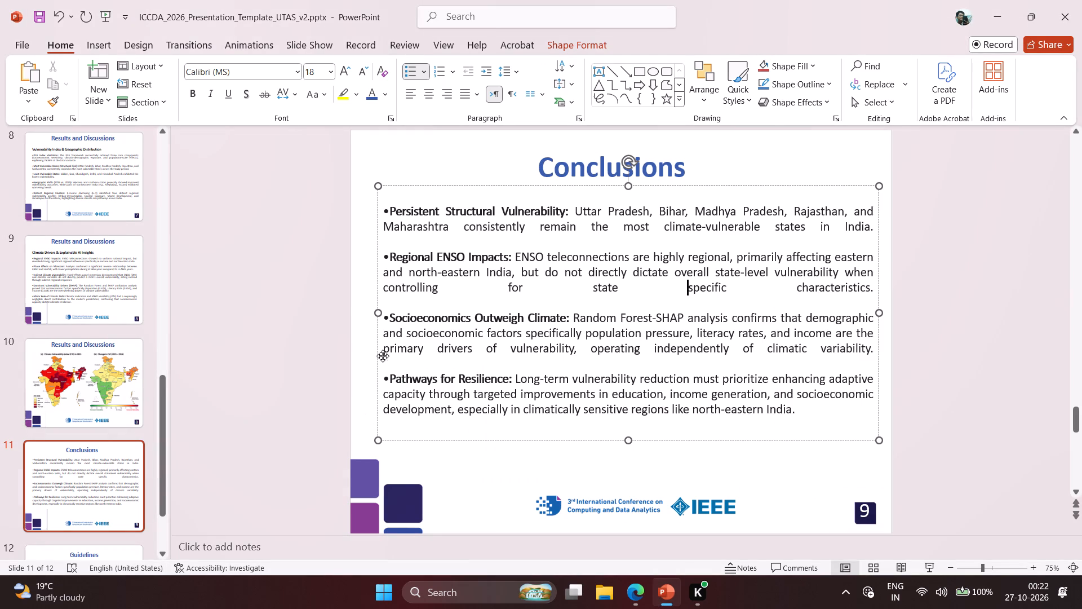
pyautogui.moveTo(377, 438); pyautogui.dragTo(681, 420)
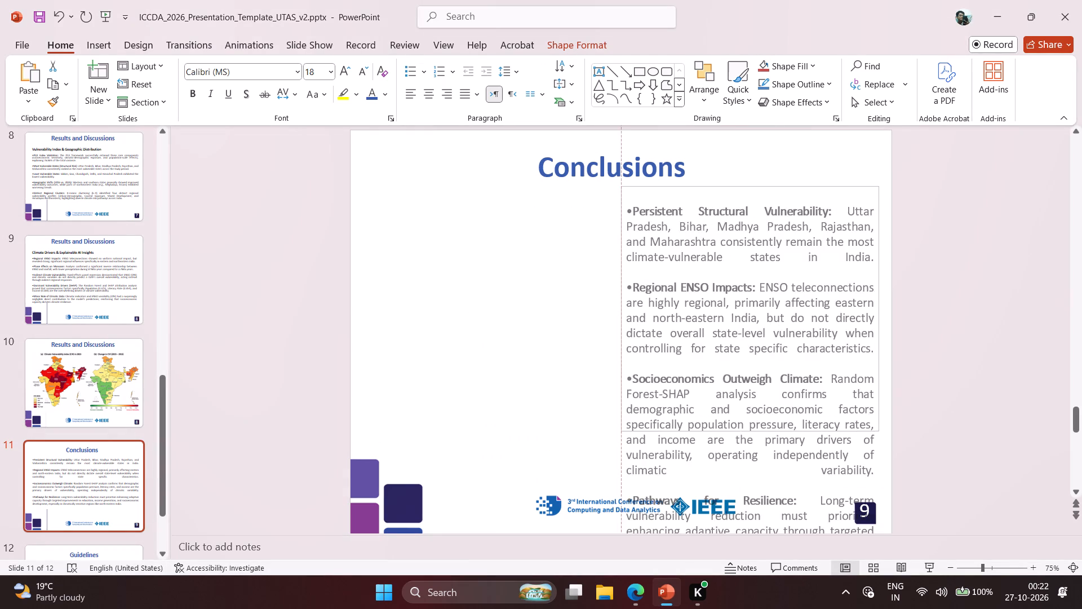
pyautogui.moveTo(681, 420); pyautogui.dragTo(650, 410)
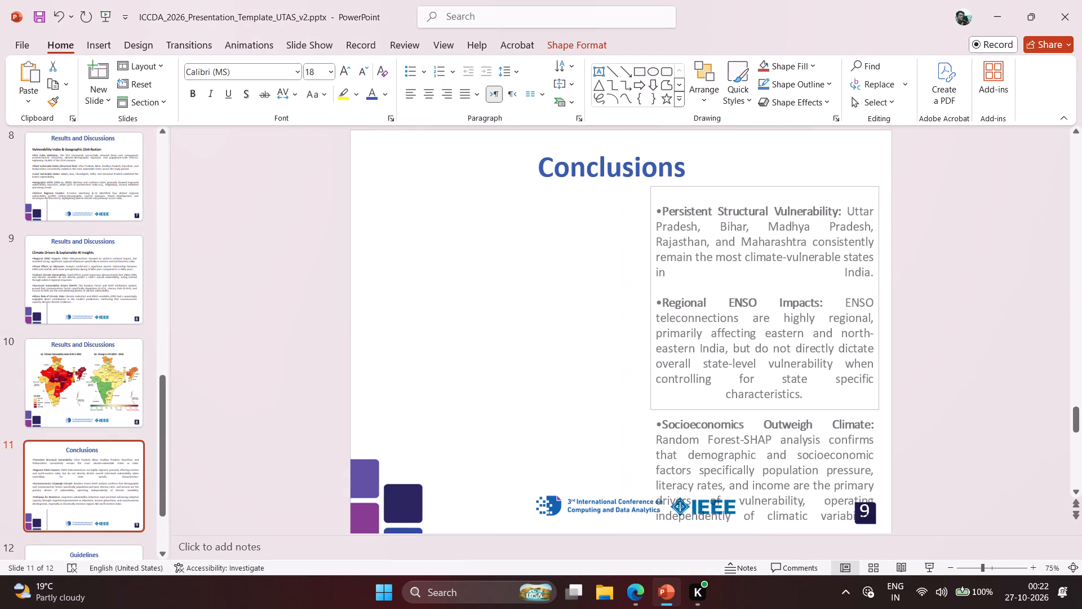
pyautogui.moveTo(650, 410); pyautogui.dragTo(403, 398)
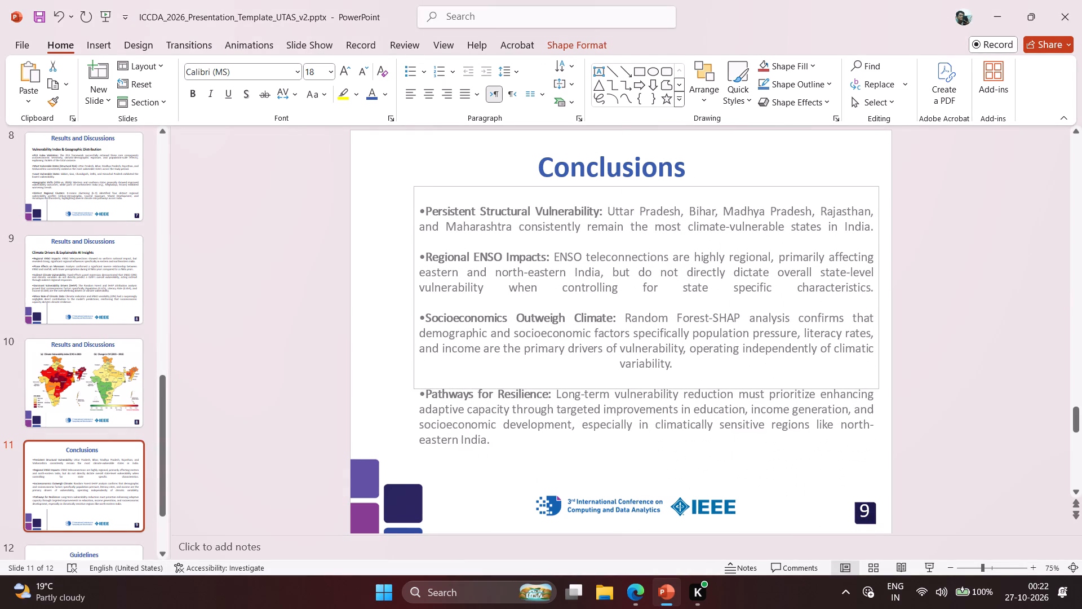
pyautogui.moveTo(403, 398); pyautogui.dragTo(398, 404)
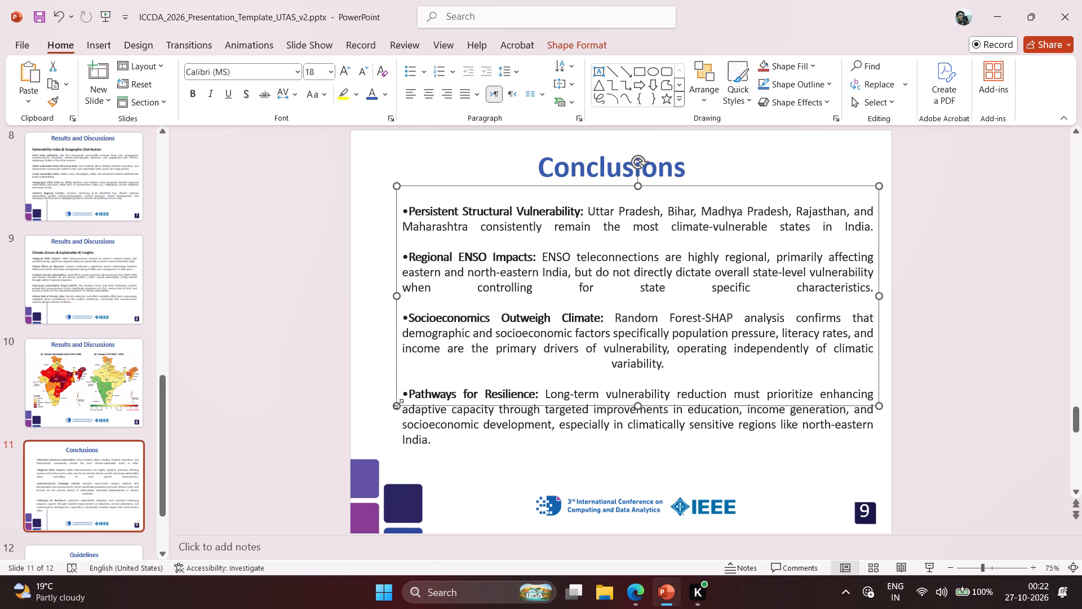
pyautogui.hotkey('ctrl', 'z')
# Switch to Edge, rewatch the text box resizing part of the LeonsBD video, and return to the video results.
pyautogui.click(633, 602)
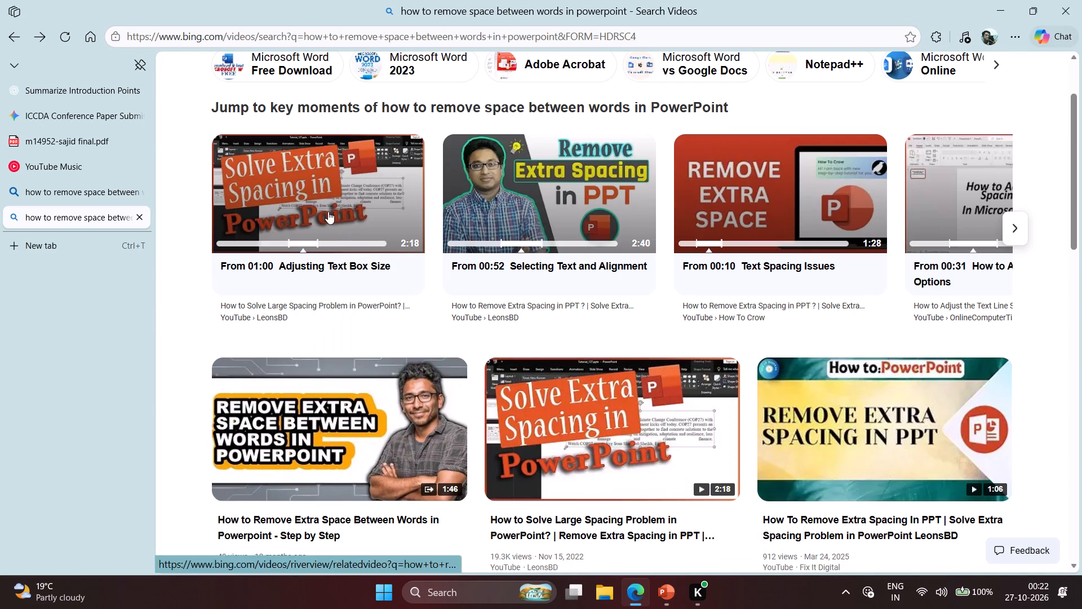
pyautogui.click(328, 211)
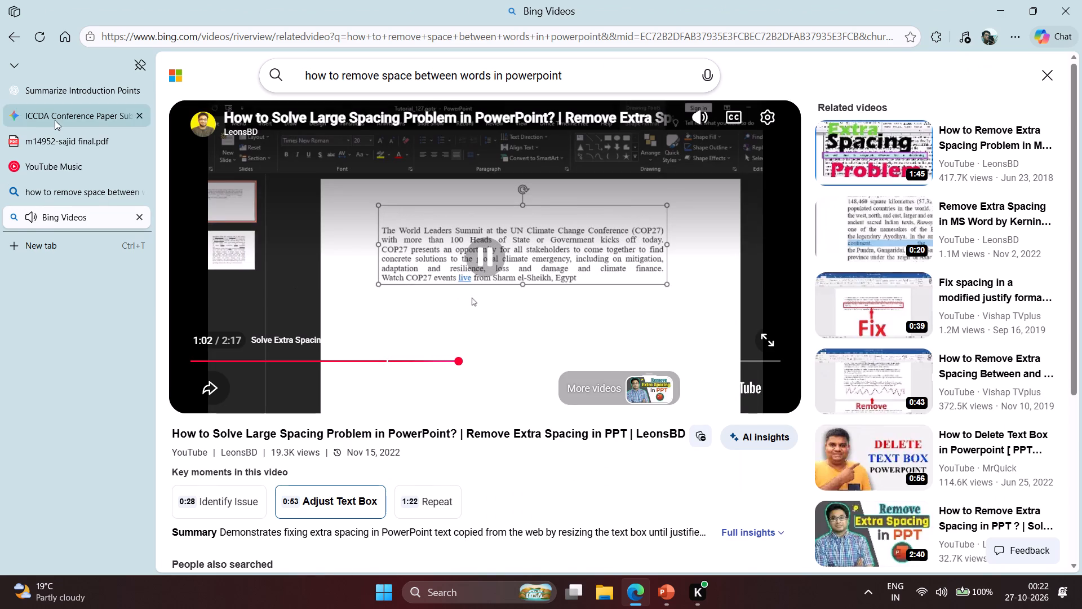
pyautogui.click(8, 34)
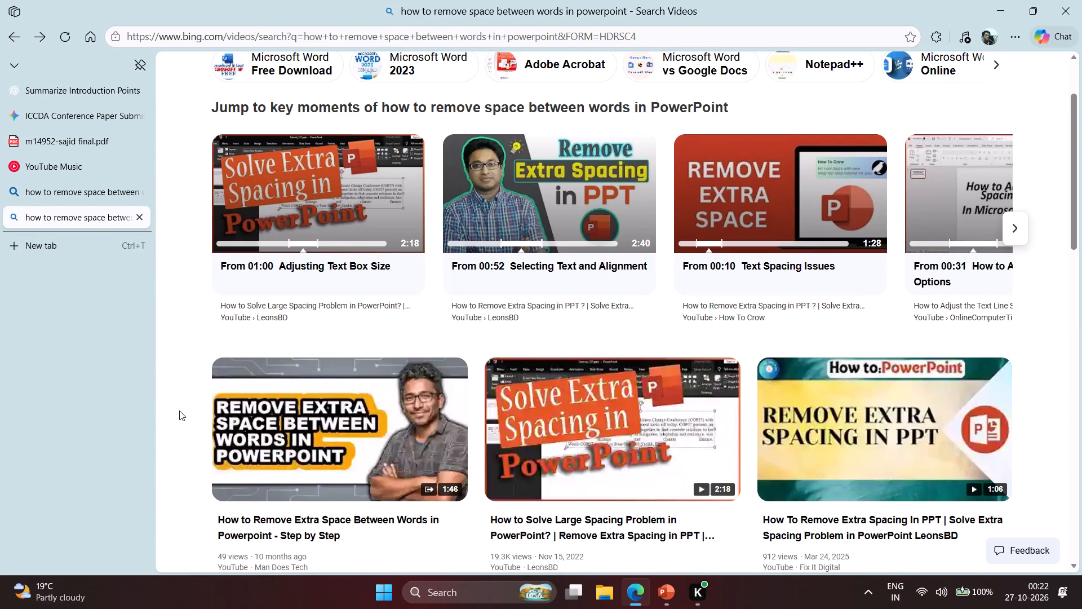
# Open the Man Does Tech video "How to Remove Extra Space Between Words in Powerpoint - Step by Step" and pause it at the Phase 1 instructions.
pyautogui.scroll(-2, 179, 411)
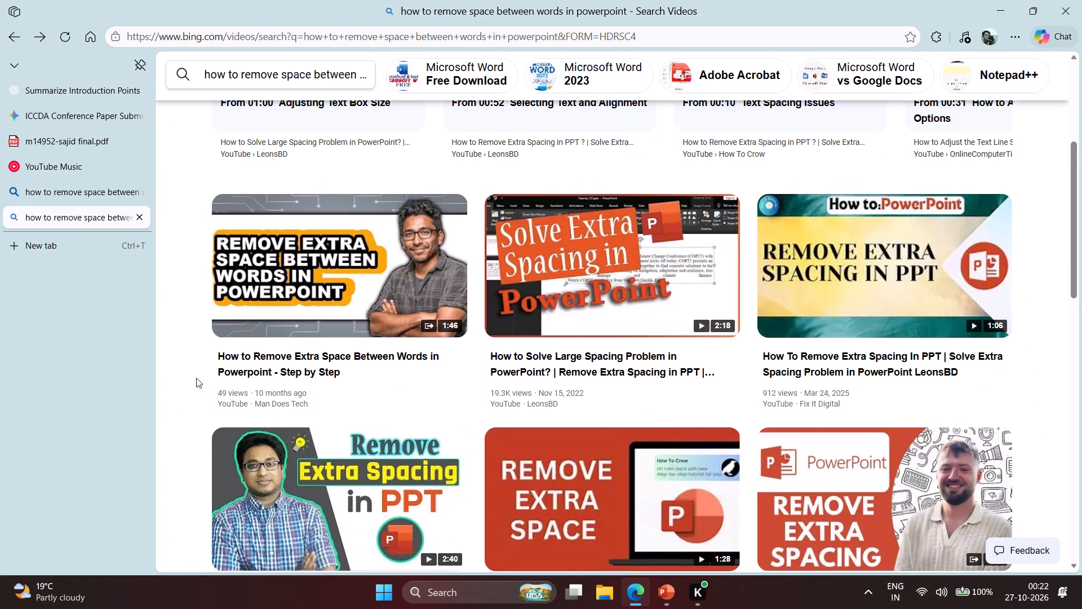
pyautogui.click(251, 284)
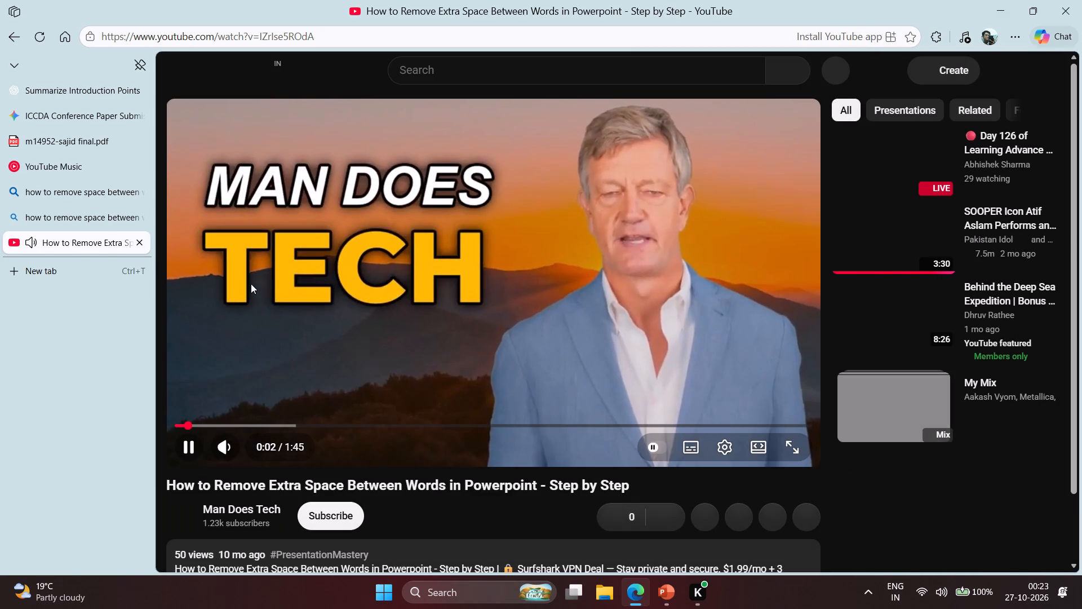
pyautogui.write('01')
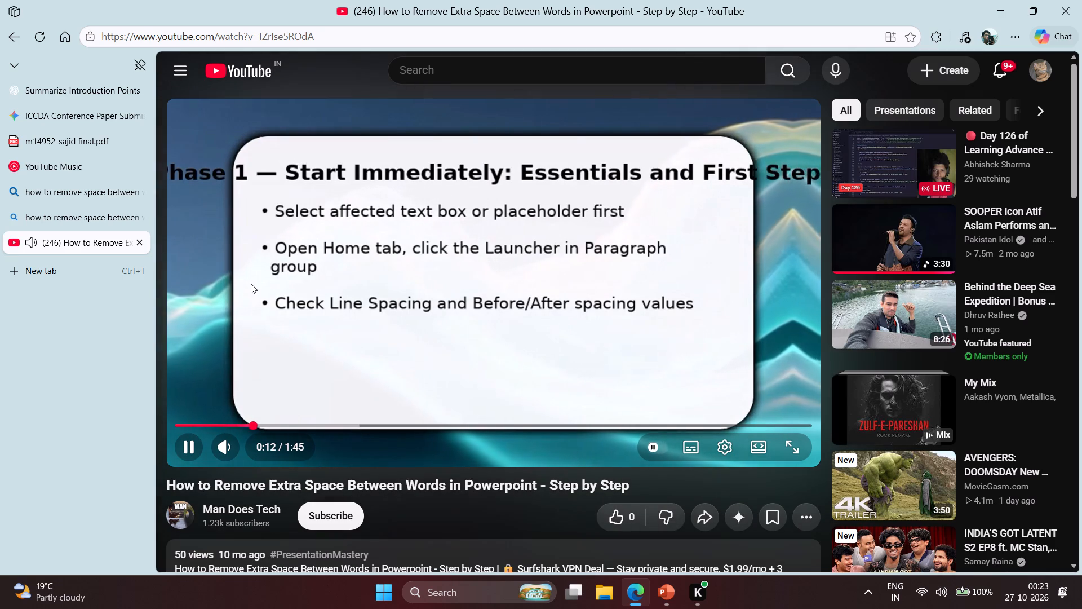
pyautogui.press('Right')
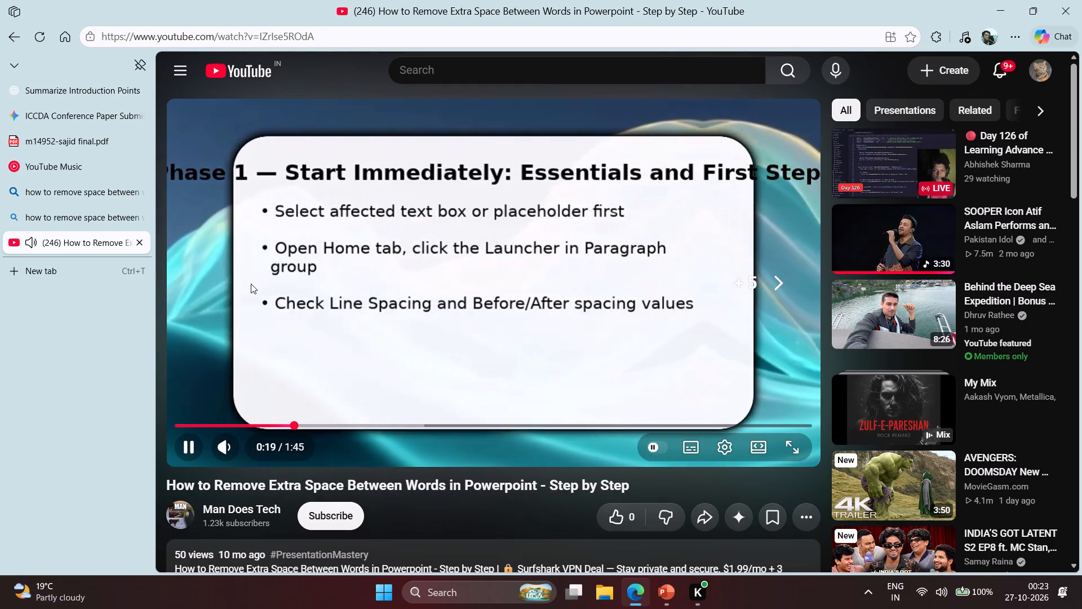
pyautogui.press('space')
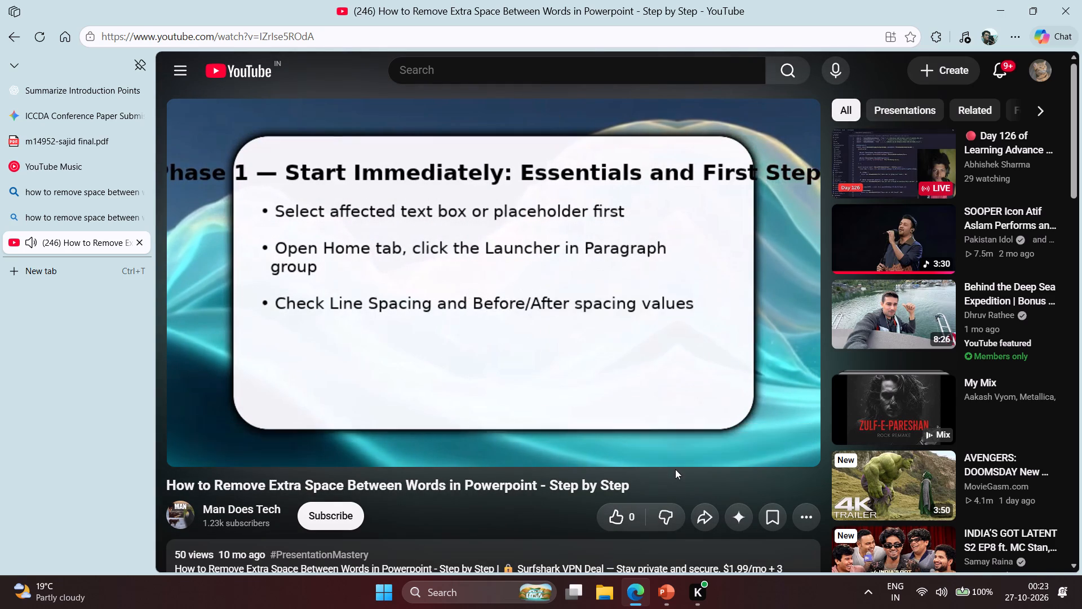
# Switch to PowerPoint and examine the justification, text direction, column and vertical alignment options for the Conclusions text box.
pyautogui.click(671, 577)
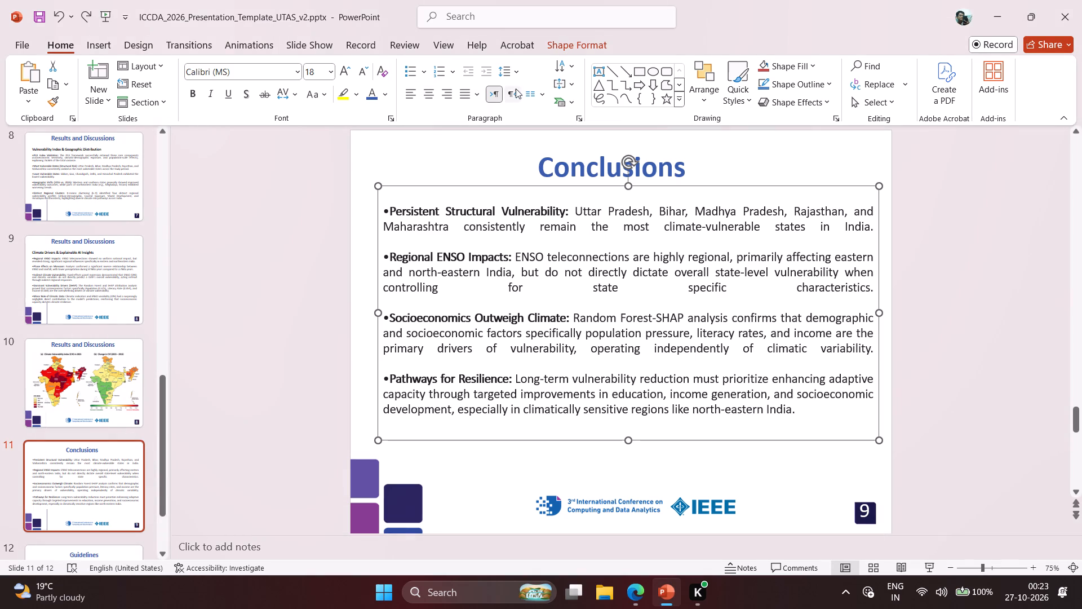
pyautogui.click(481, 94)
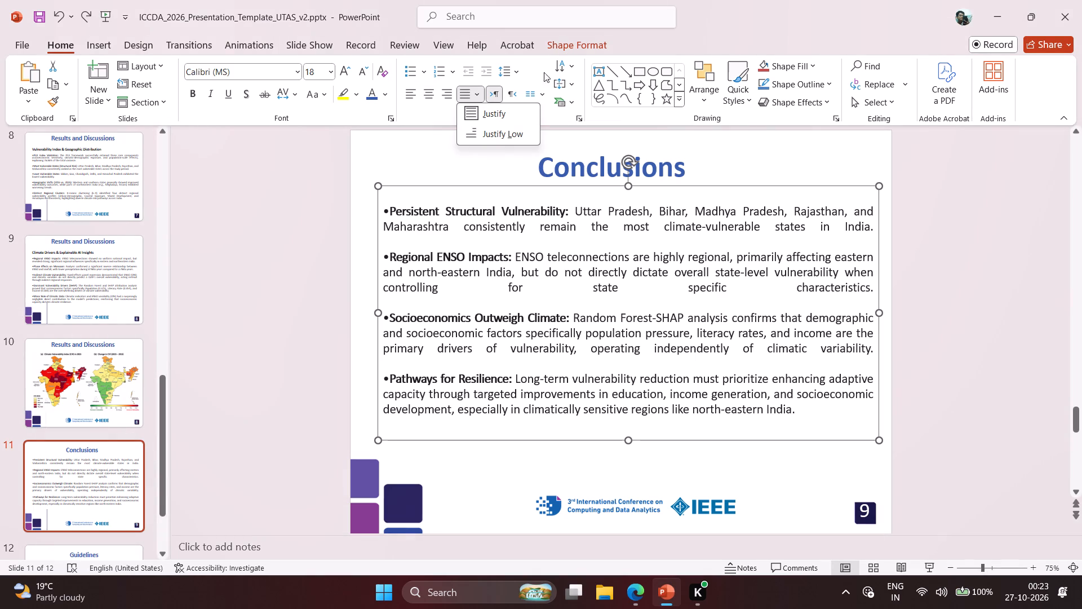
pyautogui.click(565, 71)
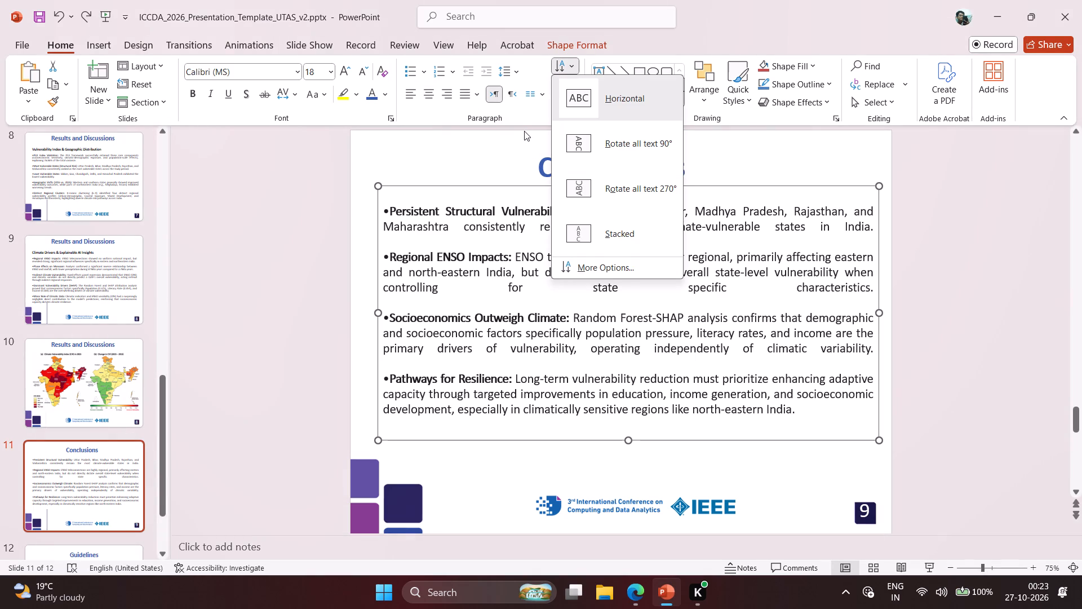
pyautogui.click(524, 131)
pyautogui.click(544, 92)
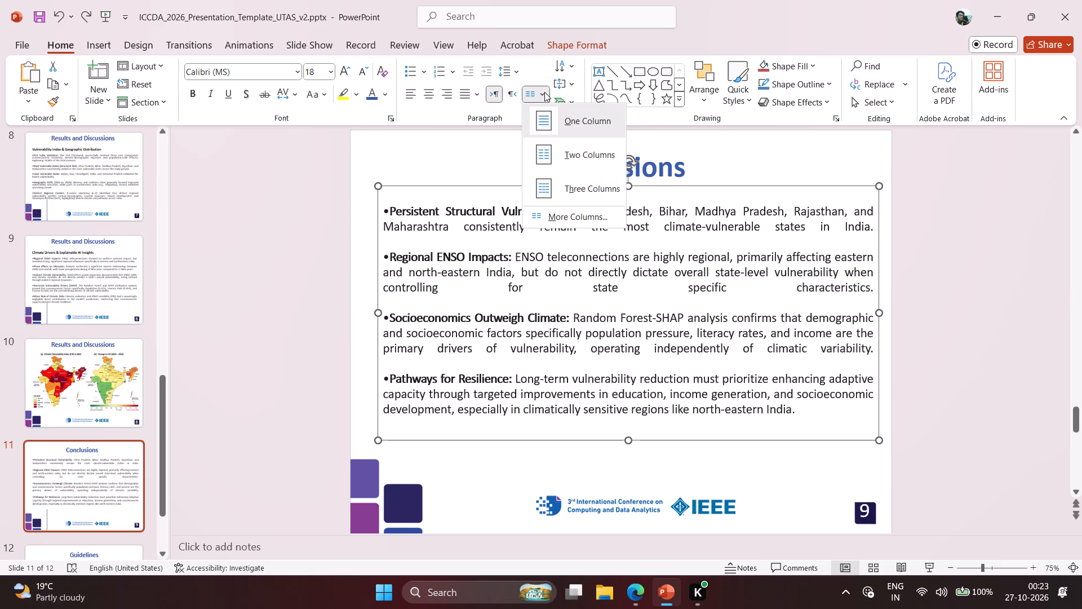
pyautogui.click(503, 152)
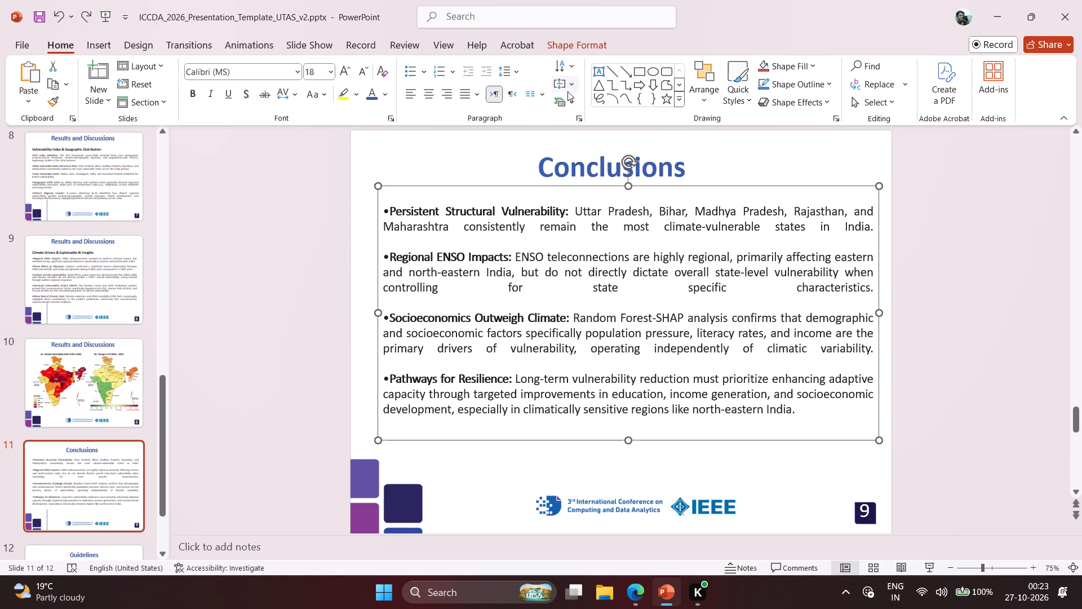
pyautogui.click(567, 91)
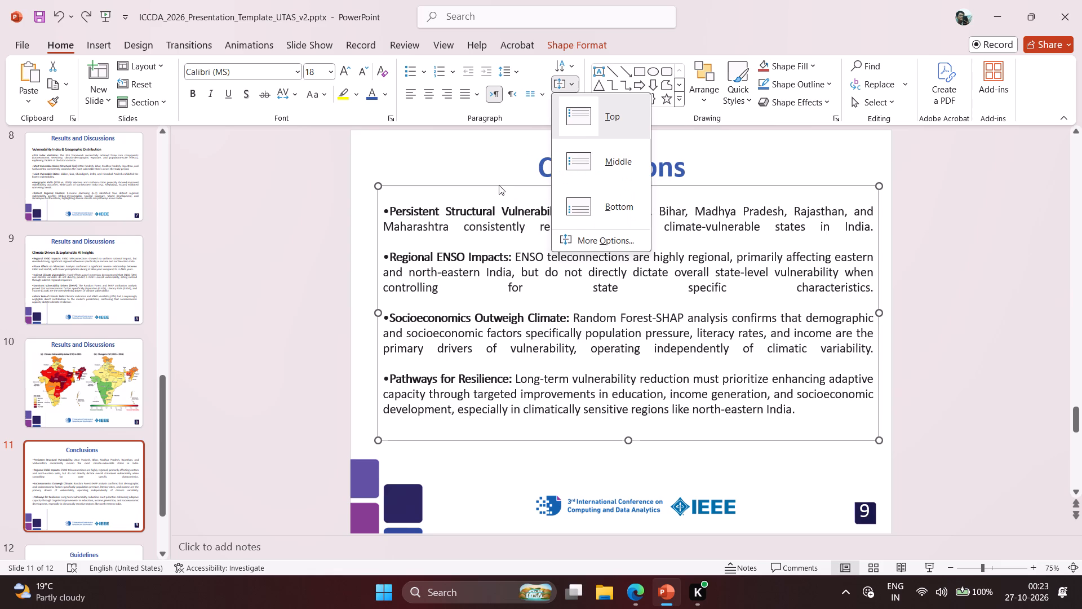
pyautogui.click(505, 165)
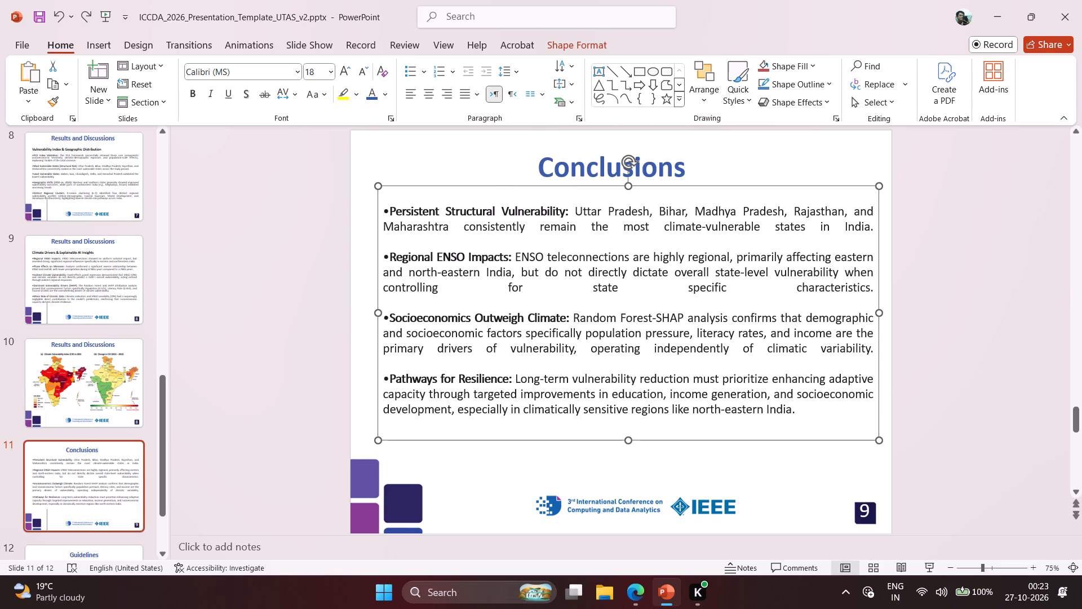
# Switch to Edge, skim the rest of the Man Does Tech video for its spacing fixes, and close its tab.
pyautogui.click(633, 601)
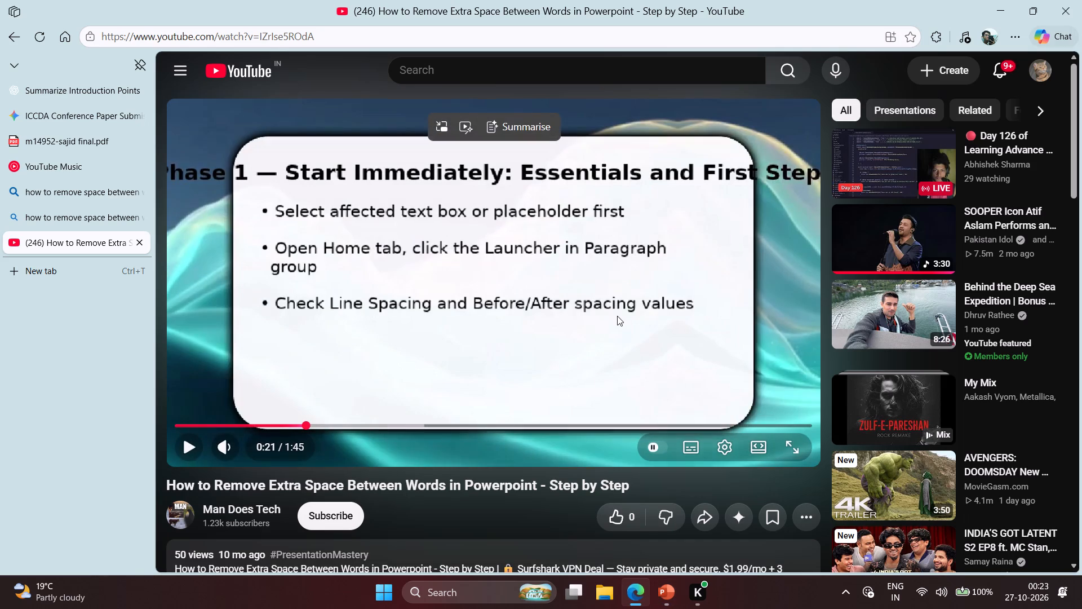
pyautogui.press('Right')
pyautogui.press('Right')
pyautogui.press('Right')
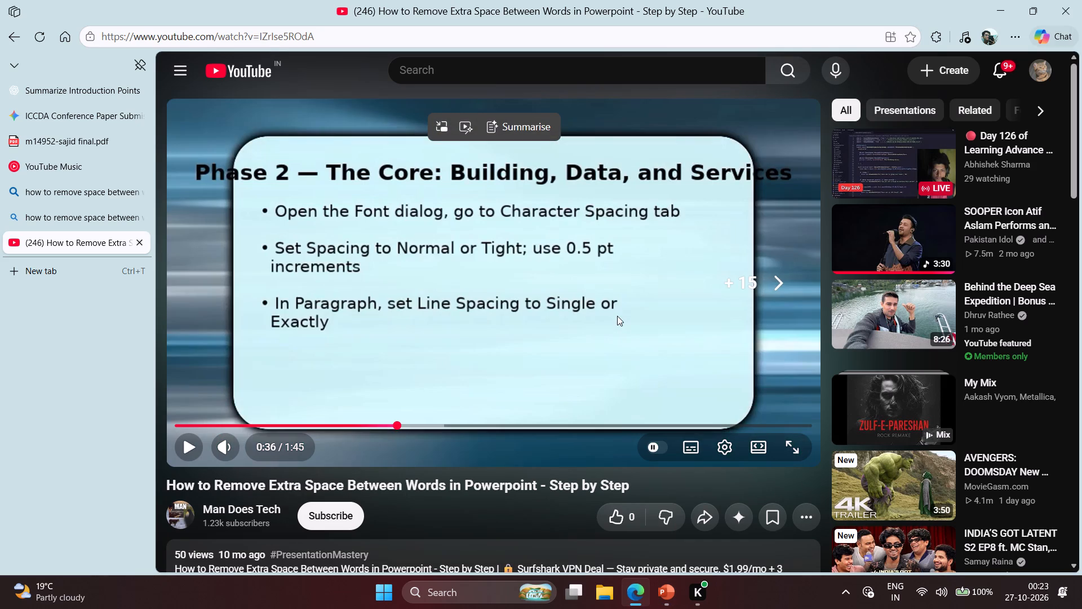
pyautogui.press('Right')
pyautogui.press('Right')
pyautogui.press('Right')
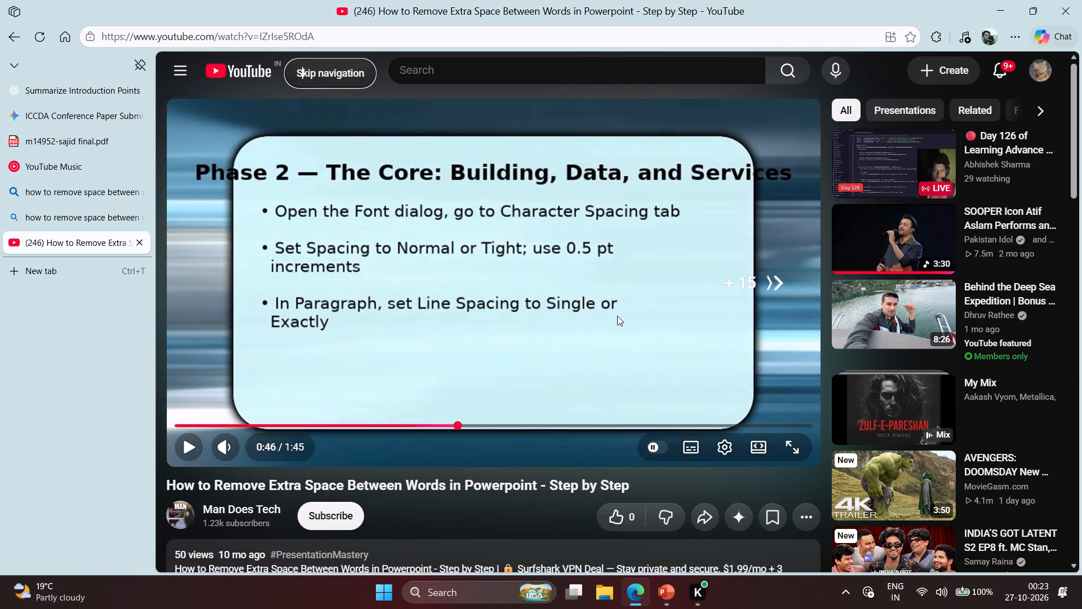
pyautogui.press('Right')
pyautogui.press('Right')
pyautogui.press('Right')
pyautogui.press('Right')
pyautogui.press('Right')
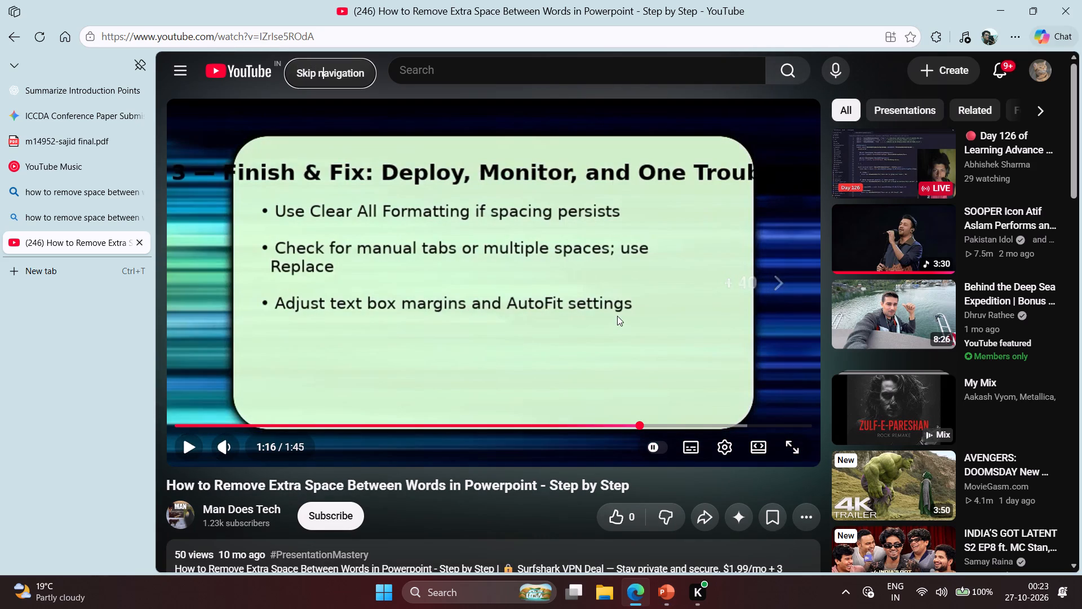
pyautogui.press('Right')
pyautogui.press('Right')
pyautogui.press('Right')
pyautogui.press('Right')
pyautogui.press('Right')
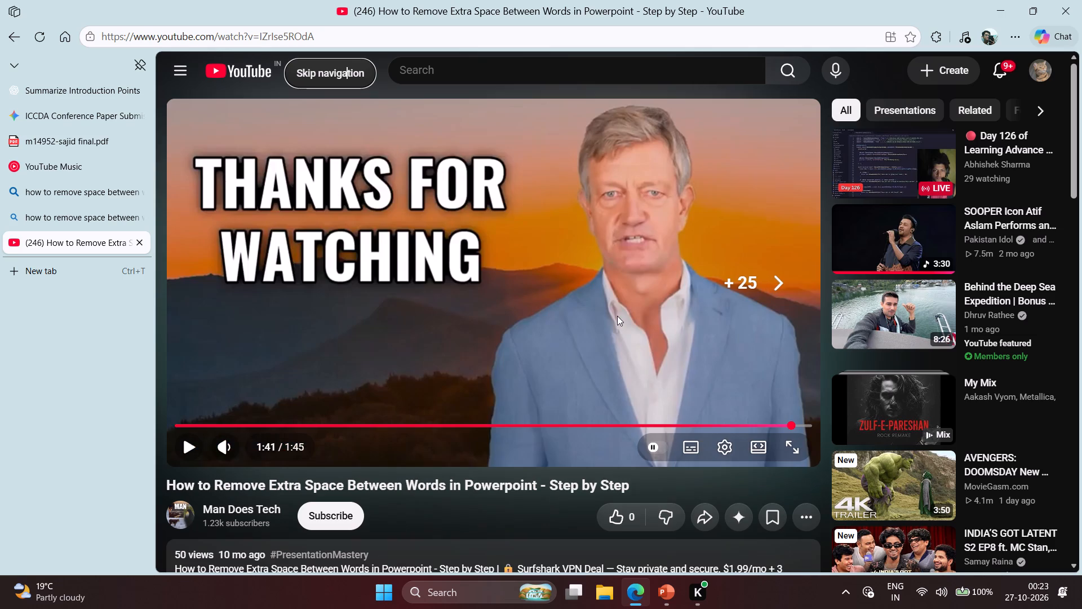
pyautogui.hotkey('ctrl', 'q')
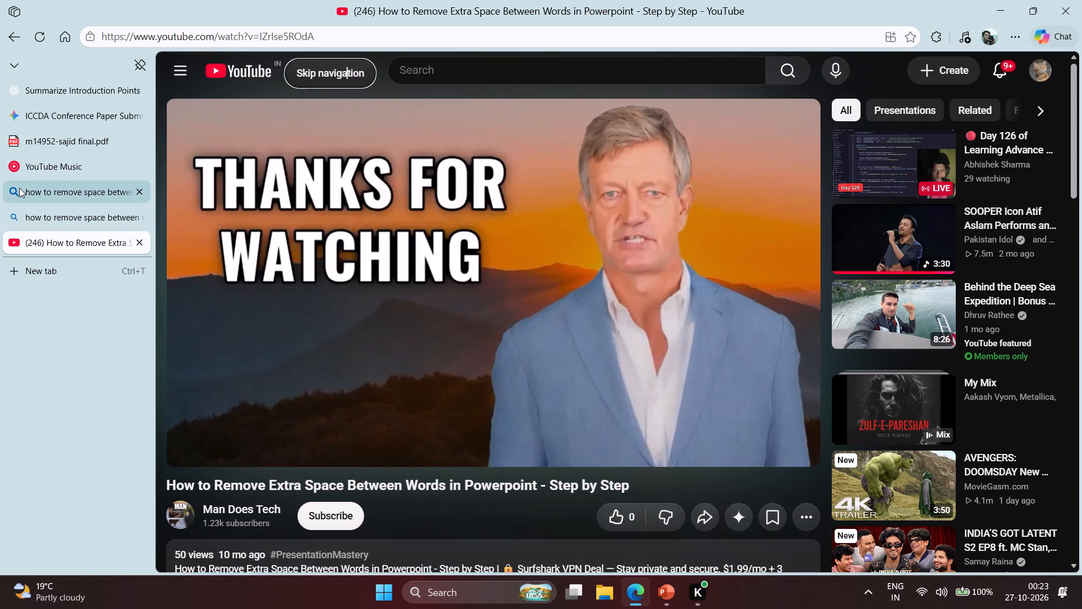
pyautogui.hotkey('ctrl', 'q')
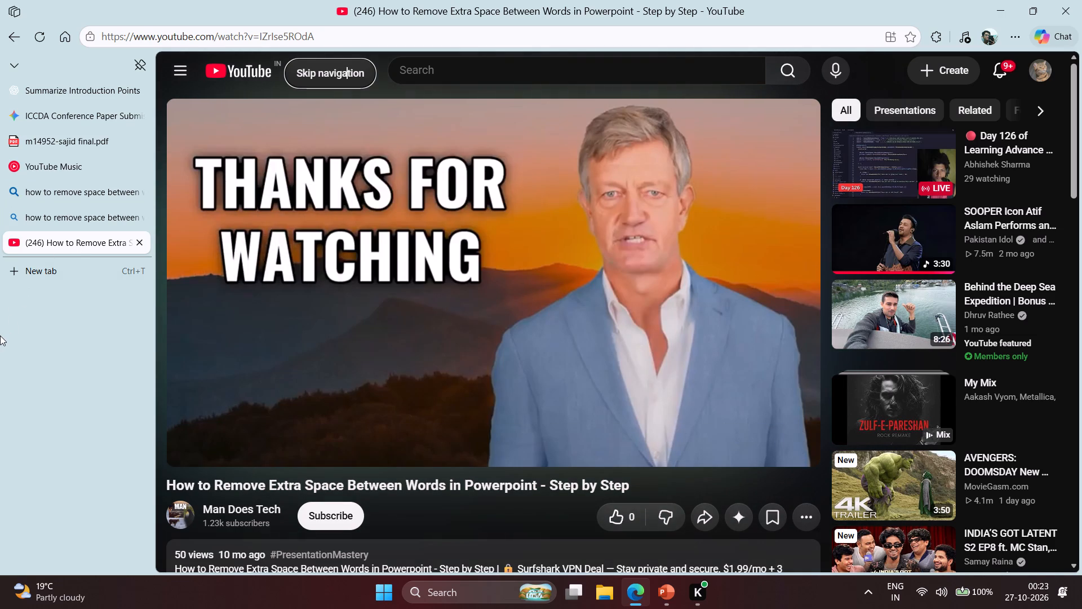
pyautogui.hotkey('ctrl', 'w')
# Open the video "How To Remove Extra Spacing in Powerpoint - 2025 (Very Easy)" from the video results.
pyautogui.scroll(-1, 278, 390)
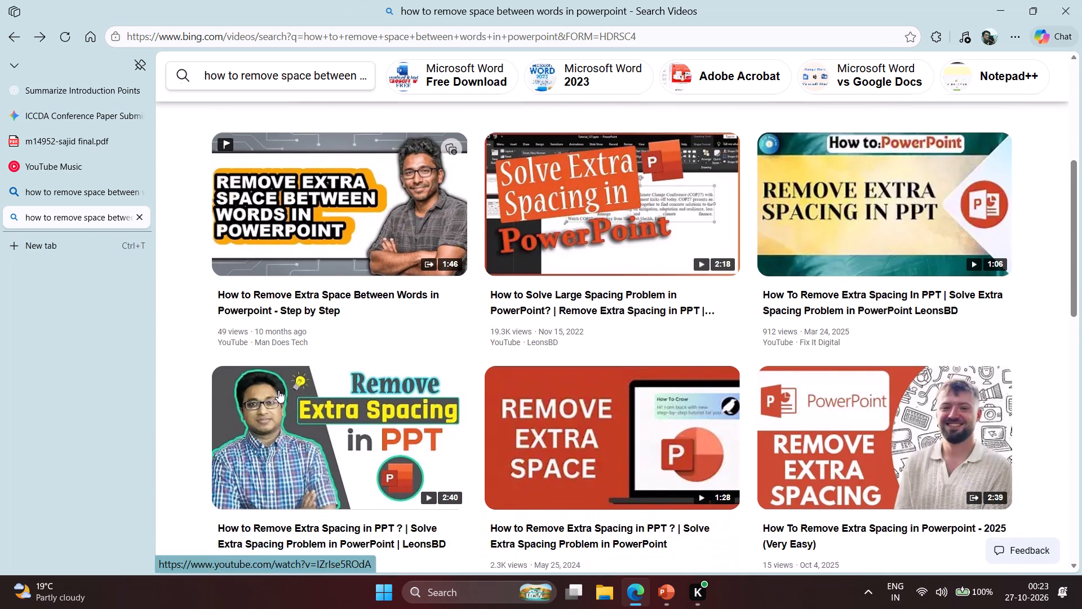
pyautogui.scroll(-5, 278, 390)
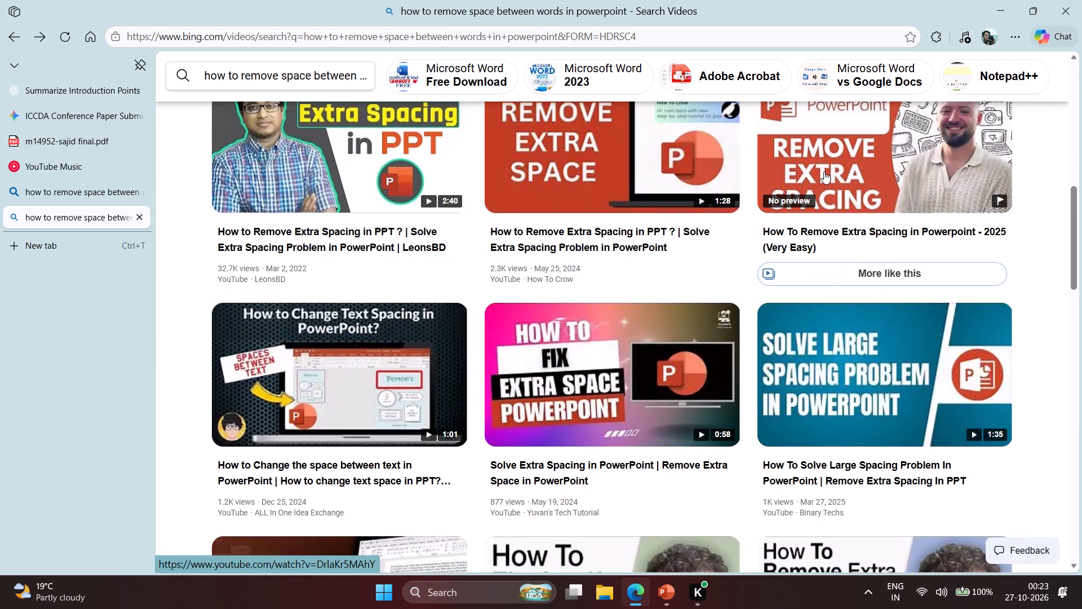
pyautogui.click(824, 171)
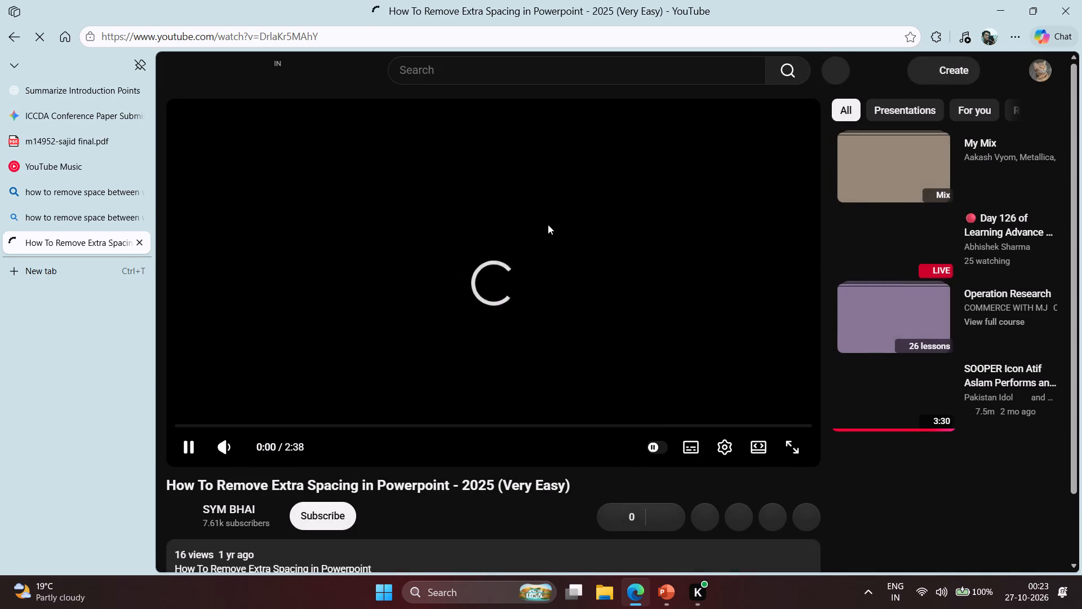
# Skim the SYM BHAI video for its font, character spacing and paragraph spacing fixes, pausing it near the Paragraph settings.
pyautogui.press('Right')
pyautogui.press('Right')
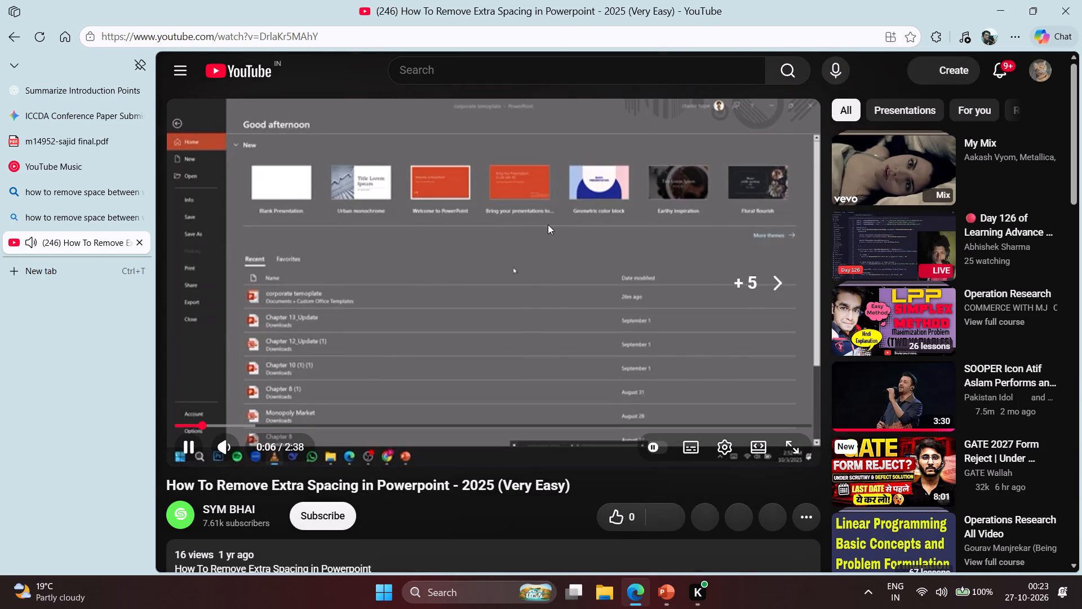
pyautogui.press('Right')
pyautogui.press('Right')
pyautogui.press('Right')
pyautogui.press('Right')
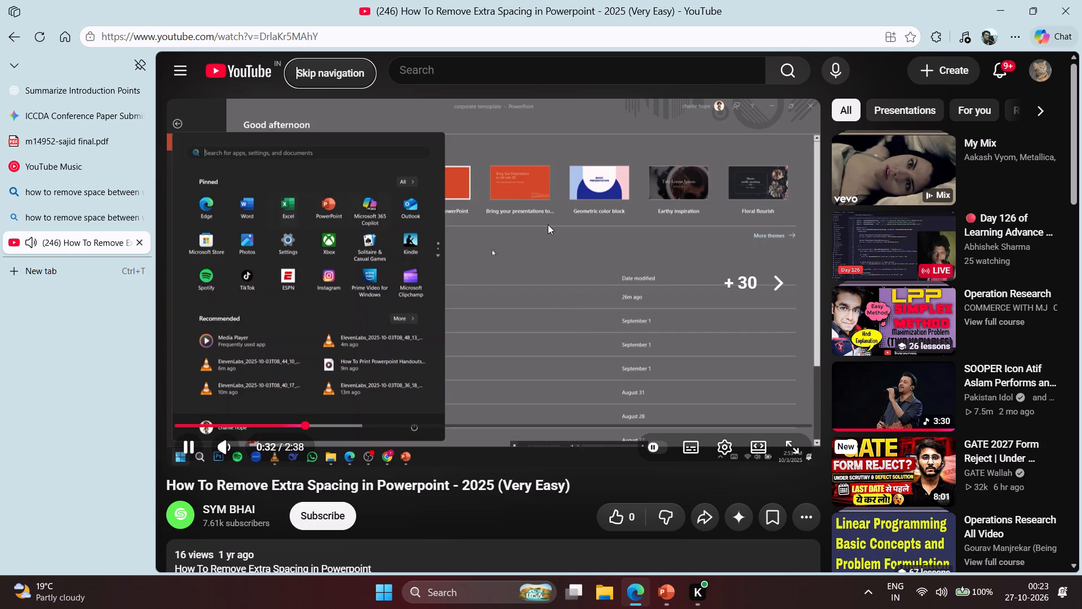
pyautogui.press('Right')
pyautogui.press('Right')
pyautogui.press('Right')
pyautogui.press('Right')
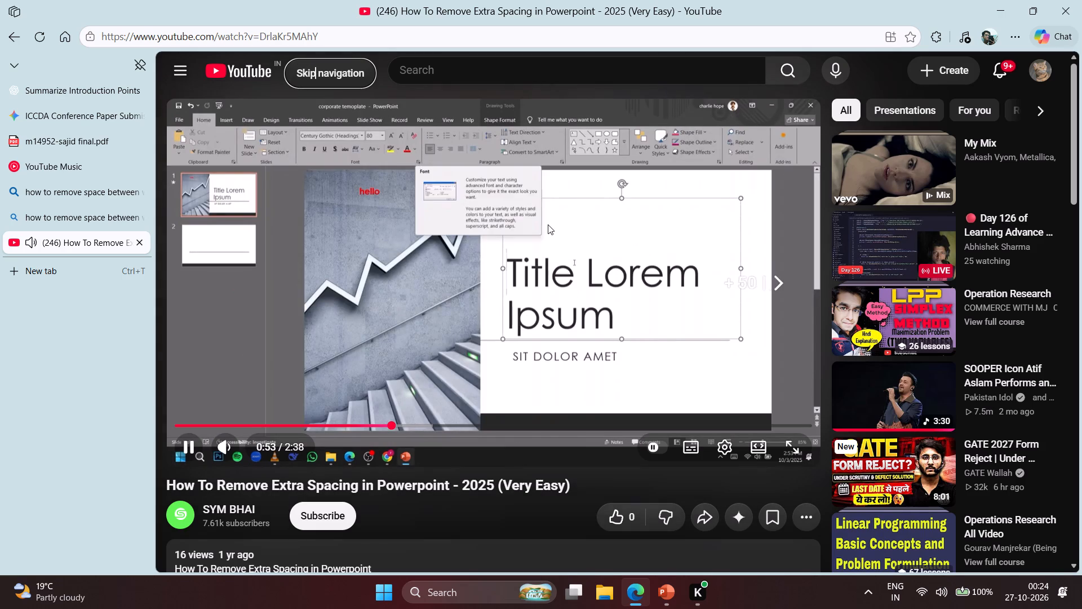
pyautogui.press('Right')
pyautogui.press('Right')
pyautogui.press('Right')
pyautogui.press('Right')
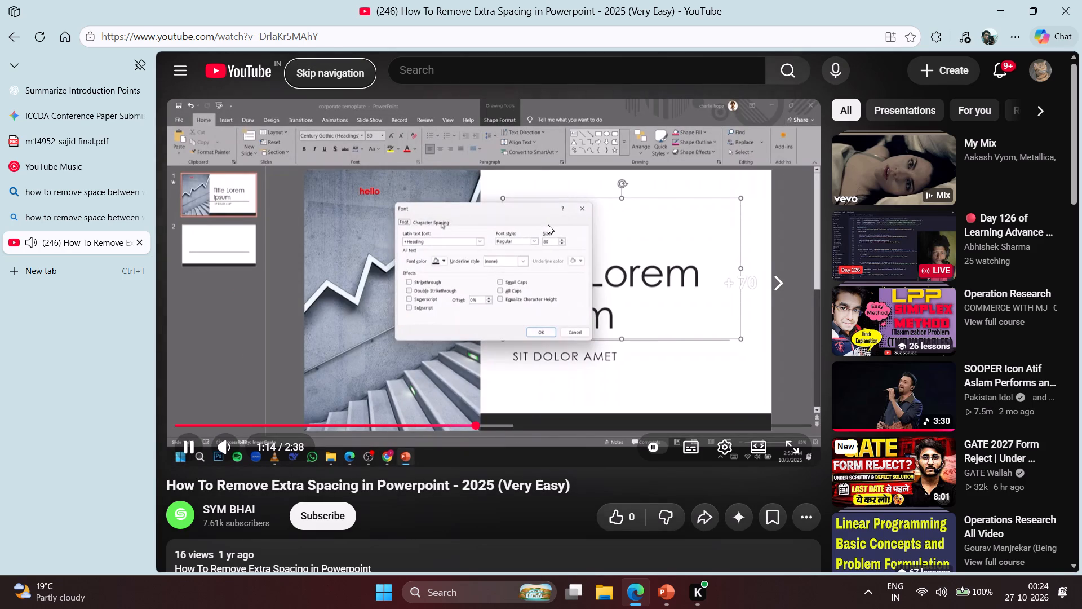
pyautogui.press('Right')
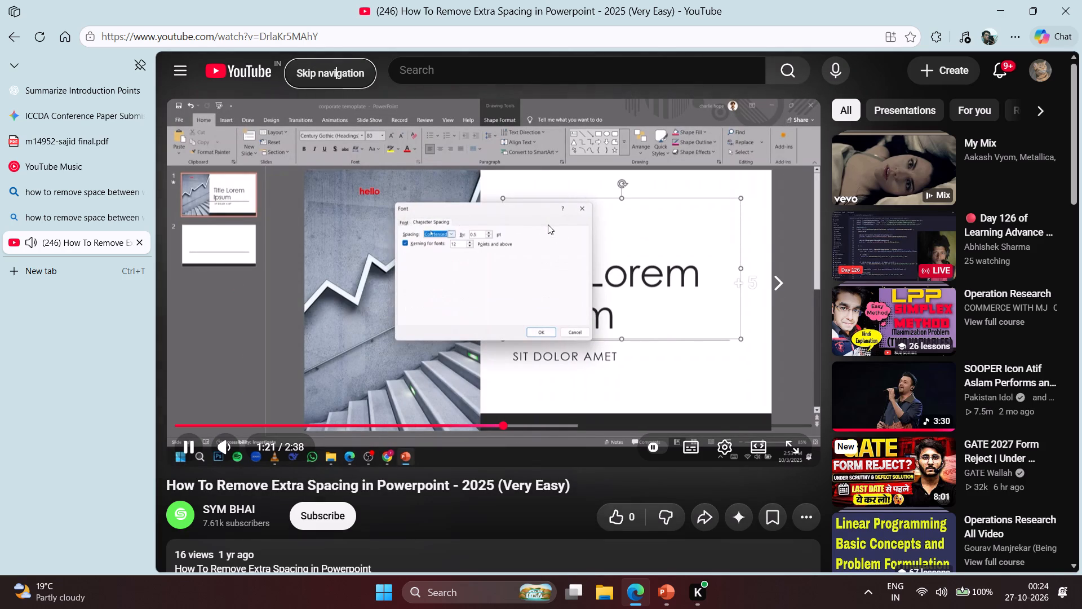
pyautogui.press('Right')
pyautogui.press('Right')
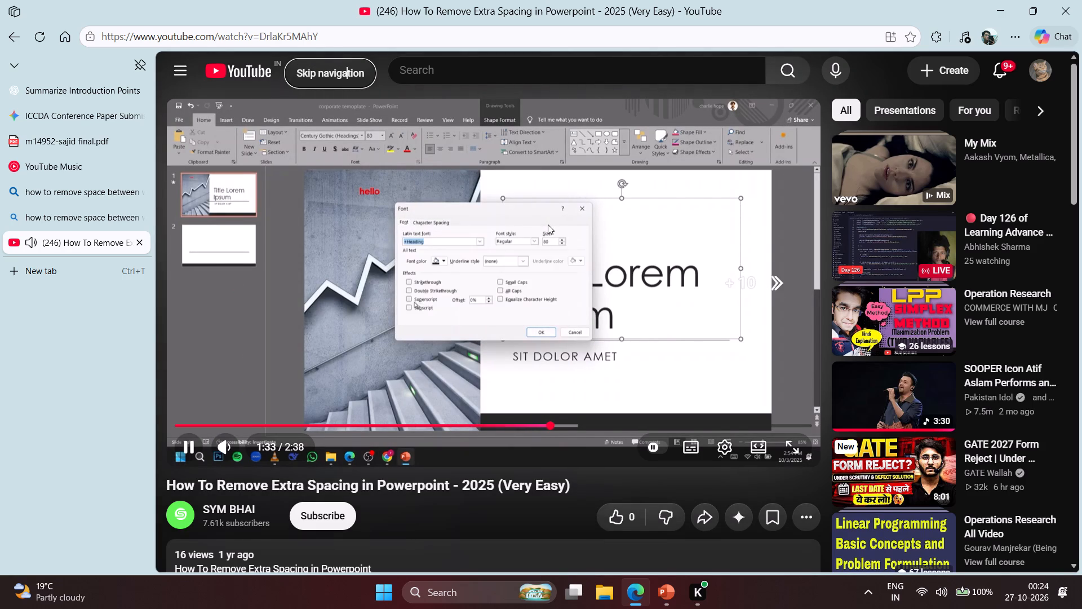
pyautogui.press('Right')
pyautogui.press('Right')
pyautogui.press('Right')
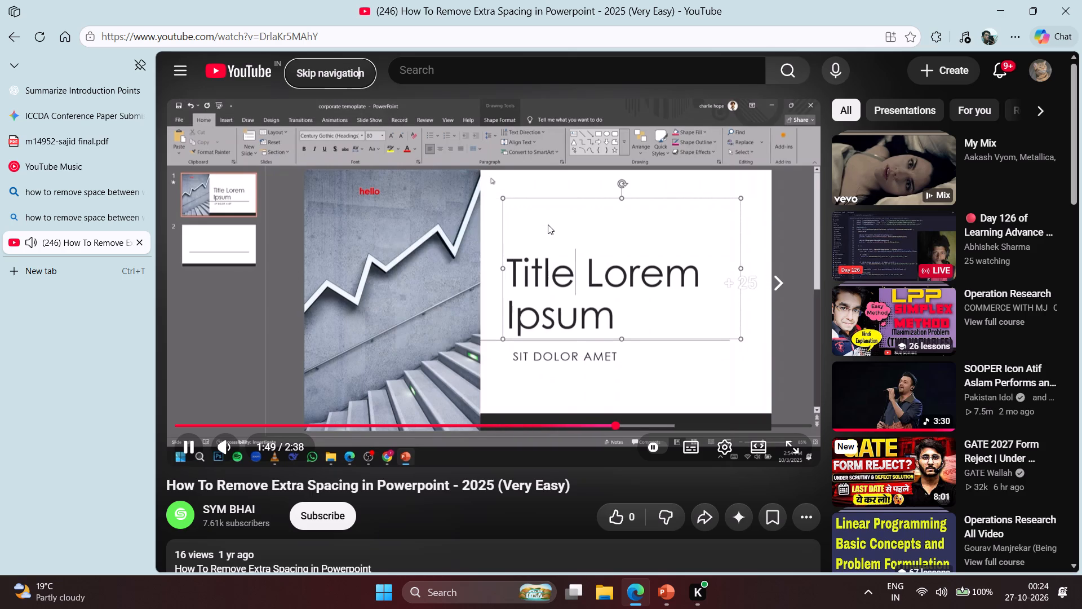
pyautogui.press('Right')
pyautogui.press('space')
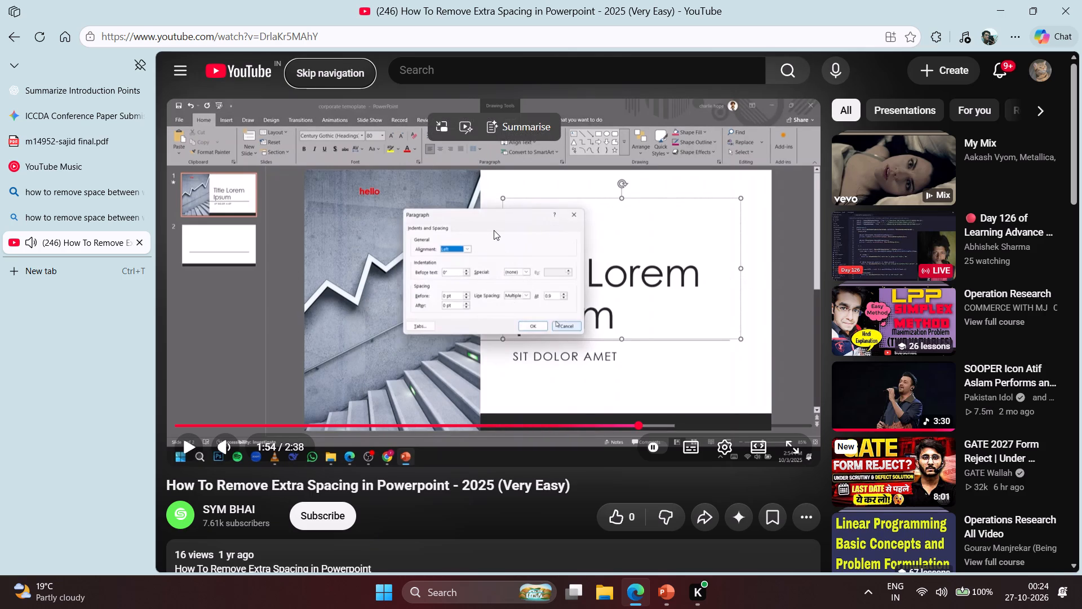
pyautogui.press('Right')
pyautogui.press('Right')
pyautogui.press('Right')
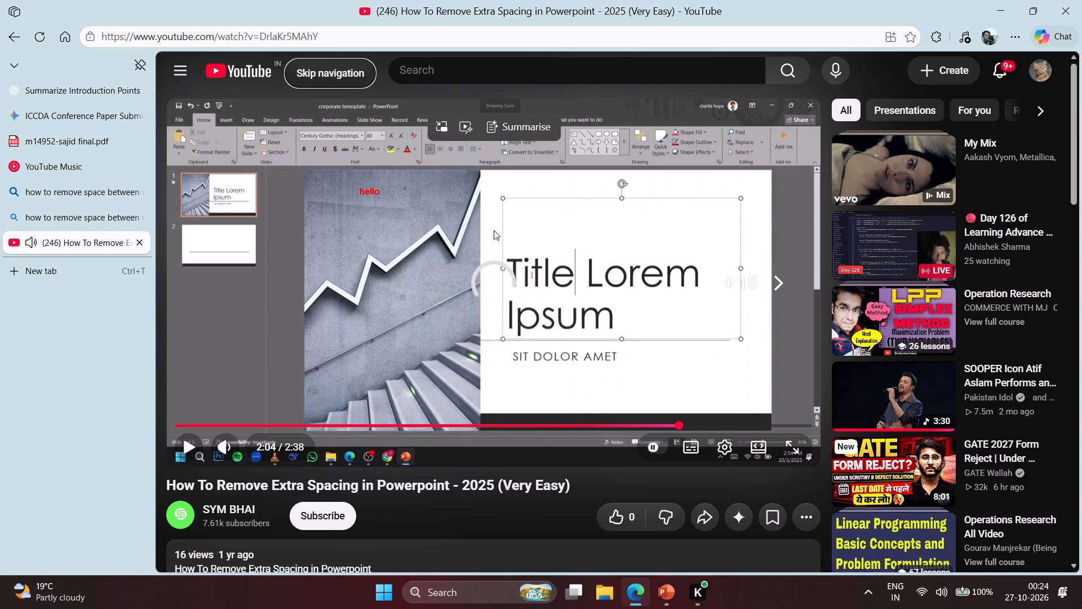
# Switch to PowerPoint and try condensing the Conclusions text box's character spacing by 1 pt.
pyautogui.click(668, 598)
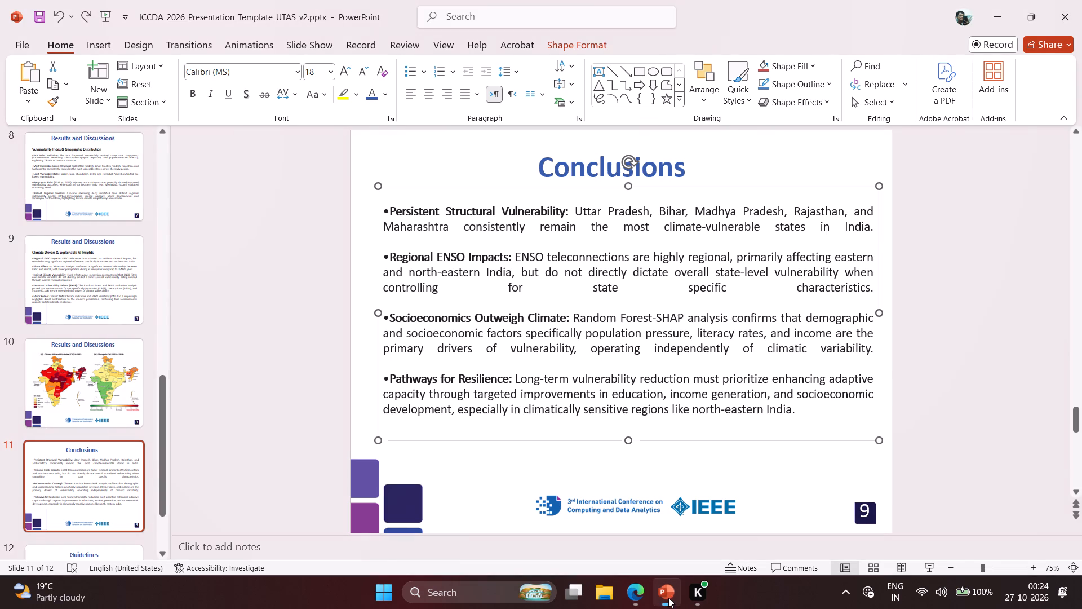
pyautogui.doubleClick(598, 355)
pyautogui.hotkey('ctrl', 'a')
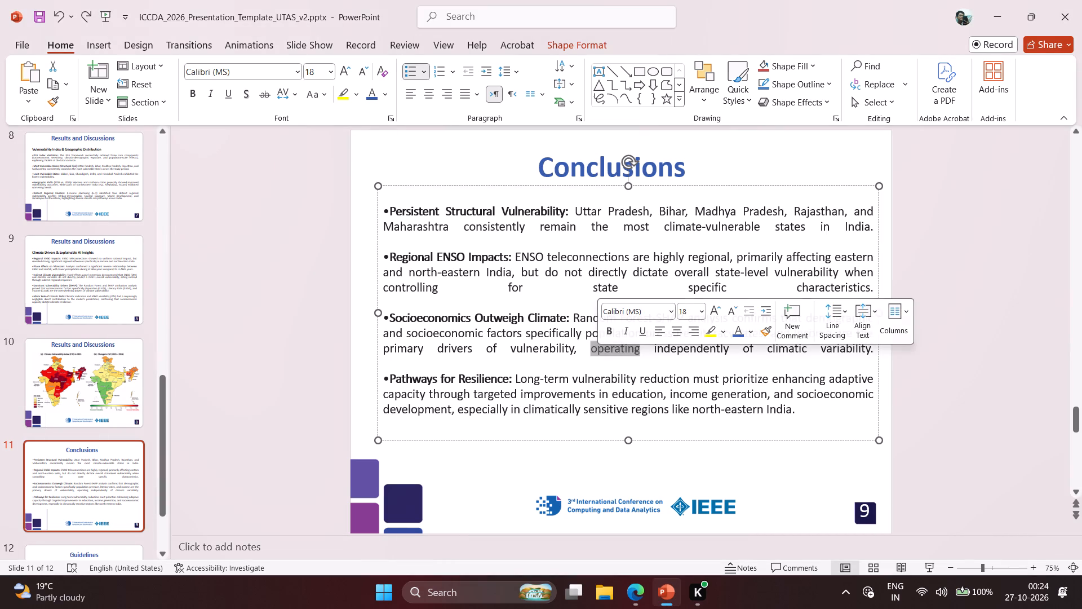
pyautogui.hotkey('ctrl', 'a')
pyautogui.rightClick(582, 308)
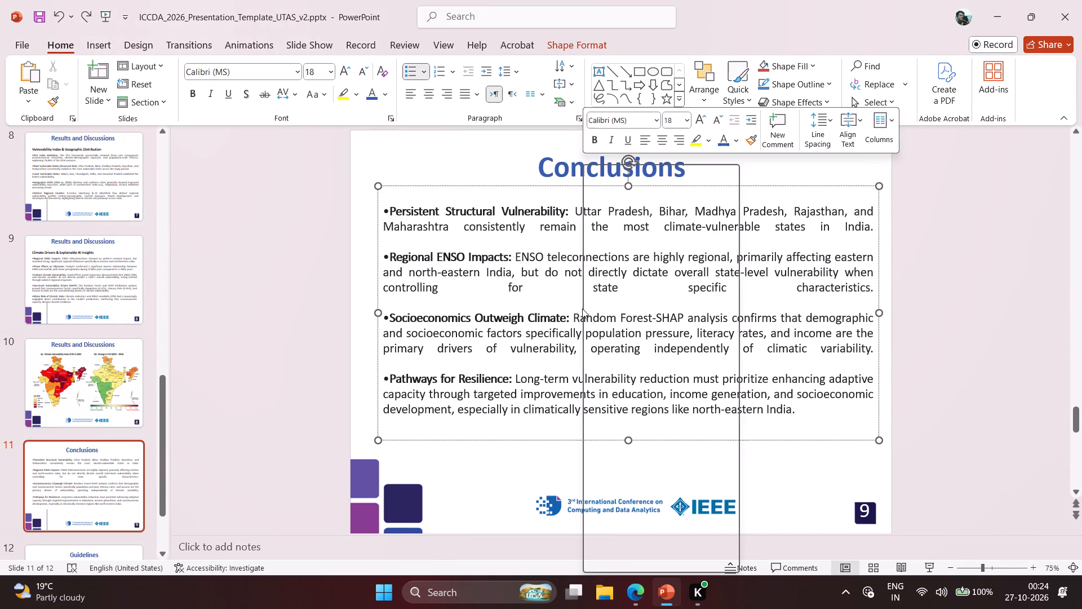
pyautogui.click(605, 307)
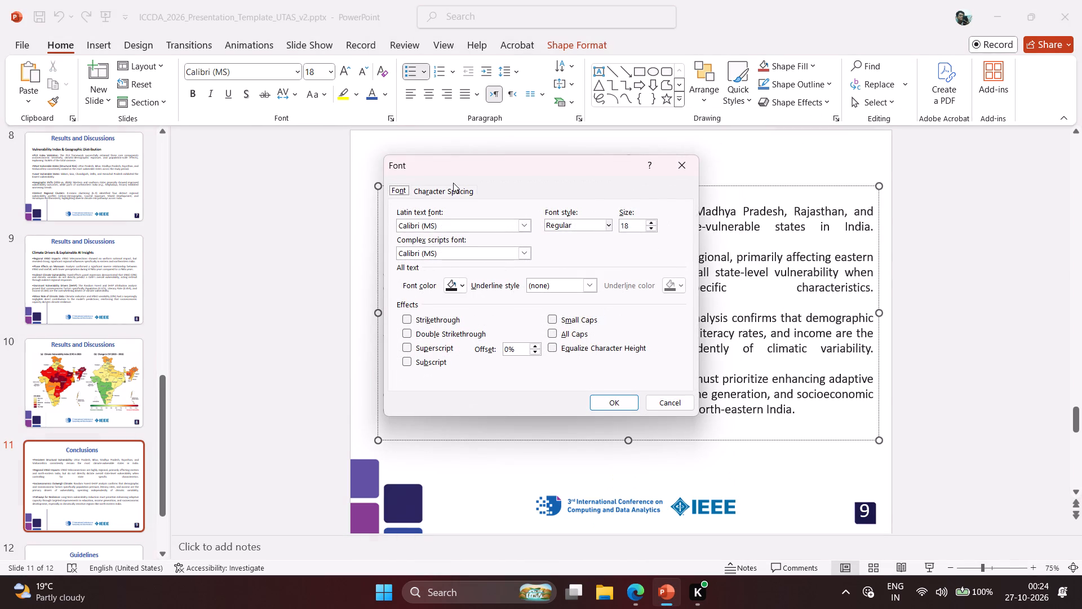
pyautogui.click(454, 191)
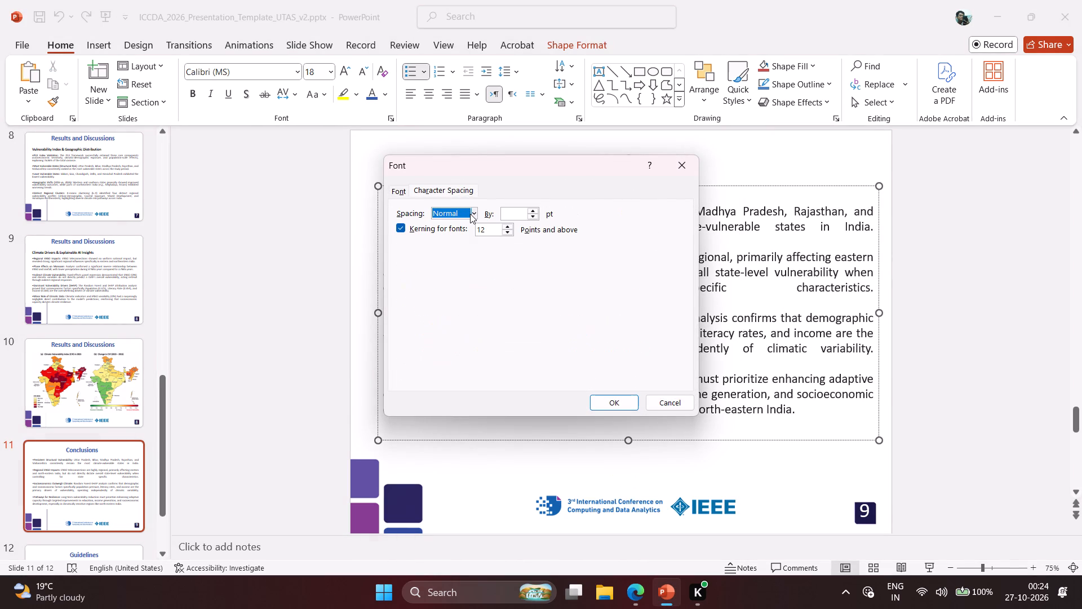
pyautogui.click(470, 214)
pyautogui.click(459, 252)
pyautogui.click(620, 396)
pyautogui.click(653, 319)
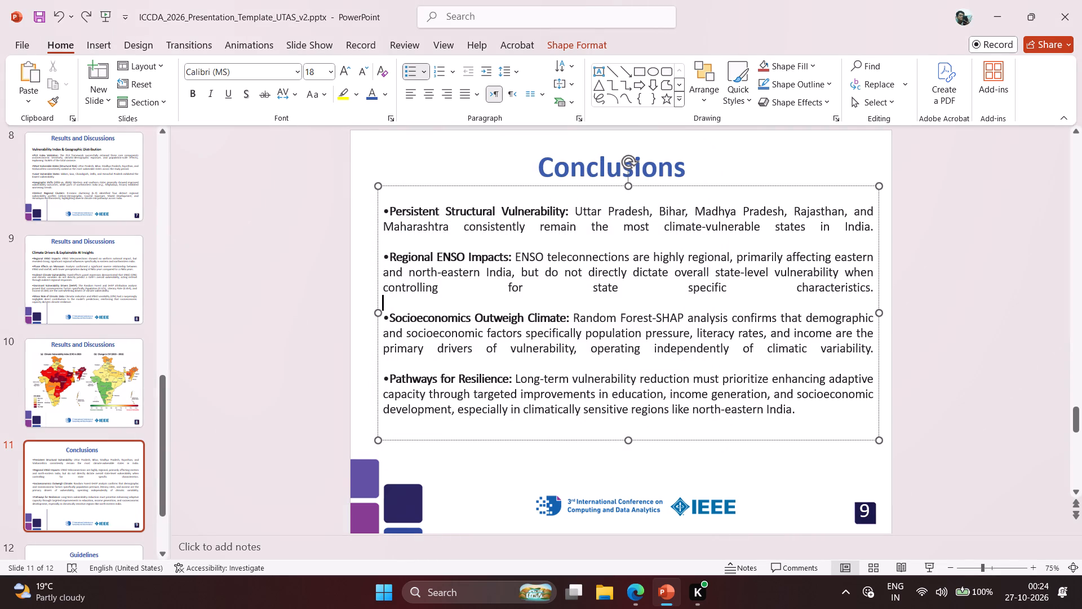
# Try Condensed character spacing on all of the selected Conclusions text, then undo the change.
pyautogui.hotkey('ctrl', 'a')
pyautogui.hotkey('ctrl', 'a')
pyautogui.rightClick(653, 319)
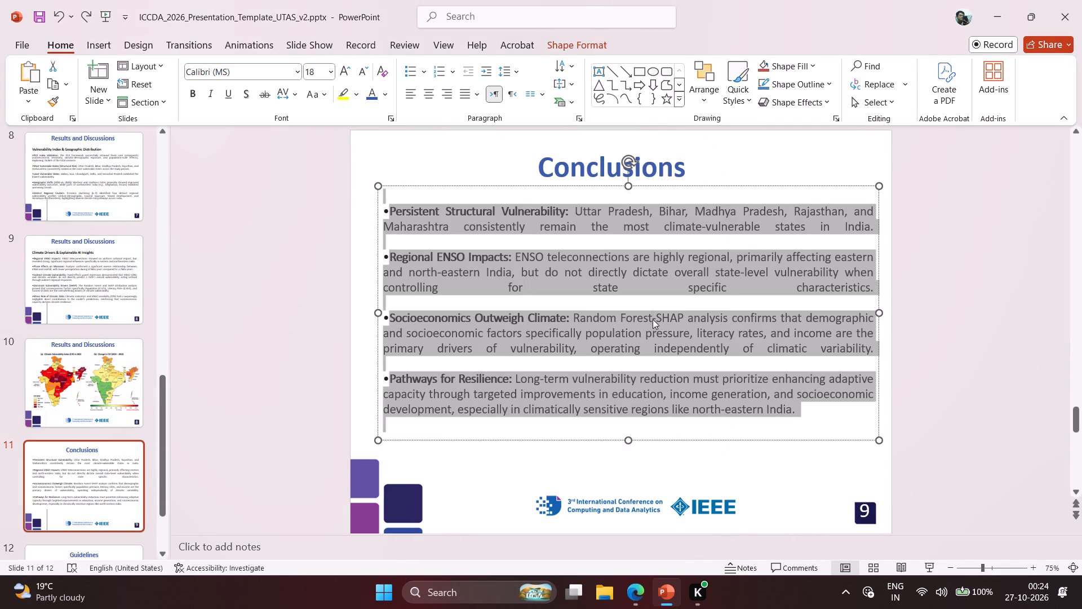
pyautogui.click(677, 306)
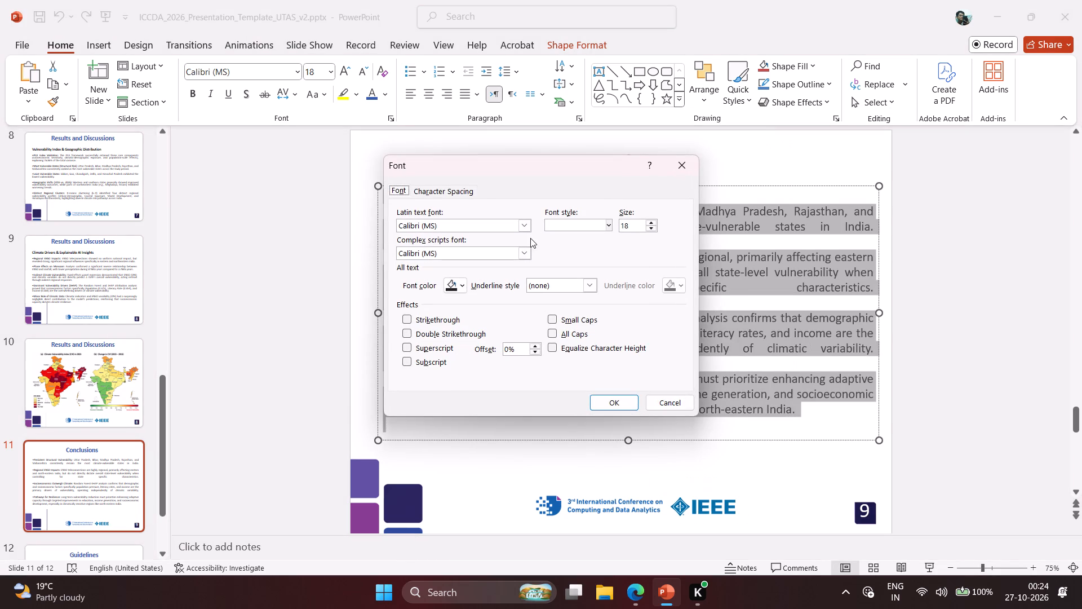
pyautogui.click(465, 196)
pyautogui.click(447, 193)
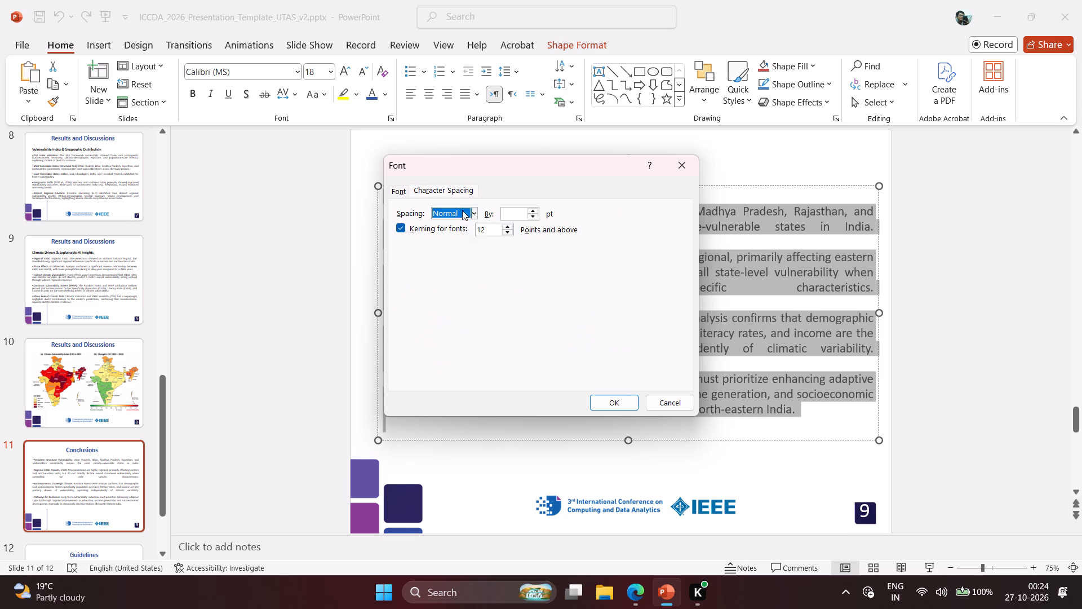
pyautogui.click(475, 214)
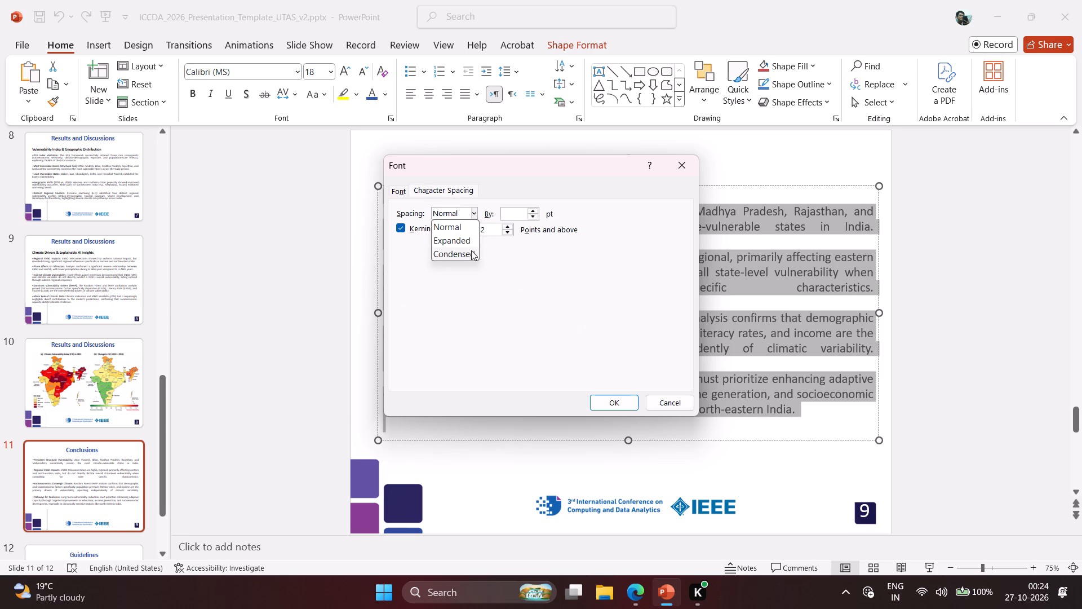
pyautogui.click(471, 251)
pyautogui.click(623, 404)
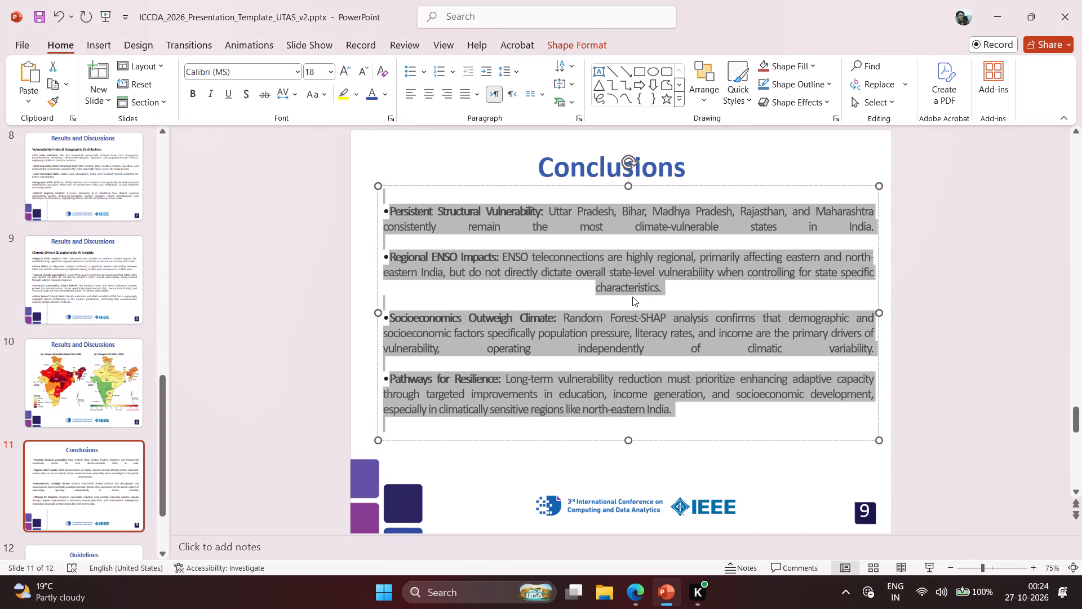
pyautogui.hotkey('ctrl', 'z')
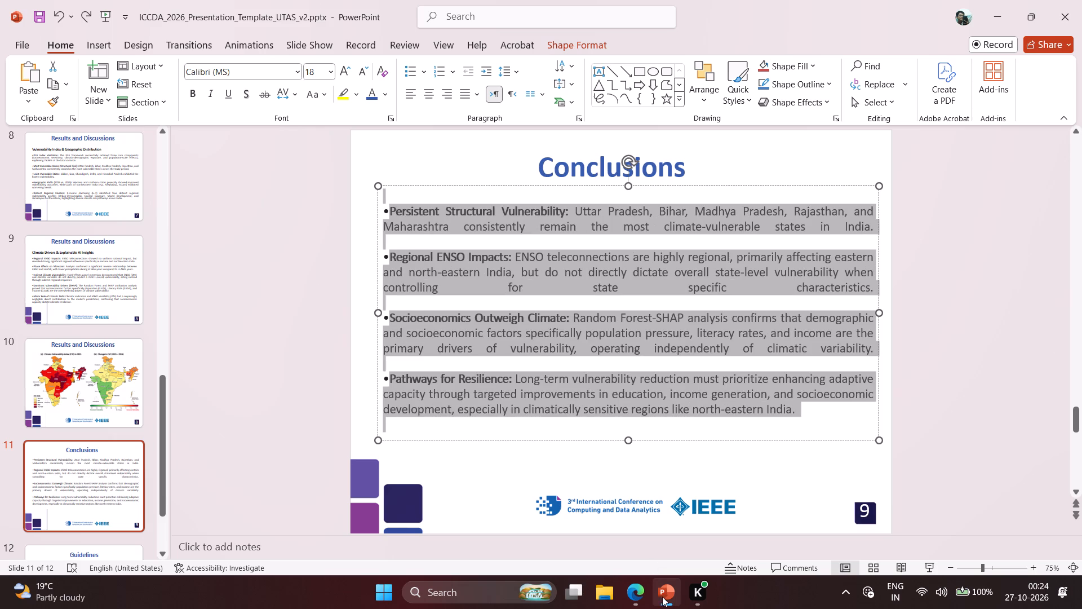
# Switch to Edge and close the tab of the SYM BHAI spacing video.
pyautogui.click(642, 598)
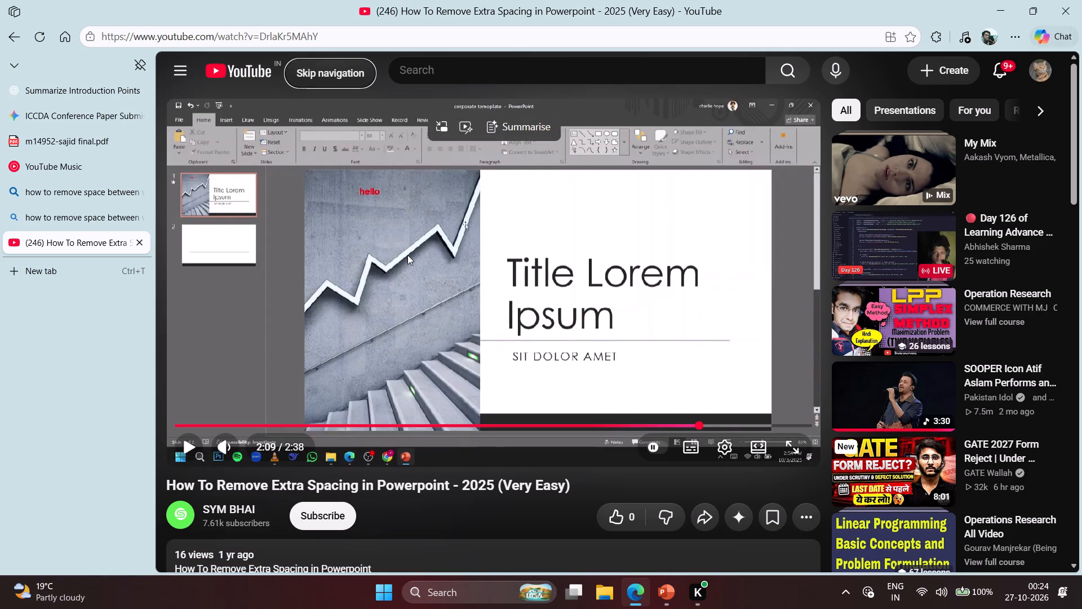
pyautogui.hotkey('ctrl', 'w')
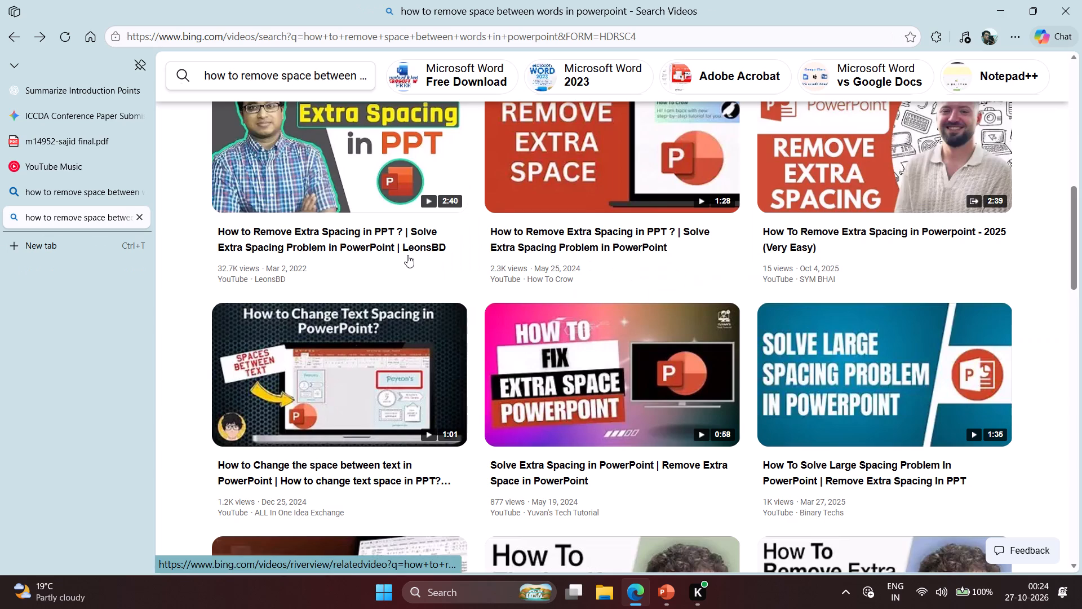
# Shorten the video search query to "how to remove space between words" and run it.
pyautogui.scroll(5, 431, 289)
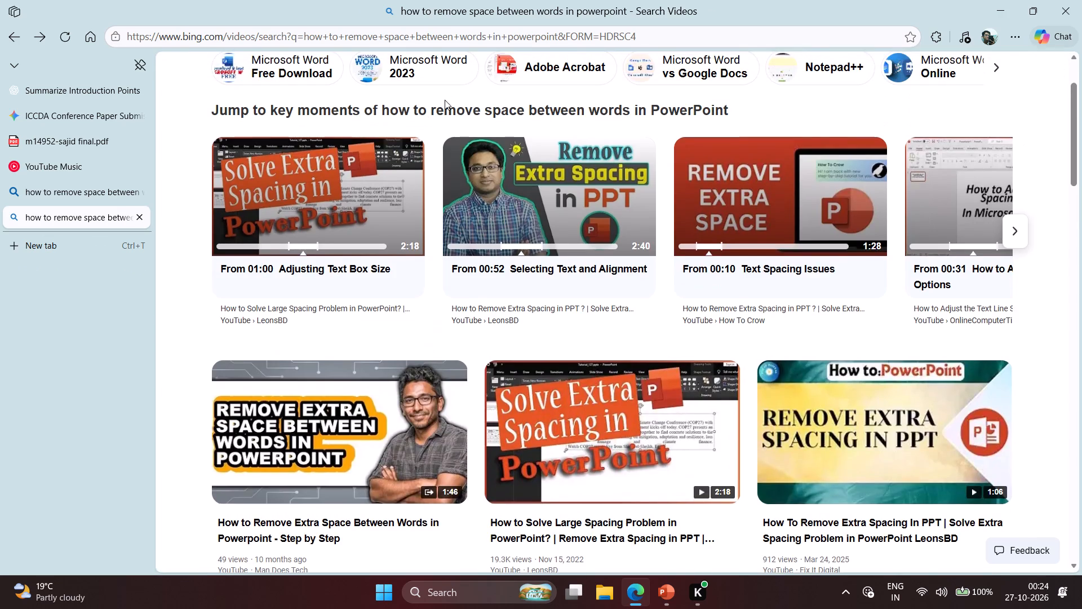
pyautogui.scroll(7, 445, 100)
pyautogui.doubleClick(538, 87)
pyautogui.press('BackSpace')
pyautogui.press('BackSpace')
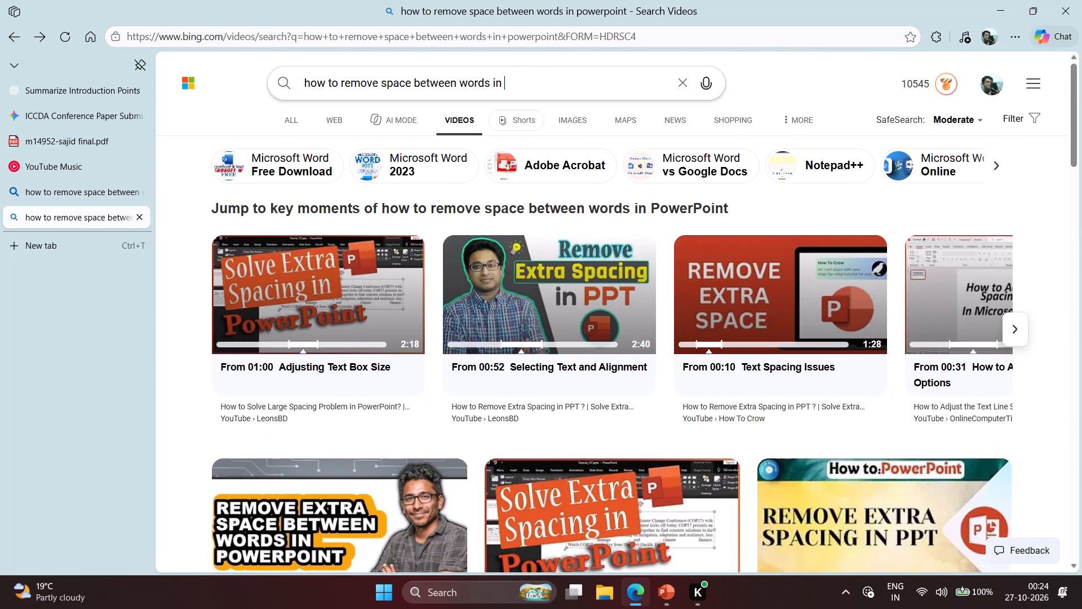
pyautogui.press('BackSpace')
pyautogui.press('BackSpace')
pyautogui.press('Return')
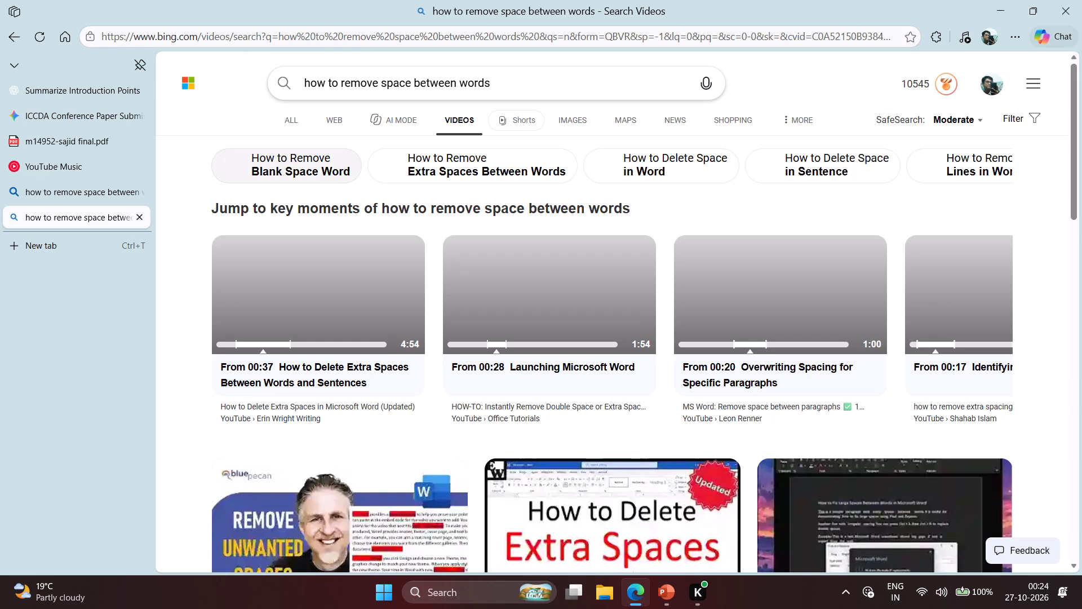
# Open the Erin Wright Writing video "How to Delete Extra Spaces in Microsoft Word (Updated)" at 00:37 and browse its key moments.
pyautogui.scroll(-1, 190, 292)
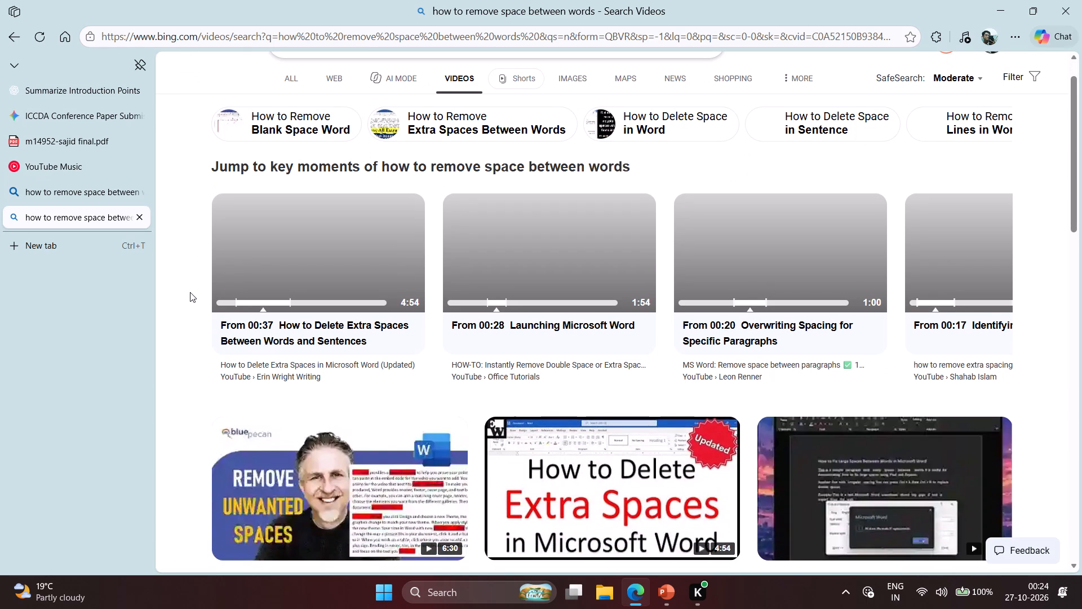
pyautogui.scroll(-1, 190, 292)
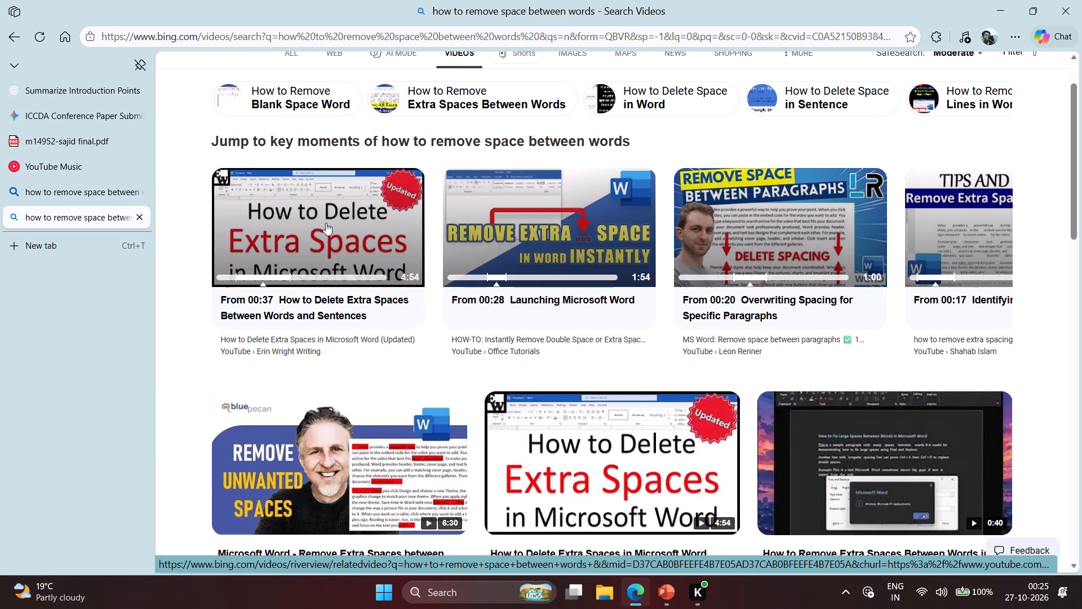
pyautogui.click(298, 341)
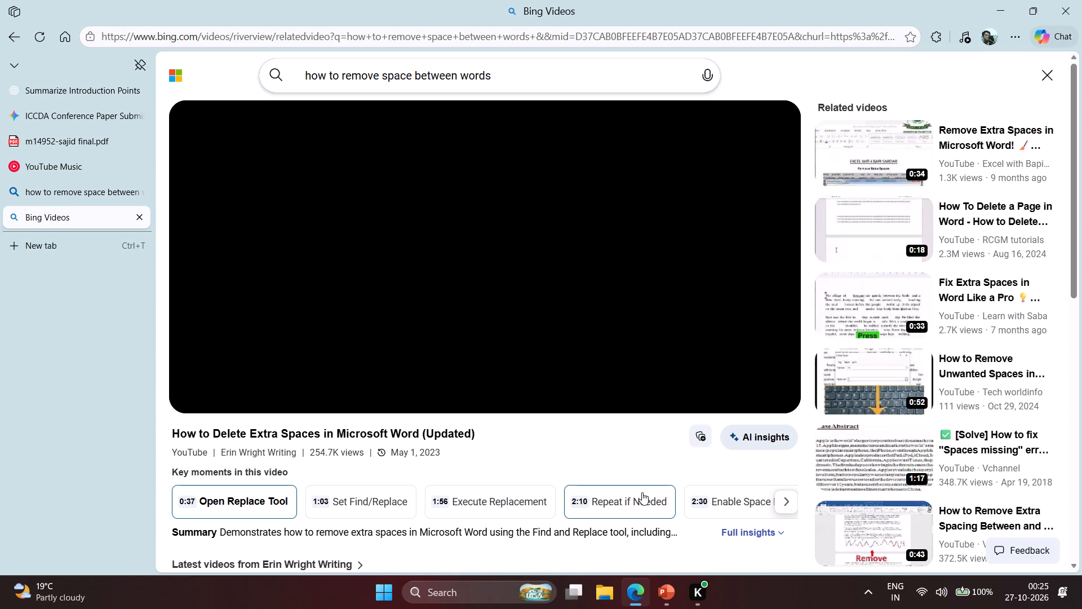
pyautogui.hscroll(-2, 642, 492)
pyautogui.click(784, 503)
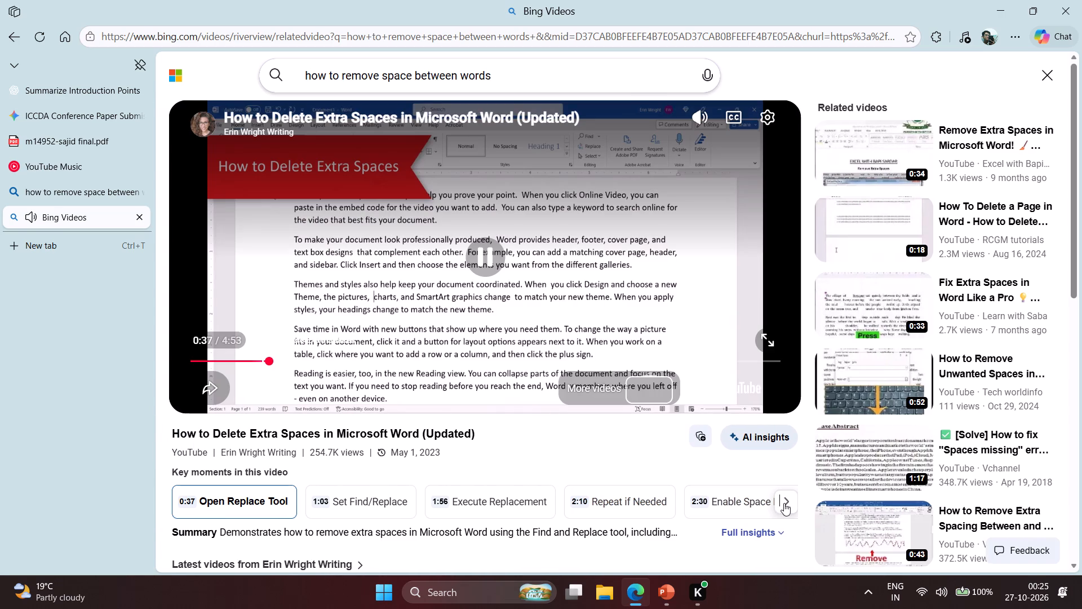